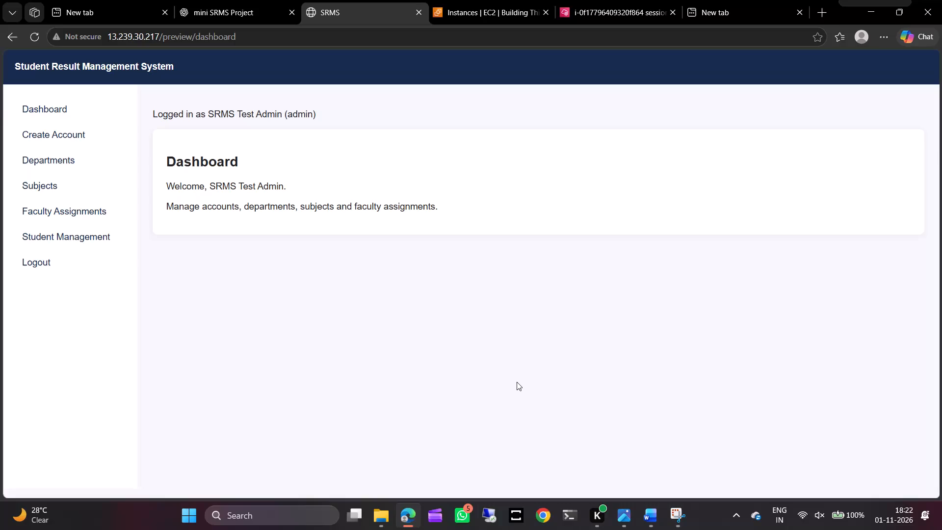
# Capture a full-width snip of the SRMS admin dashboard page with Snipping Tool and copy it.
pyautogui.click(671, 520)
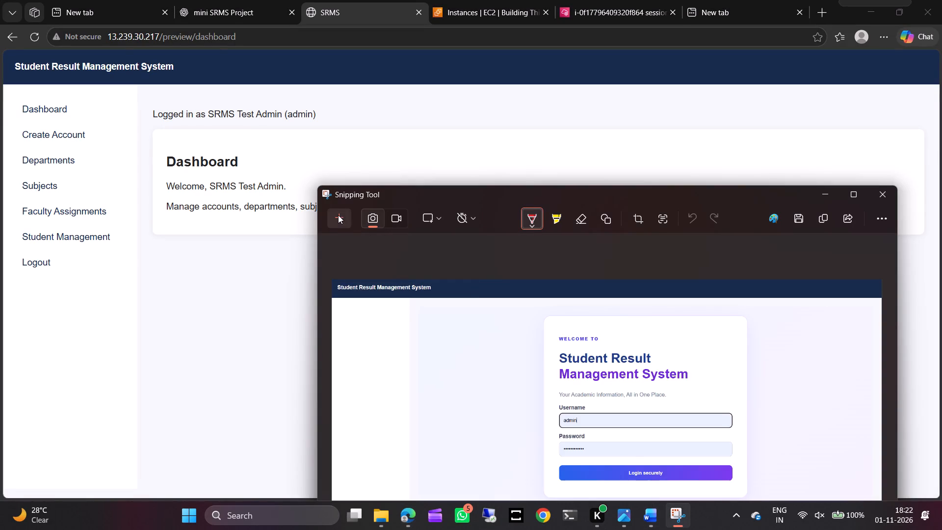
pyautogui.click(338, 215)
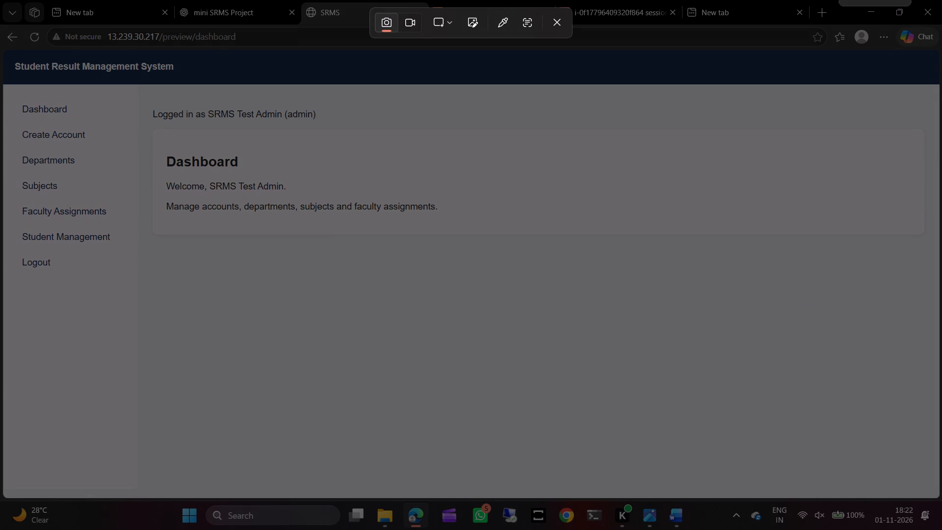
pyautogui.moveTo(3, 51); pyautogui.dragTo(941, 356)
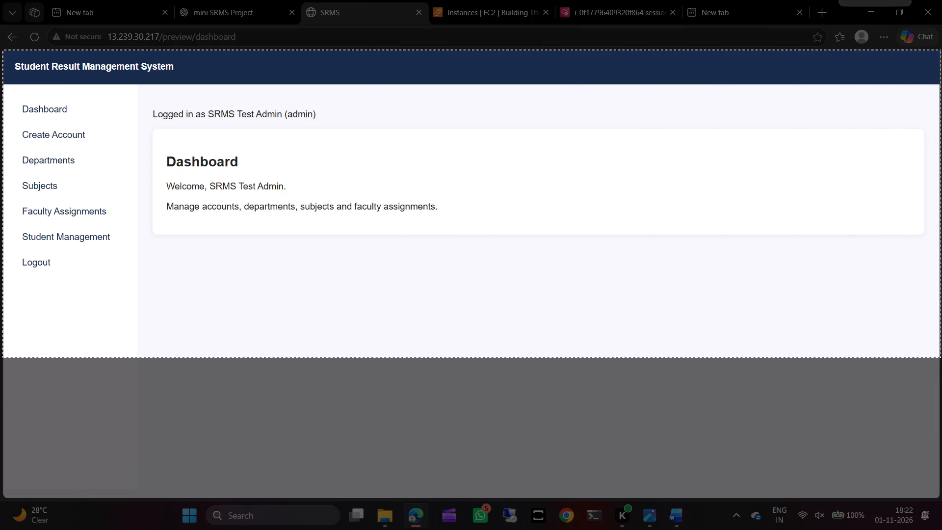
pyautogui.moveTo(941, 356); pyautogui.dragTo(941, 354)
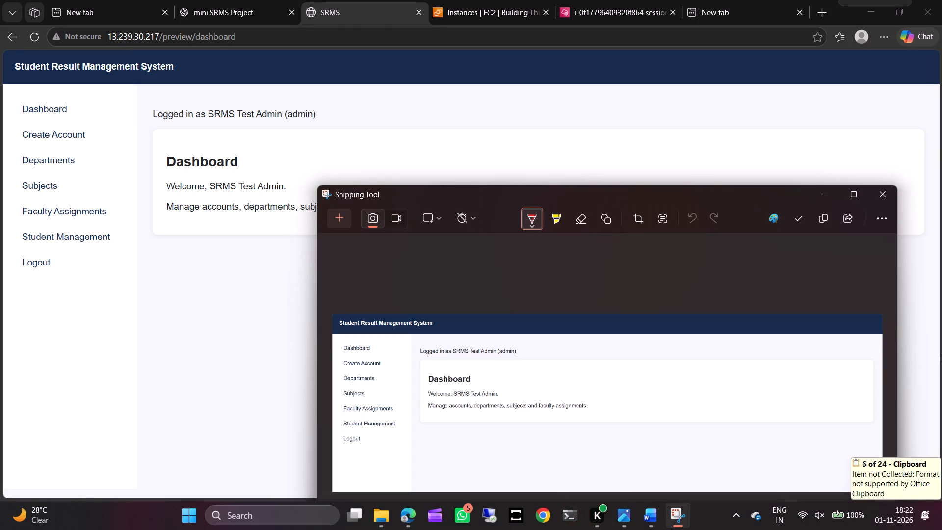
pyautogui.hotkey('ctrl', 'c')
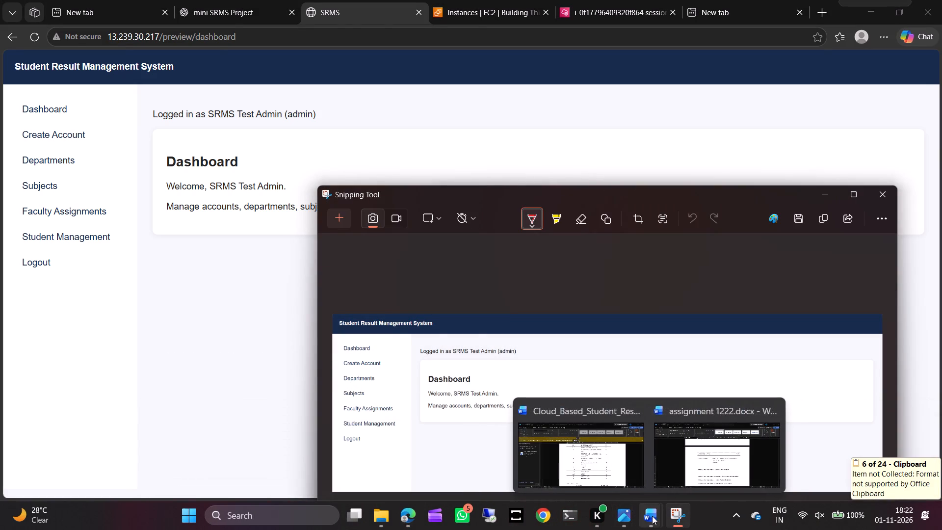
# Switch to assignment 1222.docx in Word and paste the dashboard capture on a new line above the Figure 9 placeholder.
pyautogui.click(702, 463)
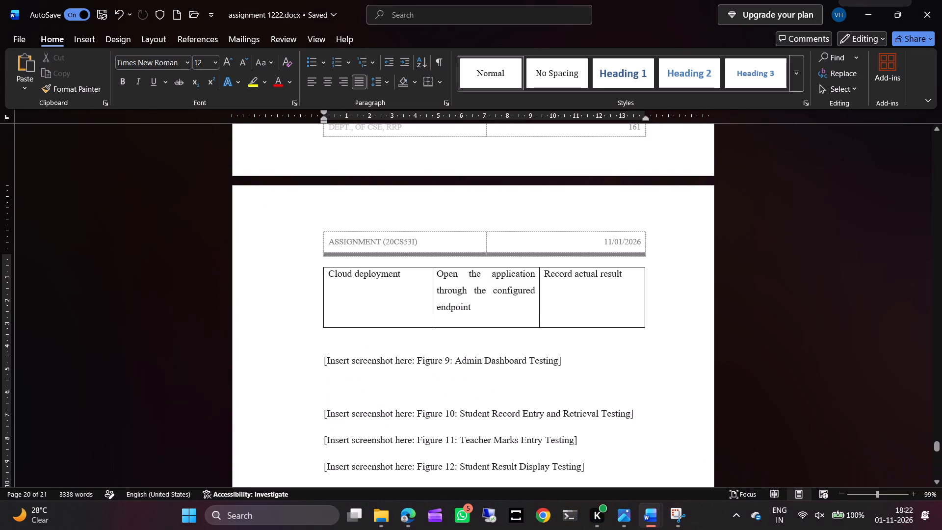
pyautogui.press('Down')
pyautogui.press('Up')
pyautogui.press('Return')
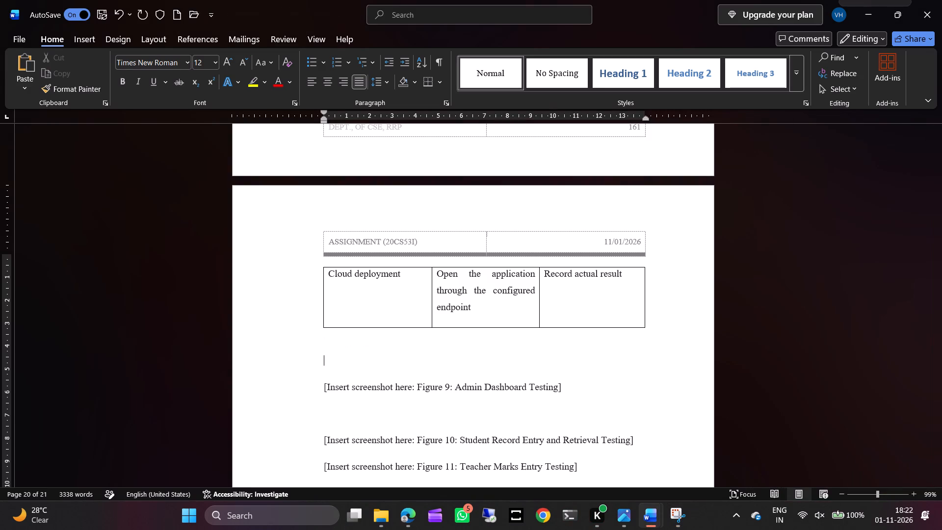
pyautogui.hotkey('ctrl', 'v')
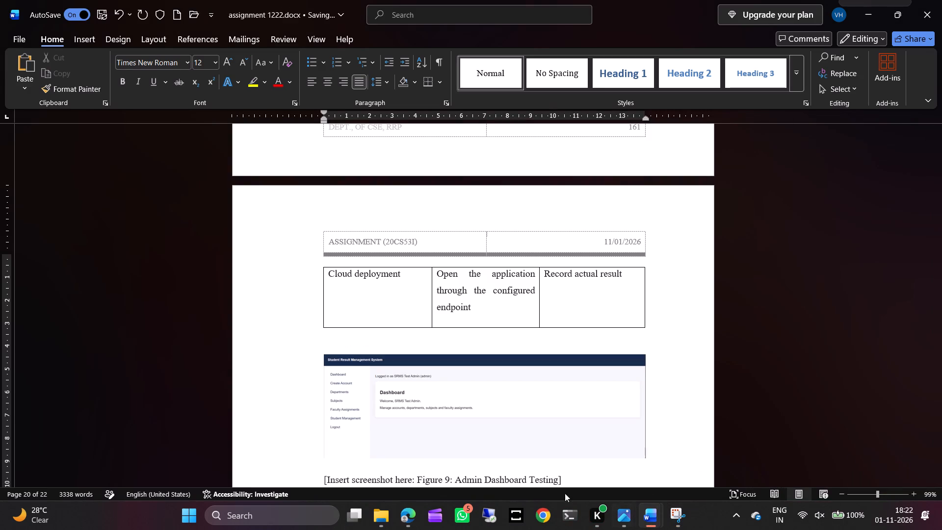
# Shorten the Figure 9 placeholder under the picture to the caption "Fig 9: Admin Dashboard Testing".
pyautogui.click(501, 412)
pyautogui.scroll(-1, 451, 410)
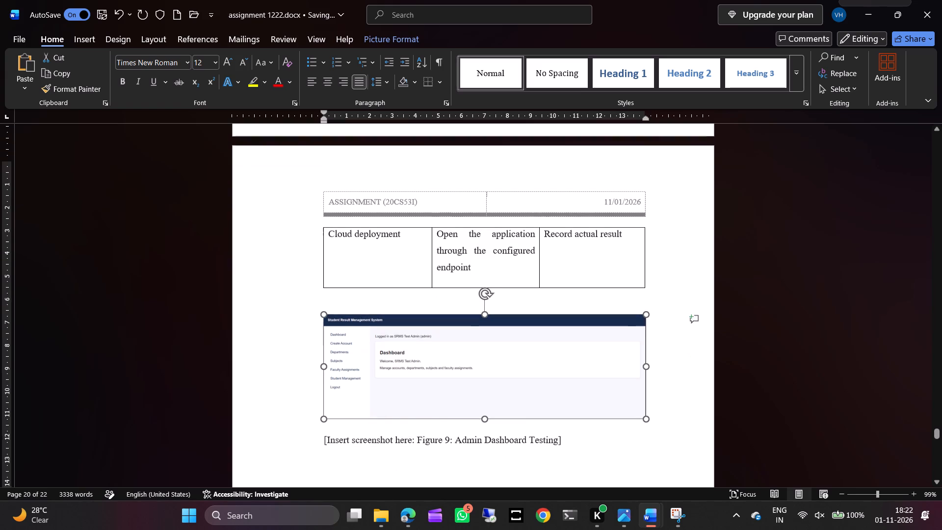
pyautogui.scroll(-1, 451, 410)
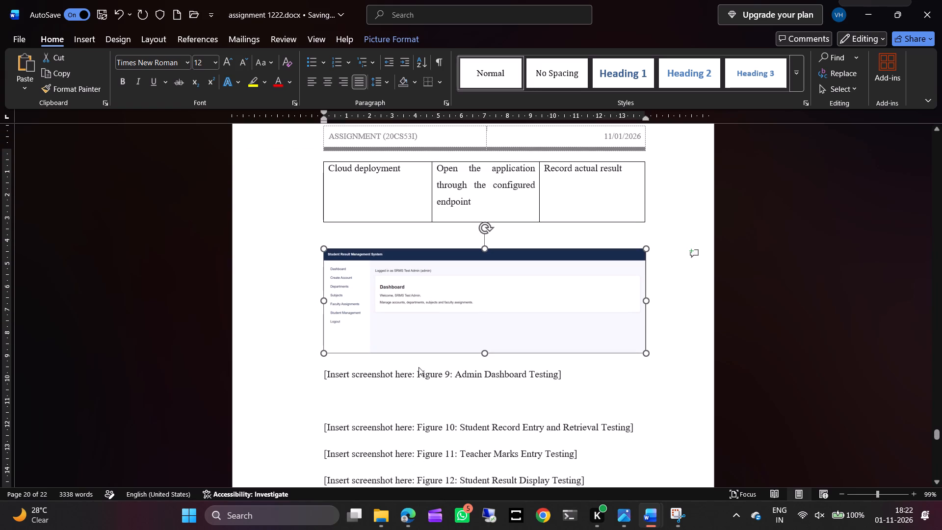
pyautogui.click(418, 377)
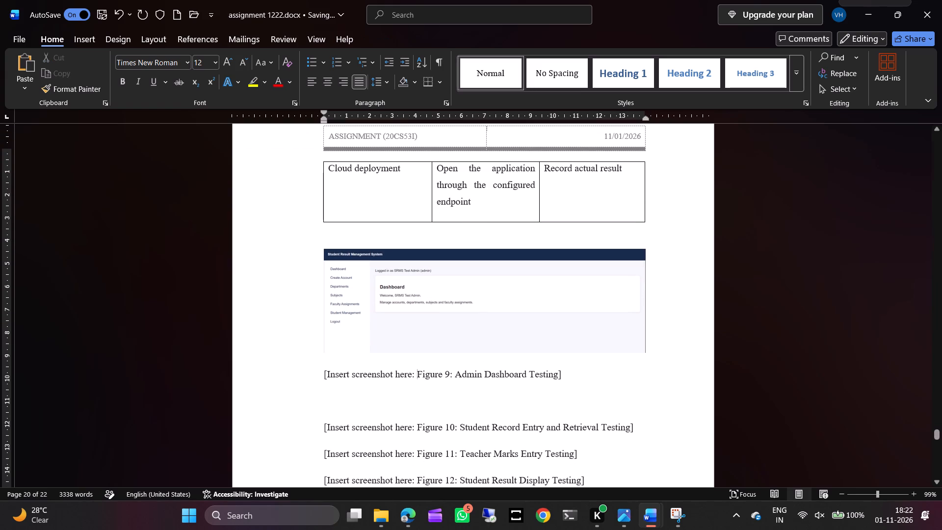
pyautogui.press('BackSpace')
pyautogui.press('BackSpace')
pyautogui.press('BackSpace')
pyautogui.press('BackSpace')
pyautogui.press('BackSpace')
pyautogui.press('BackSpace')
pyautogui.press('BackSpace')
pyautogui.press('BackSpace')
pyautogui.press('BackSpace')
pyautogui.press('BackSpace')
pyautogui.press('BackSpace')
pyautogui.press('BackSpace')
pyautogui.press('BackSpace')
pyautogui.press('BackSpace')
pyautogui.press('BackSpace')
pyautogui.press('BackSpace')
pyautogui.press('BackSpace')
pyautogui.press('BackSpace')
pyautogui.press('BackSpace')
pyautogui.press('BackSpace')
pyautogui.press('BackSpace')
pyautogui.press('BackSpace')
pyautogui.press('BackSpace')
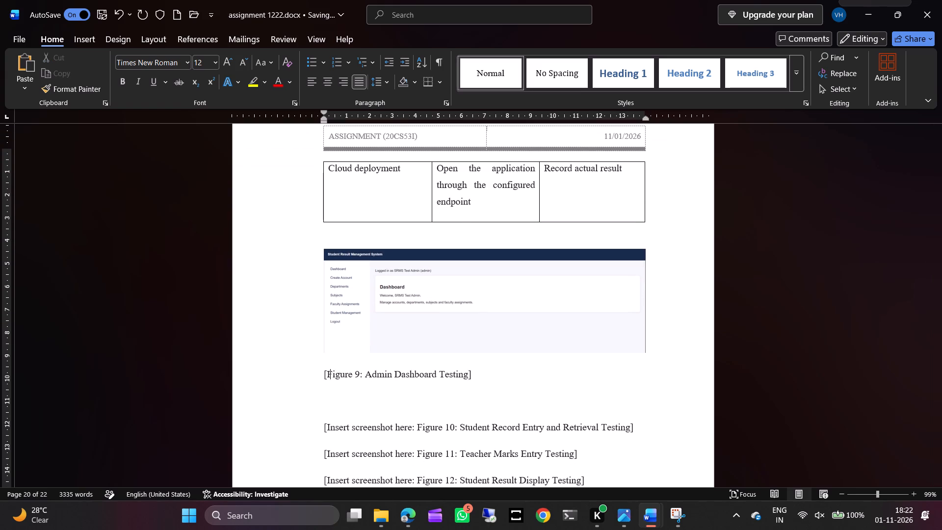
pyautogui.press('BackSpace')
pyautogui.press('Right')
pyautogui.press('Right')
pyautogui.press('Right')
pyautogui.press('Right')
pyautogui.press('Right')
pyautogui.press('Right')
pyautogui.press('Right')
pyautogui.press('Right')
pyautogui.press('Right')
pyautogui.press('Right')
pyautogui.press('Right')
pyautogui.press('Right')
pyautogui.press('Right')
pyautogui.press('Right')
pyautogui.press('Right')
pyautogui.press('Right')
pyautogui.press('Right')
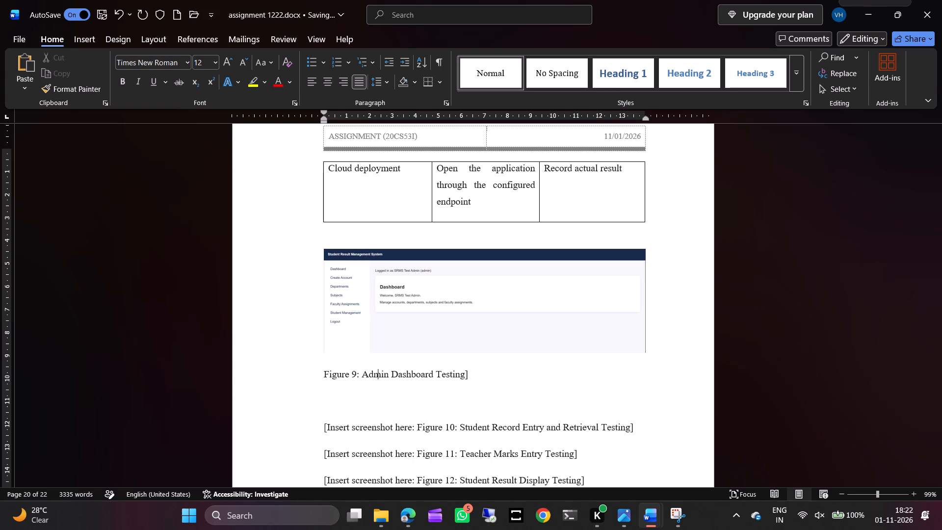
pyautogui.click(347, 372)
pyautogui.press('Right')
pyautogui.press('BackSpace')
pyautogui.press('BackSpace')
pyautogui.press('BackSpace')
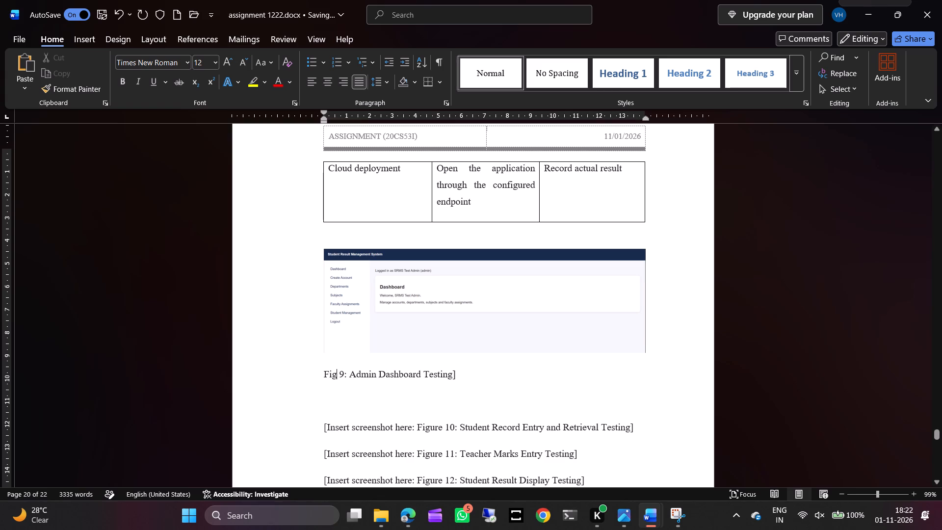
pyautogui.click(465, 376)
pyautogui.press('BackSpace')
# Make the Fig 9 caption bold and centred.
pyautogui.moveTo(323, 374); pyautogui.dragTo(440, 377)
pyautogui.click(445, 359)
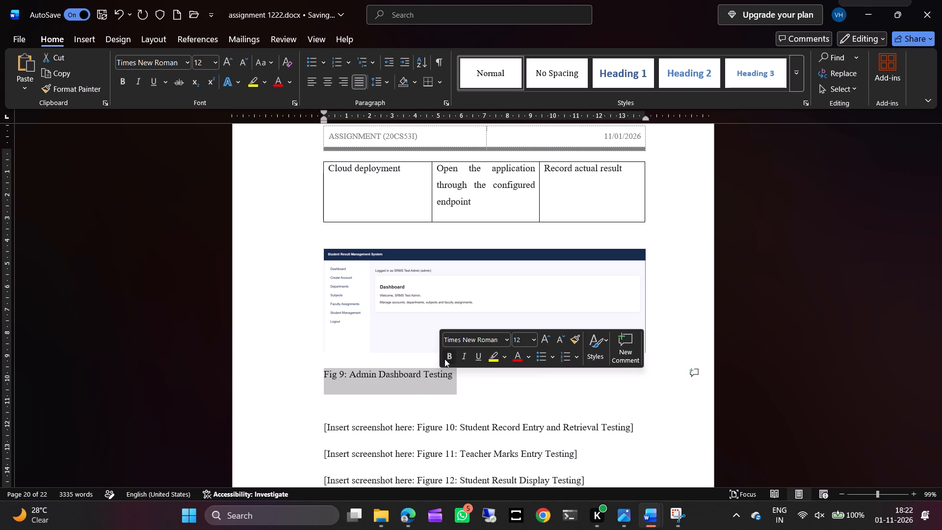
pyautogui.click(330, 89)
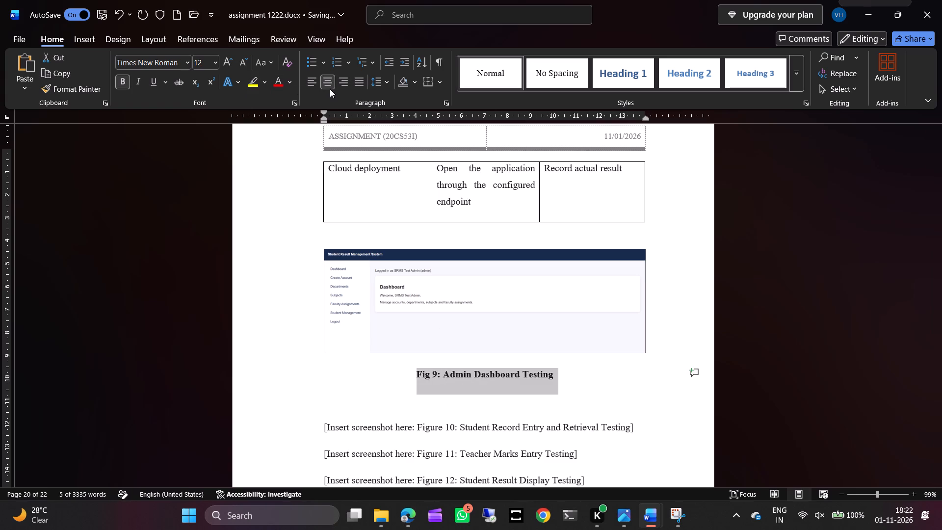
# Stretch the dashboard picture slightly taller while keeping its width.
pyautogui.click(415, 305)
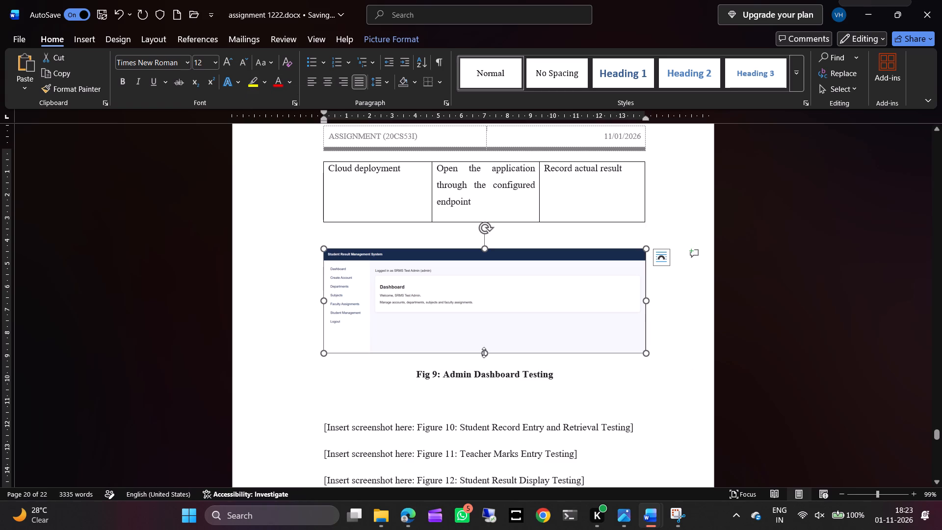
pyautogui.moveTo(485, 353); pyautogui.dragTo(494, 378)
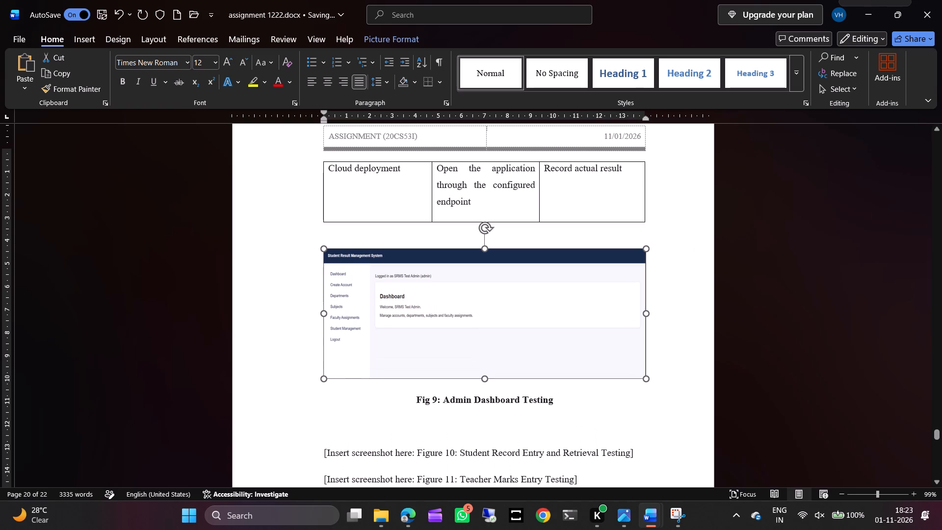
# Add a left-aligned blank line below the Fig 9 caption.
pyautogui.click(557, 408)
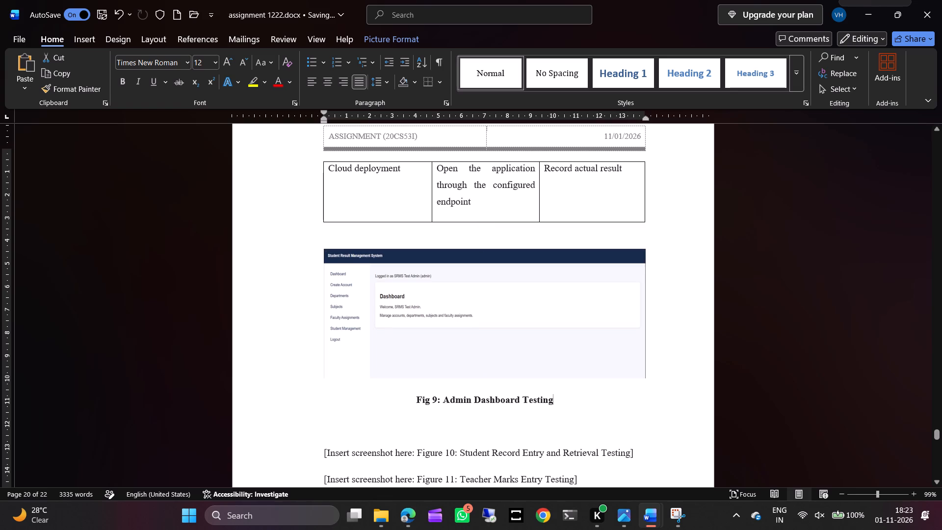
pyautogui.scroll(-1, 557, 408)
pyautogui.press('Return')
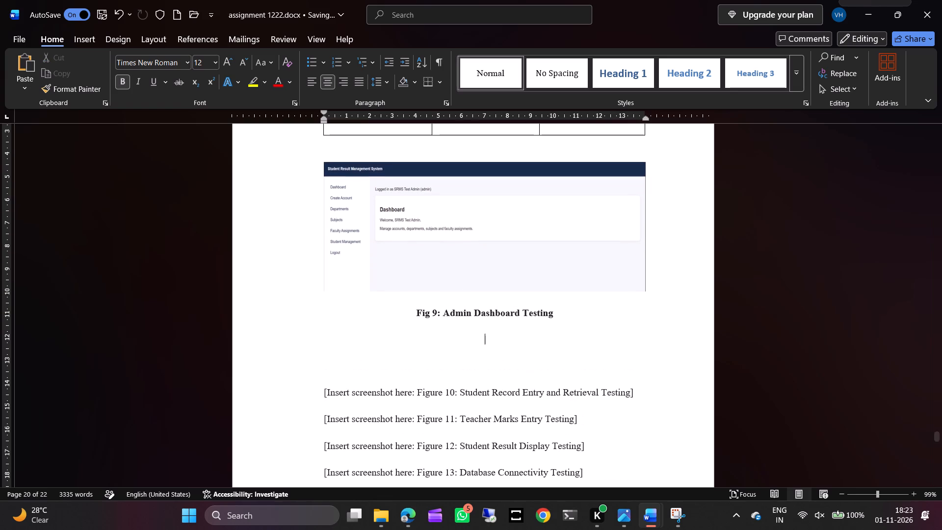
pyautogui.press('BackSpace')
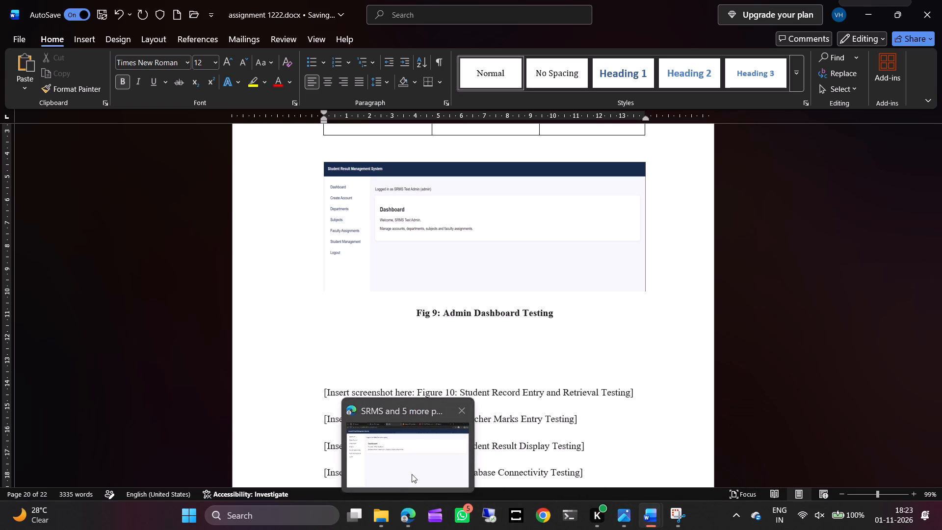
# Switch to the SRMS site in Edge and open the Student Management page.
pyautogui.click(412, 474)
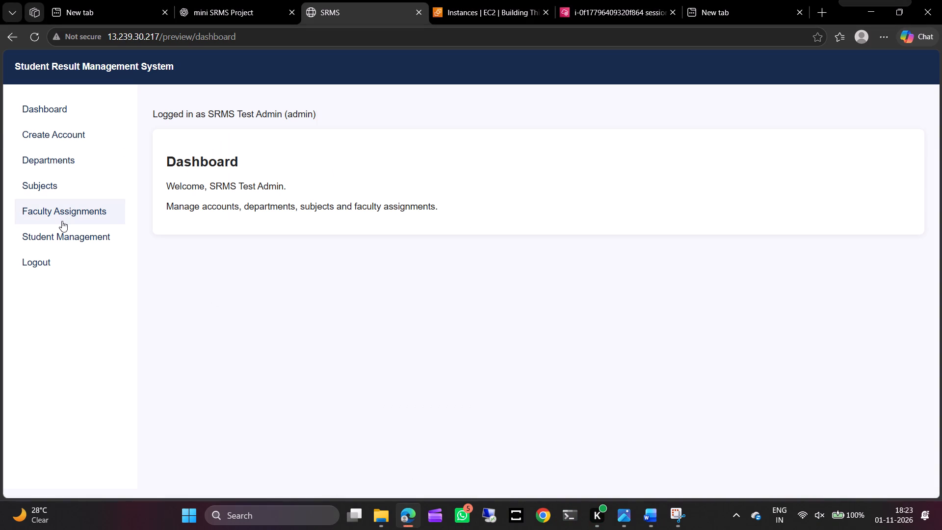
pyautogui.click(68, 238)
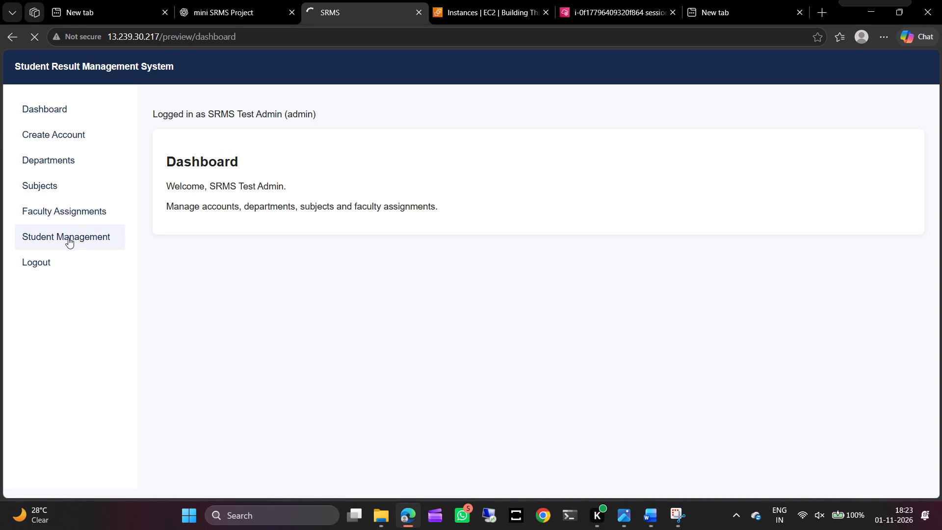
pyautogui.click(68, 238)
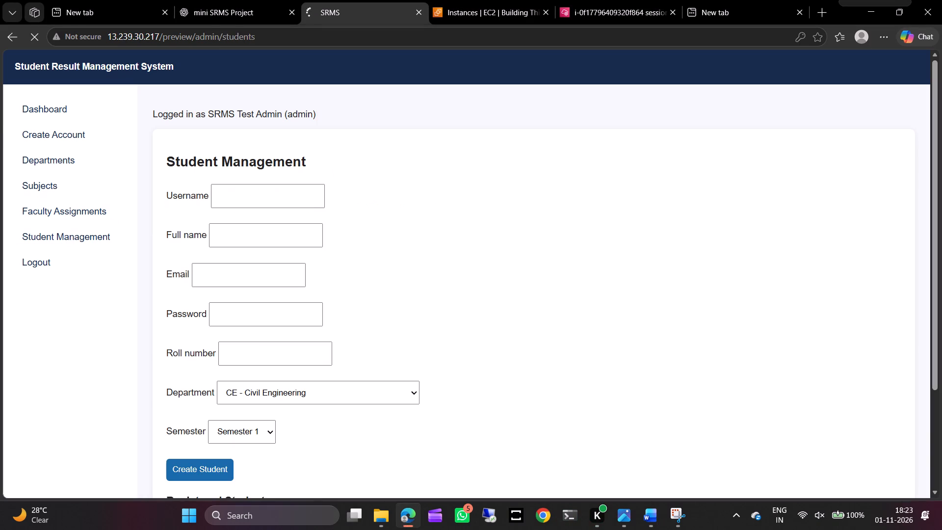
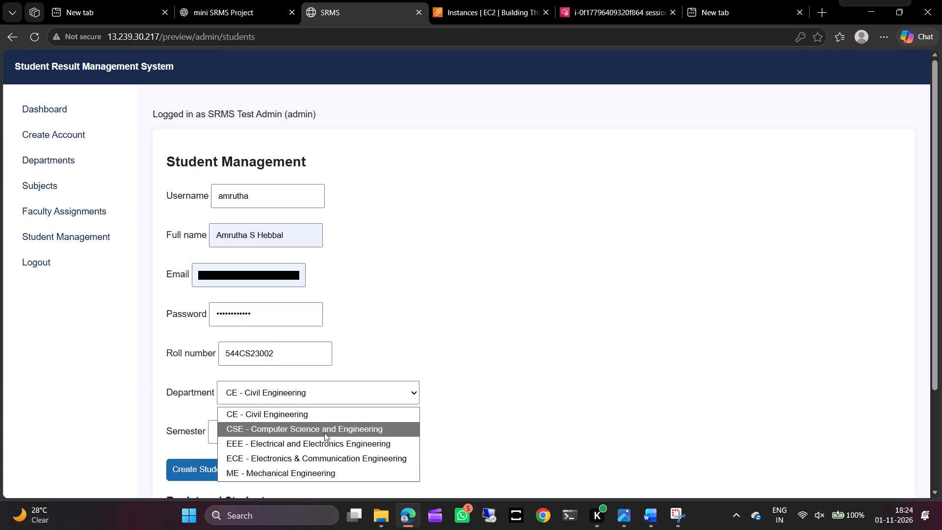
# Set the new student's department to CSE - Computer Science and Engineering and leave the semester at Semester 1.
pyautogui.click(324, 433)
pyautogui.click(267, 430)
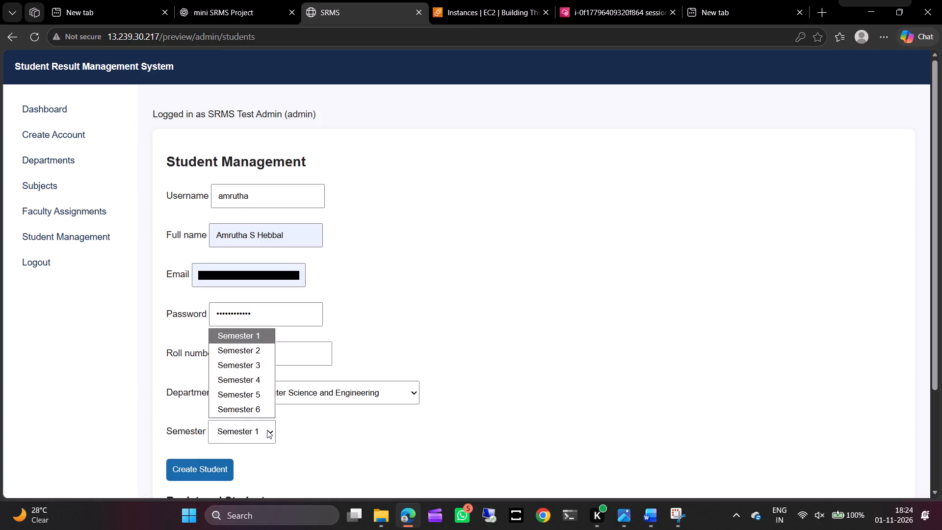
pyautogui.click(308, 444)
# Capture the filled Student Management form, from the navigation links down to the Registered Students heading, with Snipping Tool and copy it.
pyautogui.hscroll(1, 308, 444)
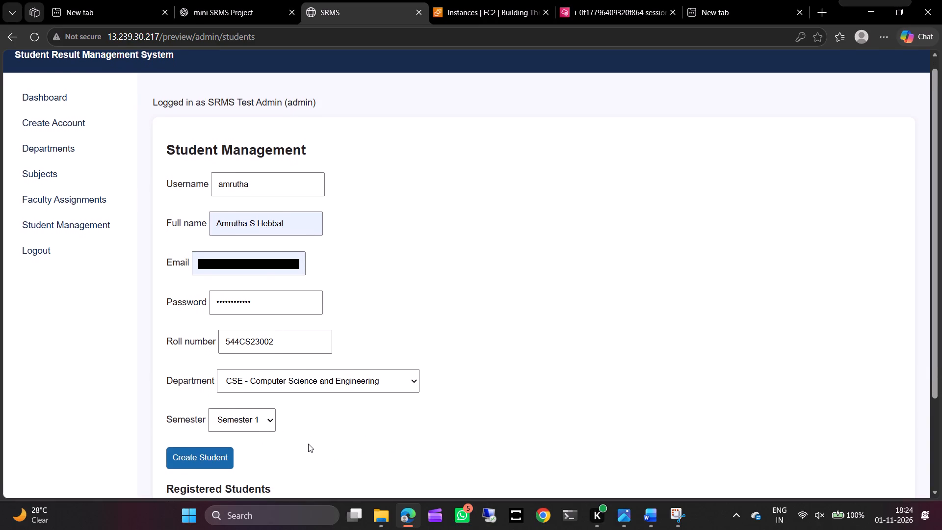
pyautogui.hscroll(1, 308, 444)
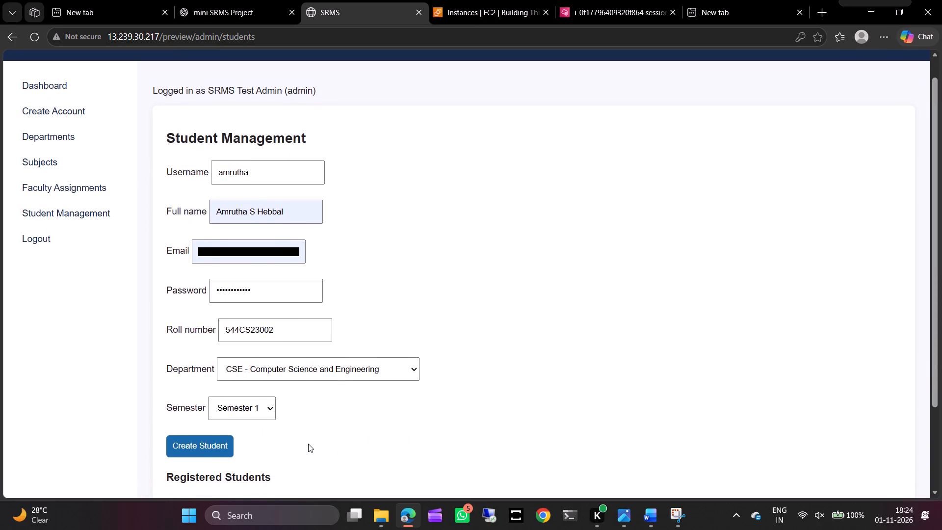
pyautogui.hscroll(1, 308, 444)
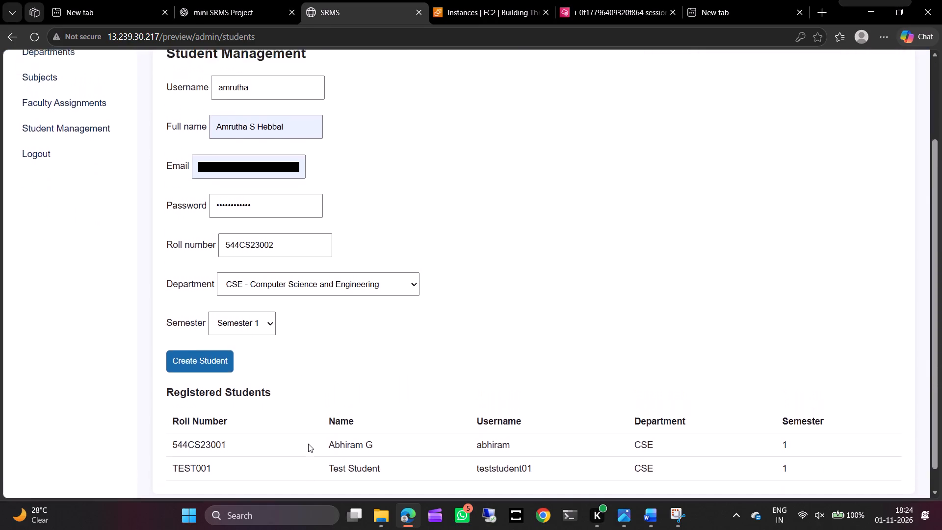
pyautogui.hscroll(2, 308, 444)
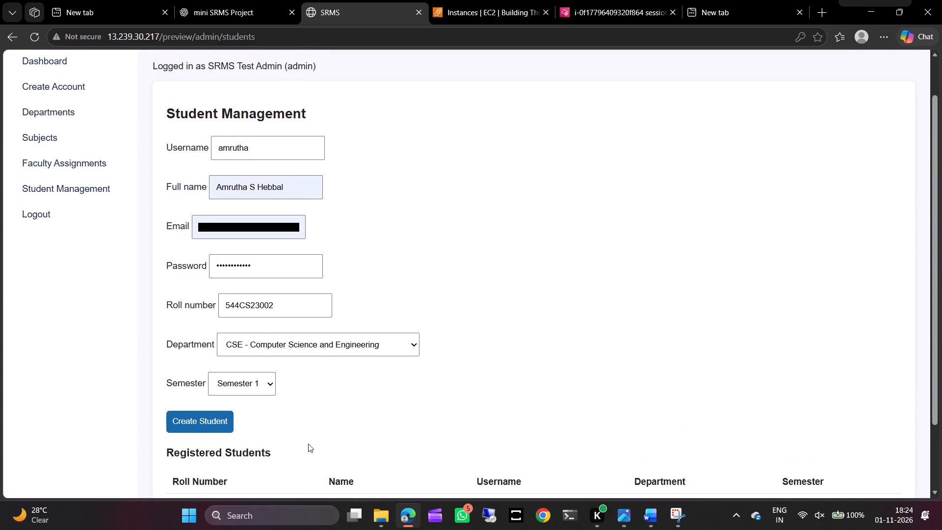
pyautogui.hscroll(2, 308, 444)
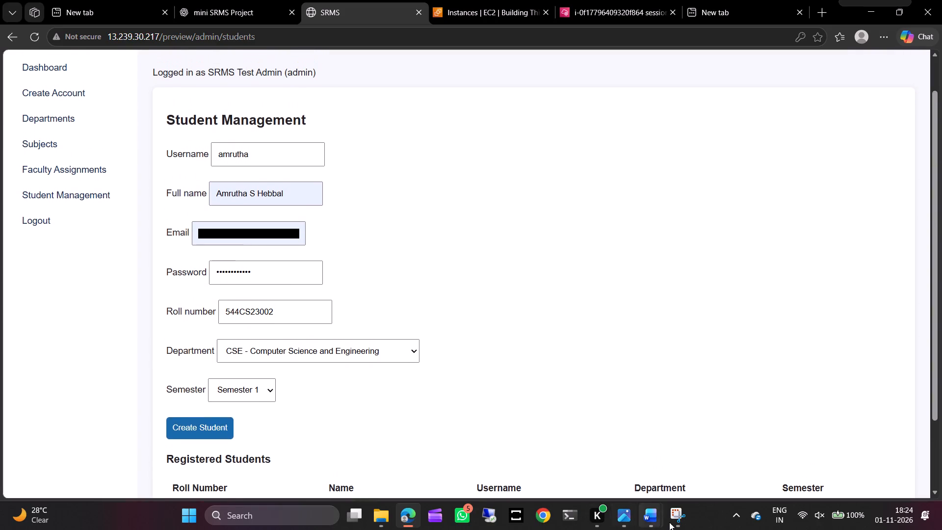
pyautogui.click(670, 514)
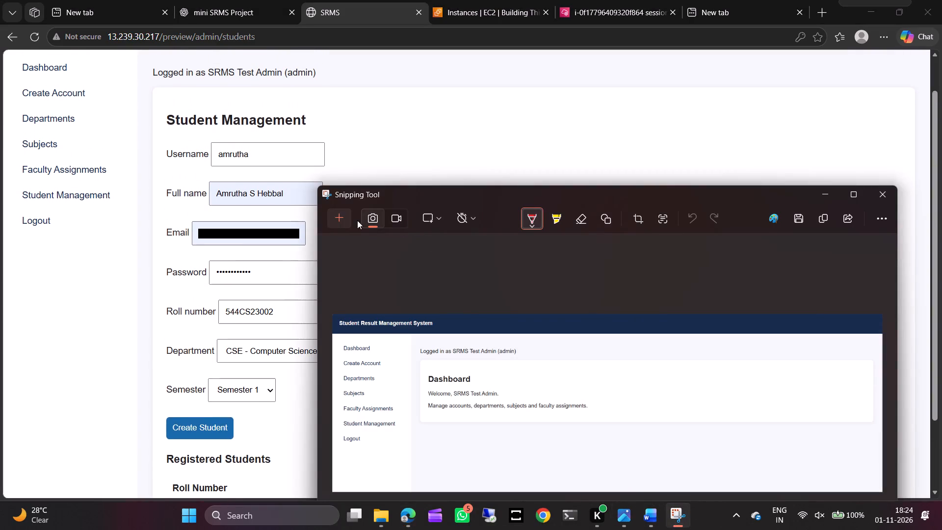
pyautogui.click(337, 212)
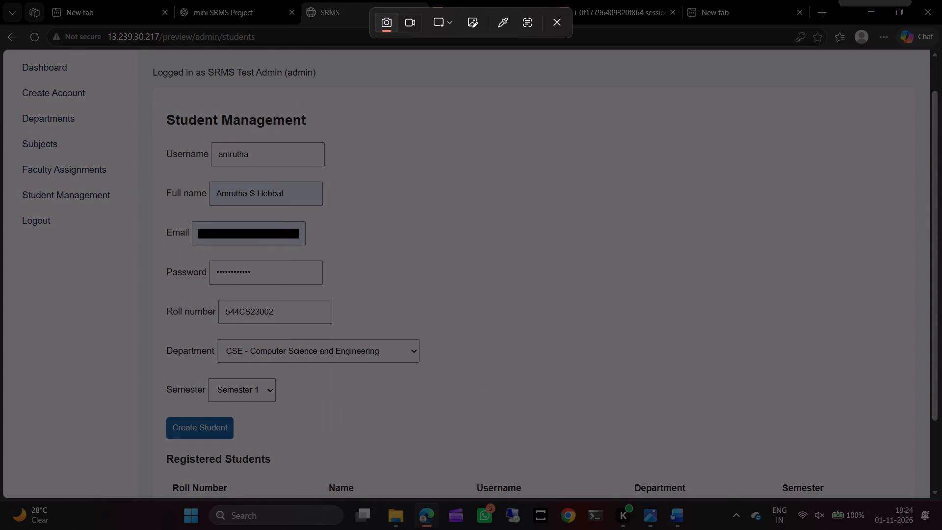
pyautogui.moveTo(10, 51); pyautogui.dragTo(884, 432)
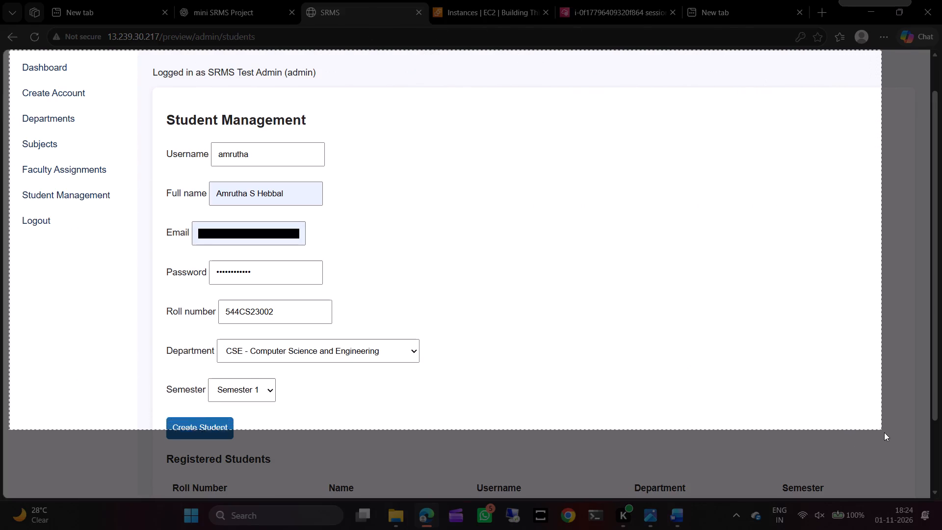
pyautogui.moveTo(884, 432); pyautogui.dragTo(726, 458)
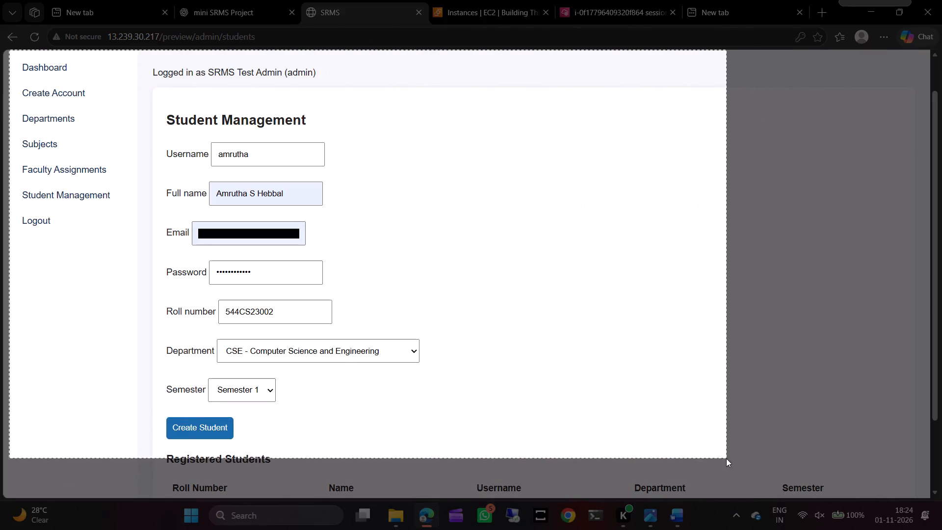
pyautogui.moveTo(726, 458); pyautogui.dragTo(672, 470)
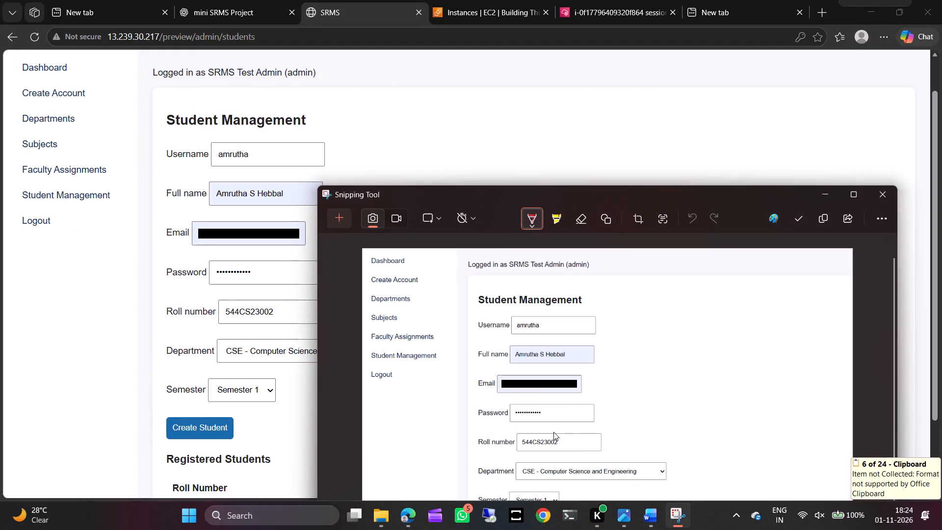
pyautogui.hotkey('ctrl', 'c')
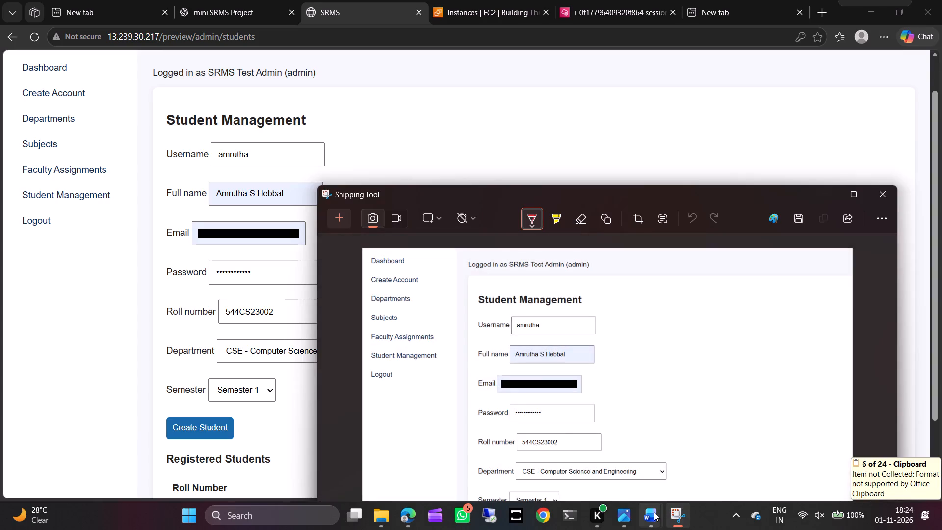
# Switch to the Word assignment, paste the form screenshot below the Fig 9 caption, and place the cursor on the blank line beneath it.
pyautogui.click(654, 512)
pyautogui.click(688, 455)
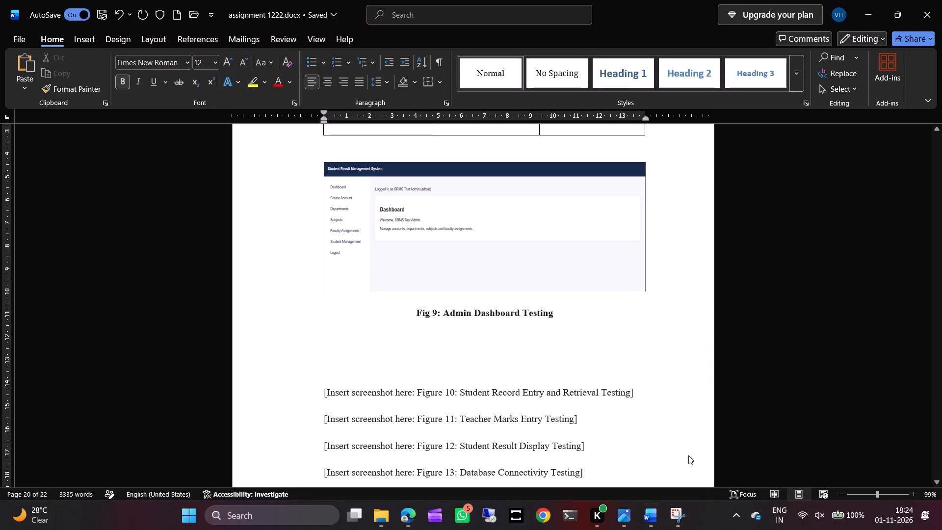
pyautogui.hotkey('ctrl', 'v')
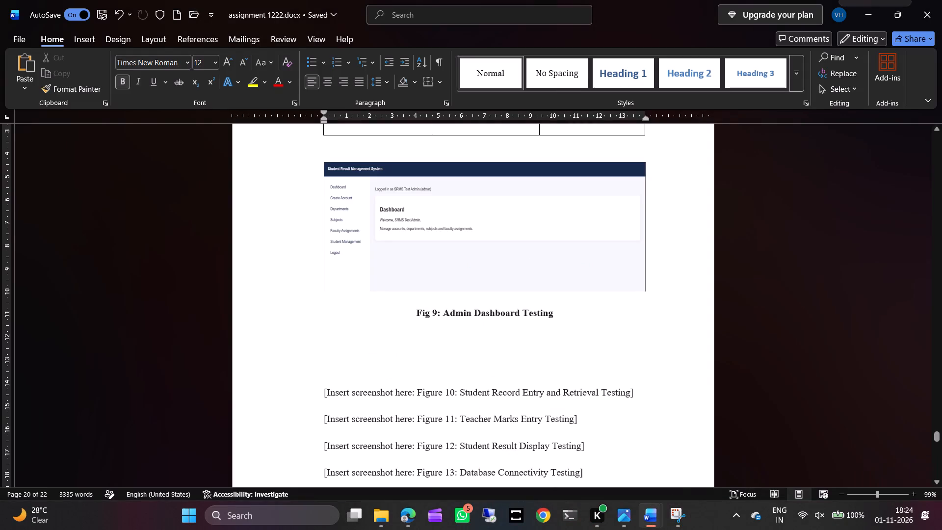
pyautogui.click(376, 368)
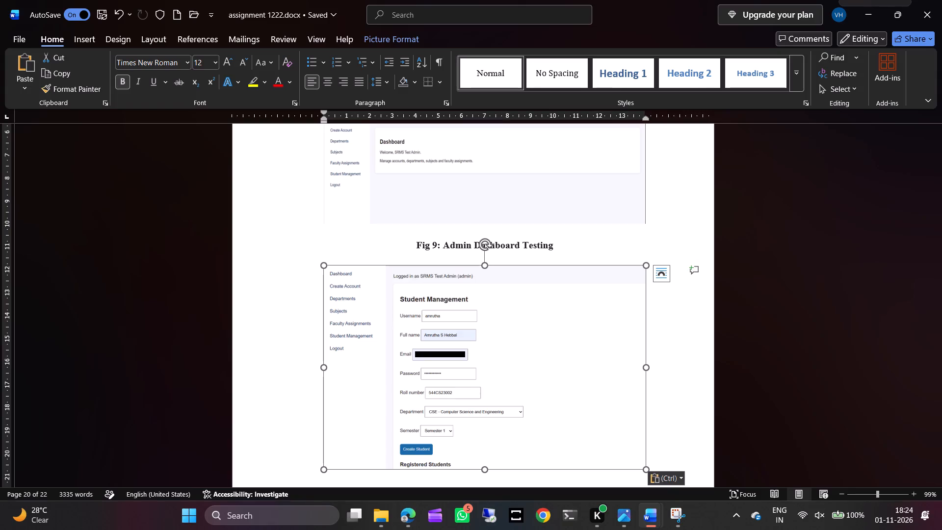
pyautogui.scroll(-1, 436, 361)
pyautogui.click(459, 357)
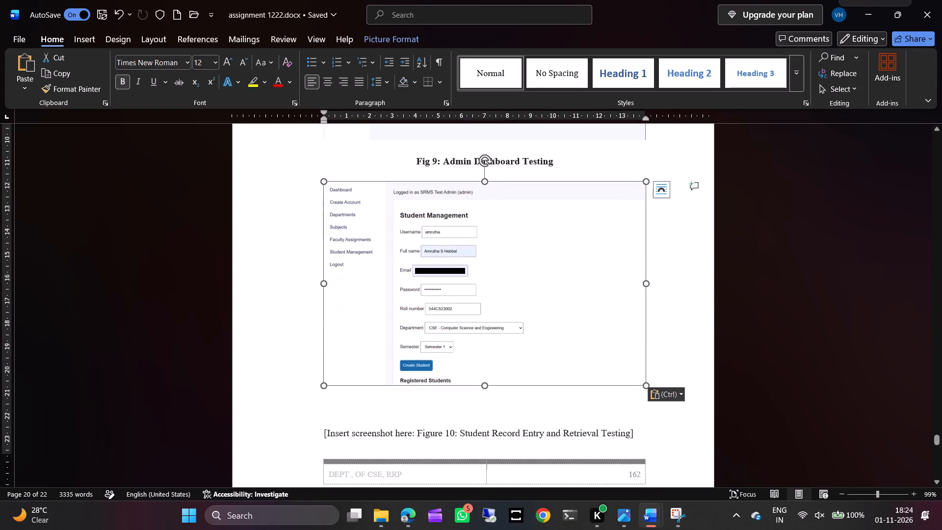
pyautogui.click(493, 413)
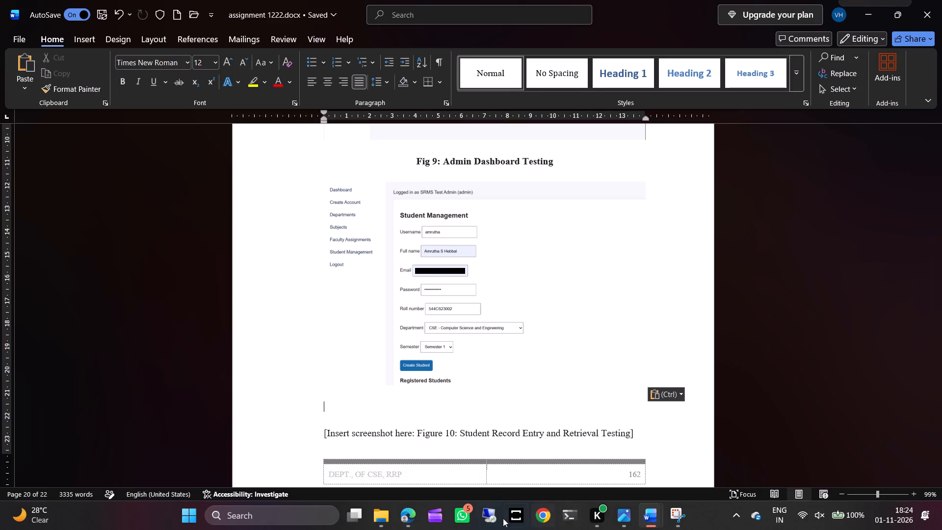
# Return to SRMS in Edge, try to create the student from the filled form, and accept the browser's offer to save autofill info.
pyautogui.click(411, 517)
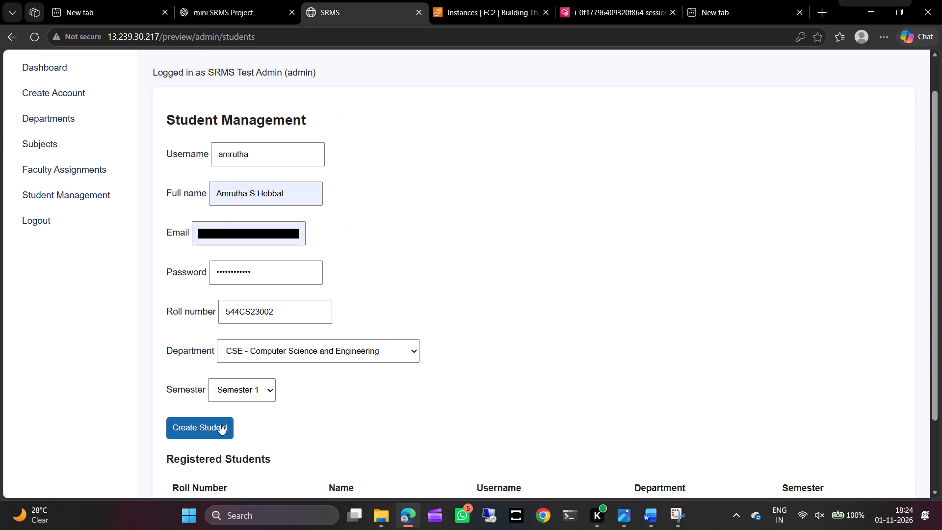
pyautogui.click(216, 427)
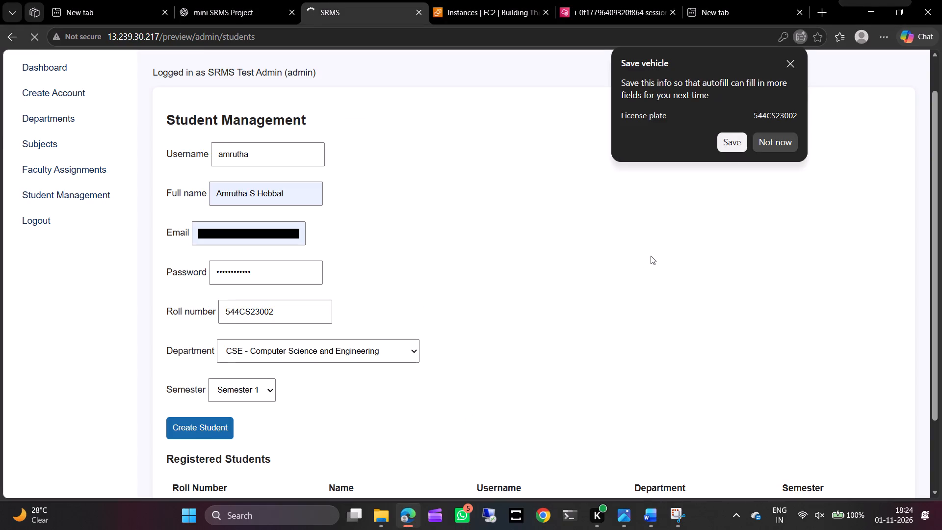
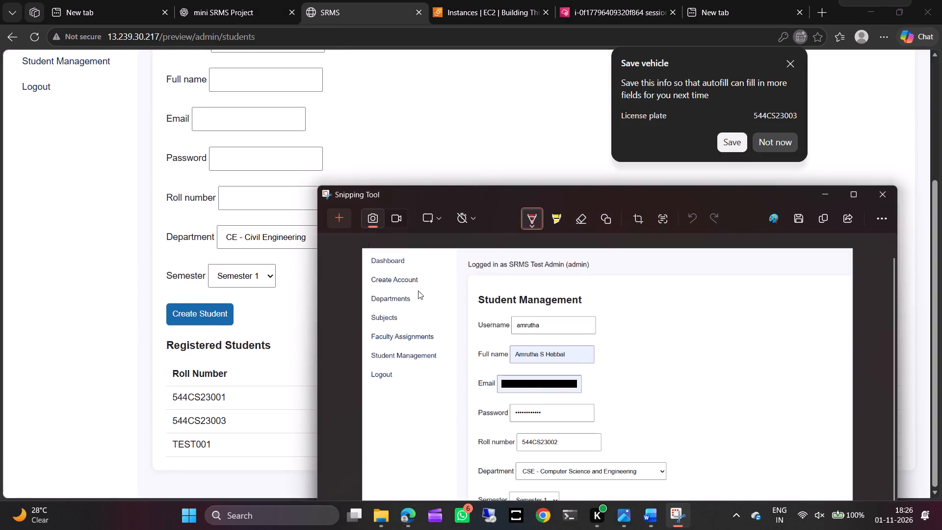
# Capture the Registered Students heading and the list's header and first two rows with Snipping Tool and copy the snip.
pyautogui.click(346, 214)
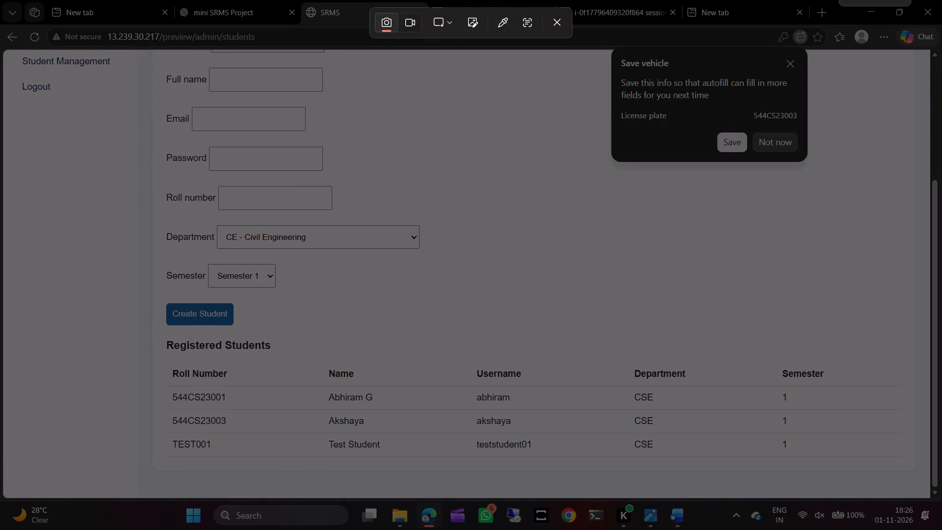
pyautogui.moveTo(160, 327); pyautogui.dragTo(826, 445)
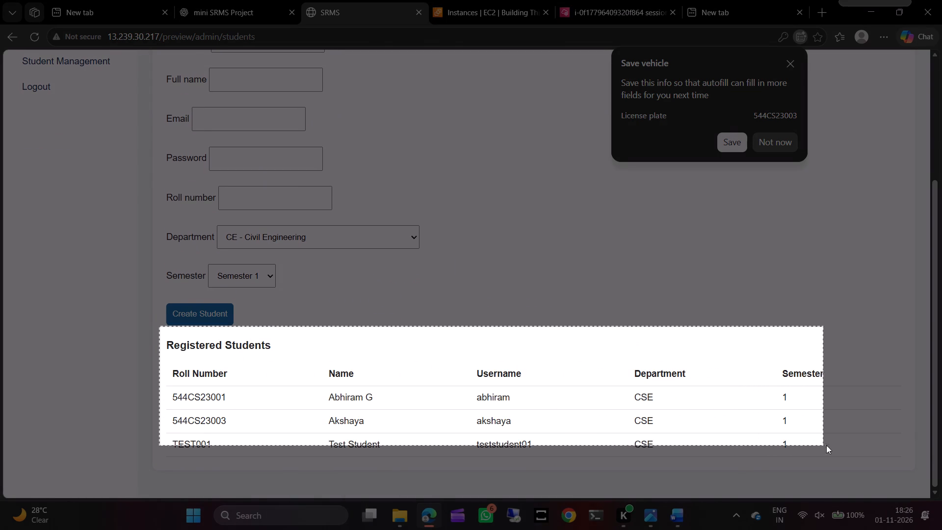
pyautogui.moveTo(826, 445); pyautogui.dragTo(863, 431)
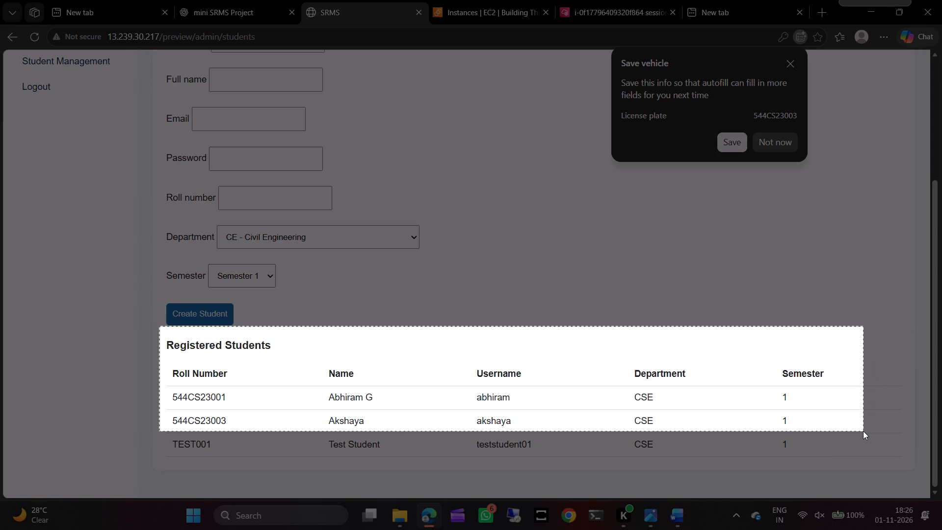
pyautogui.moveTo(863, 431); pyautogui.dragTo(863, 433)
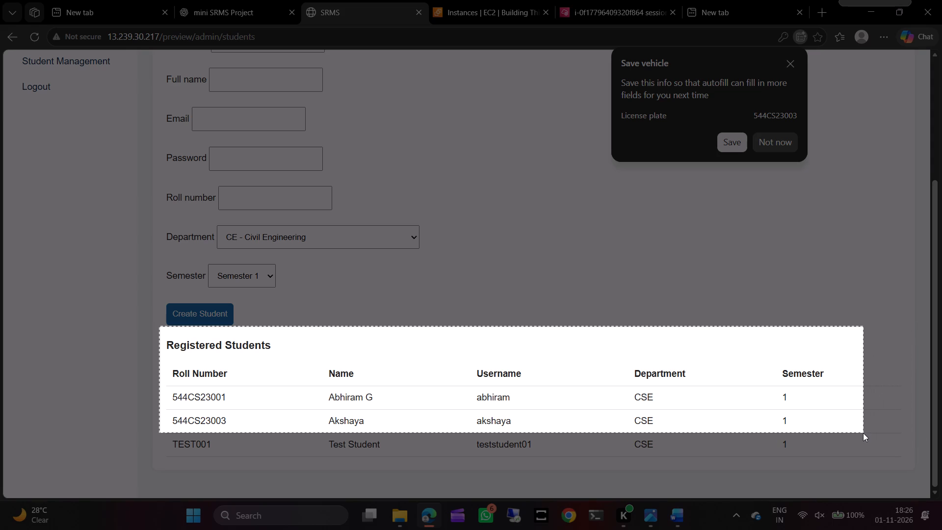
pyautogui.moveTo(863, 433); pyautogui.dragTo(856, 435)
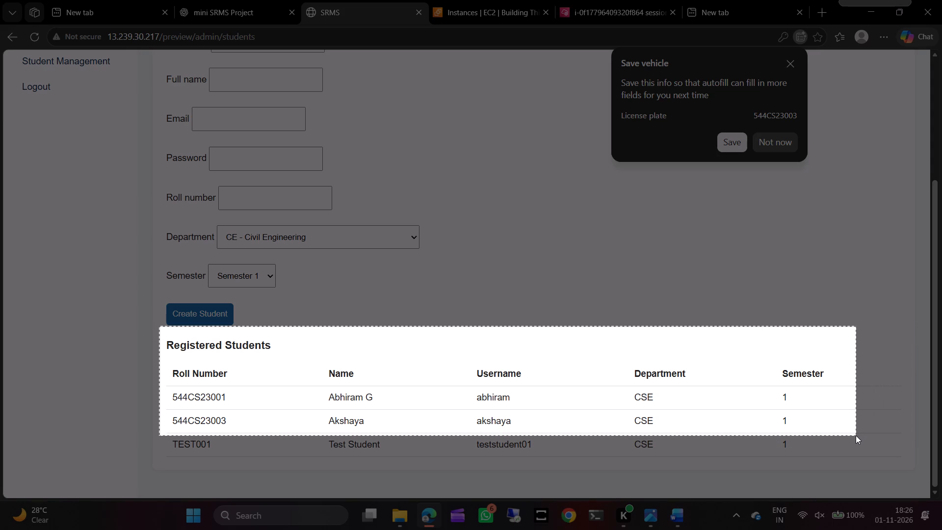
pyautogui.moveTo(856, 435); pyautogui.dragTo(857, 435)
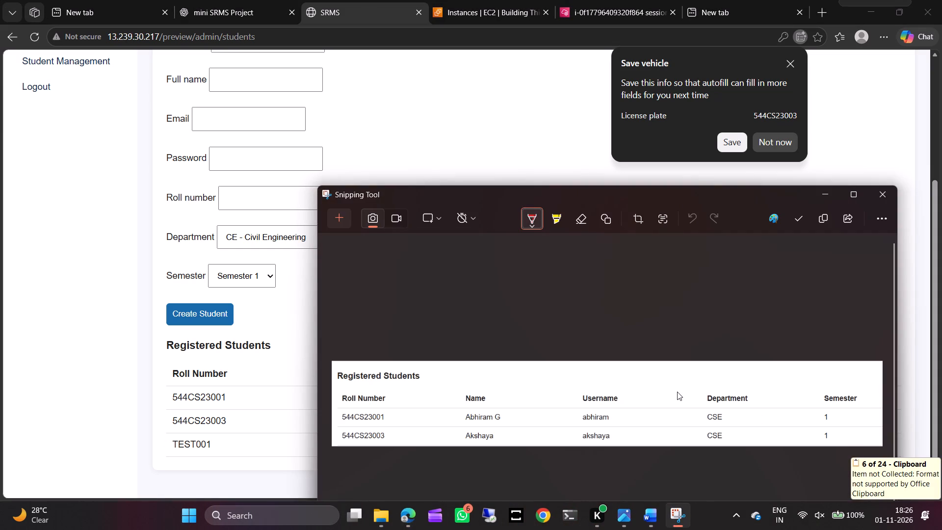
pyautogui.hotkey('ctrl', 'c')
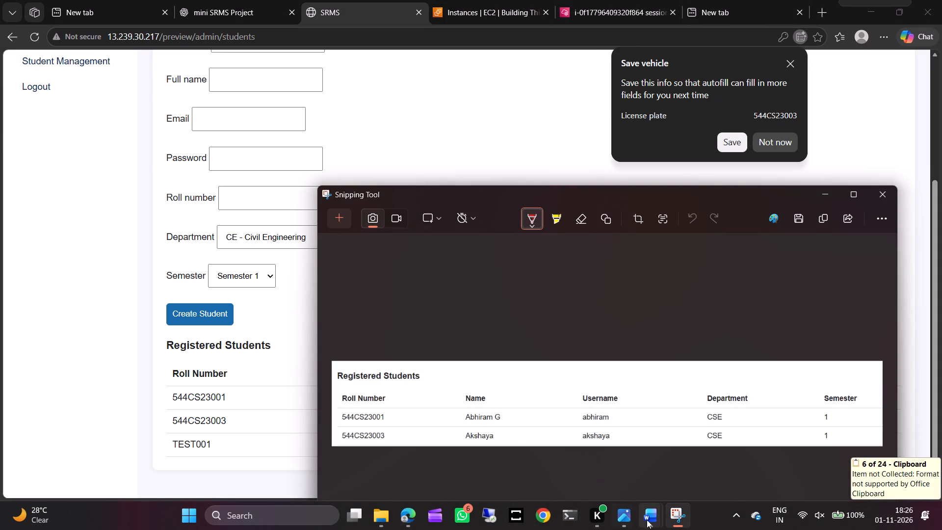
# Switch to the Word assignment and paste the student list snip on the blank line below the Student Management form screenshot.
pyautogui.click(687, 447)
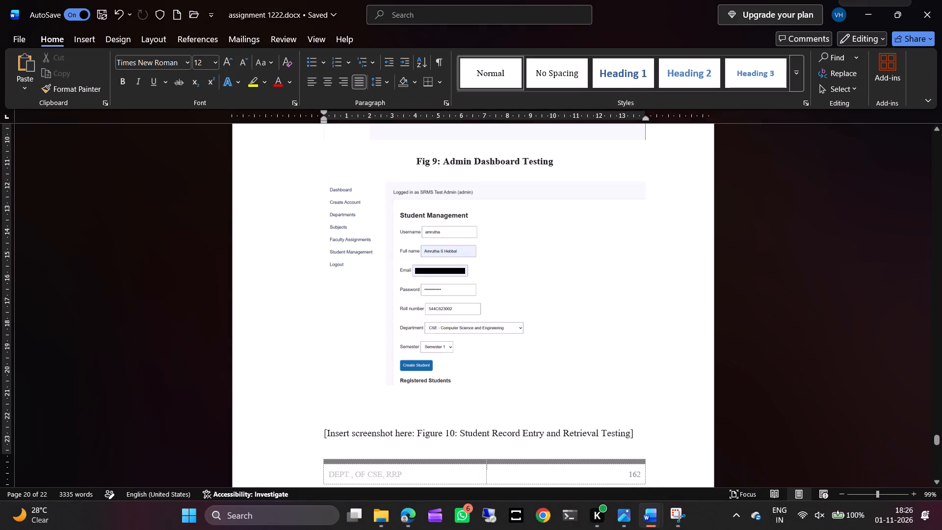
pyautogui.click(638, 386)
pyautogui.press('Down')
pyautogui.hotkey('ctrl', 'v')
# Turn the Figure 10 placeholder into the caption "Fig 10: Student Record Entry and Retrieval Testing", without the square brackets.
pyautogui.scroll(-1, 599, 441)
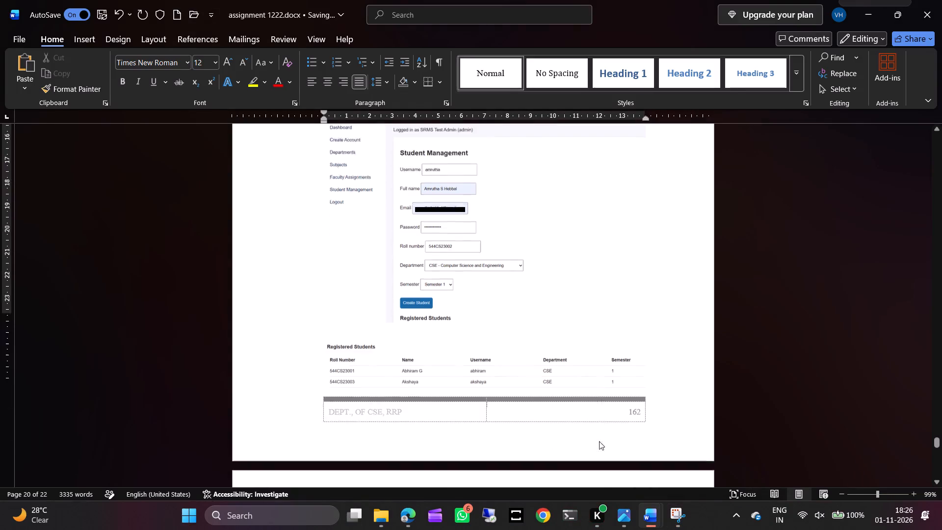
pyautogui.scroll(-1, 599, 441)
pyautogui.click(418, 436)
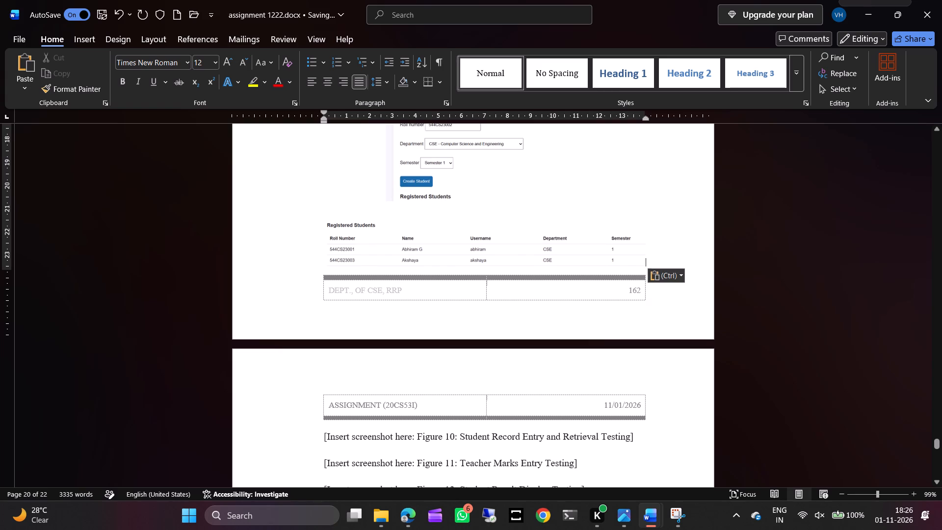
pyautogui.press('BackSpace')
pyautogui.press('BackSpace')
pyautogui.press('BackSpace')
pyautogui.press('BackSpace')
pyautogui.press('BackSpace')
pyautogui.press('BackSpace')
pyautogui.press('BackSpace')
pyautogui.press('BackSpace')
pyautogui.press('BackSpace')
pyautogui.press('BackSpace')
pyautogui.press('BackSpace')
pyautogui.press('BackSpace')
pyautogui.press('BackSpace')
pyautogui.press('BackSpace')
pyautogui.press('BackSpace')
pyautogui.press('BackSpace')
pyautogui.press('BackSpace')
pyautogui.press('BackSpace')
pyautogui.press('BackSpace')
pyautogui.press('BackSpace')
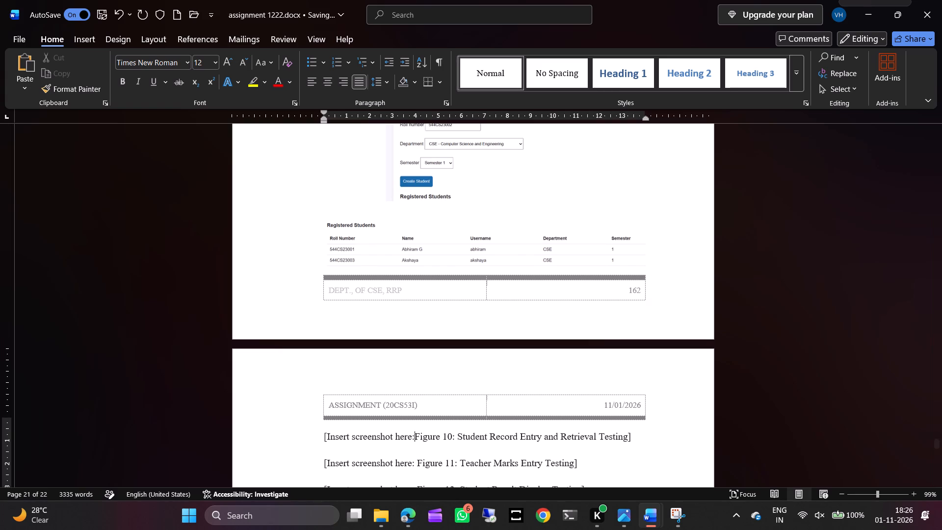
pyautogui.press('BackSpace')
pyautogui.press('BackSpace')
pyautogui.press('BackSpace')
pyautogui.press('BackSpace')
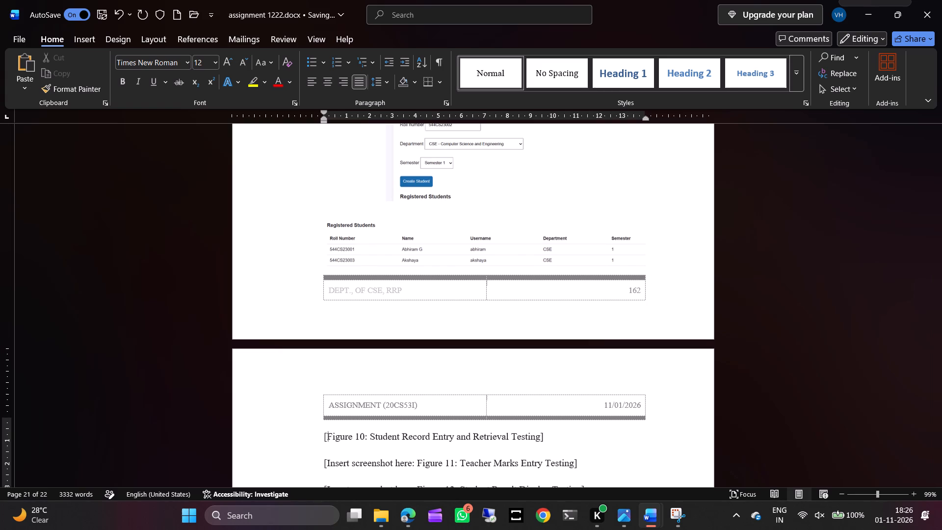
pyautogui.press('BackSpace')
pyautogui.press('Right')
pyautogui.press('Right')
pyautogui.press('Right')
pyautogui.press('Right')
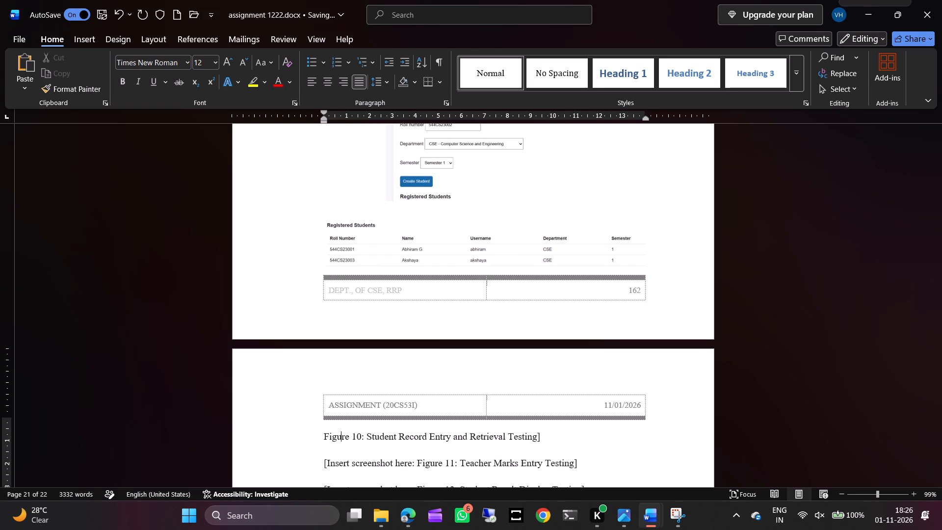
pyautogui.press('Right')
pyautogui.press('Right')
pyautogui.press('BackSpace')
pyautogui.press('BackSpace')
pyautogui.press('BackSpace')
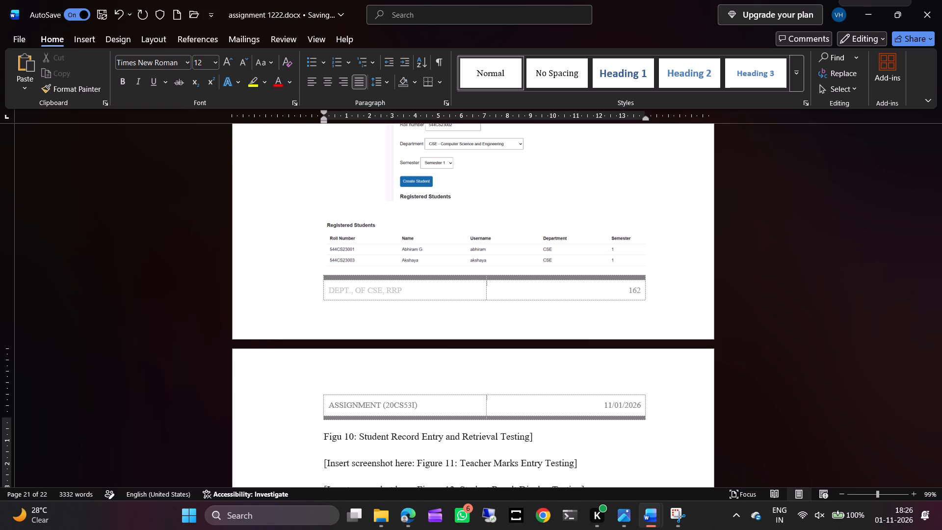
pyautogui.click(547, 432)
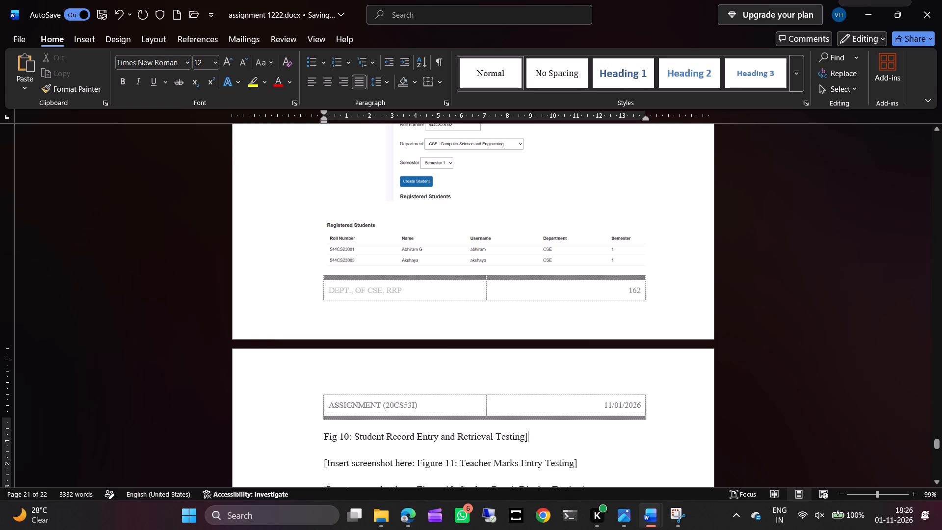
pyautogui.press('BackSpace')
# Make the Fig 10 caption bold and centre it.
pyautogui.moveTo(322, 437); pyautogui.dragTo(404, 435)
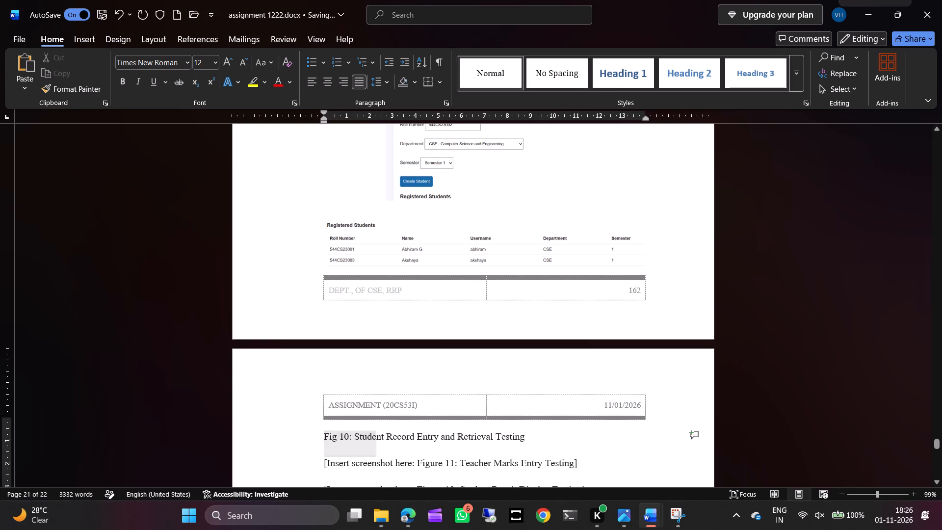
pyautogui.moveTo(404, 435); pyautogui.dragTo(531, 442)
pyautogui.click(538, 426)
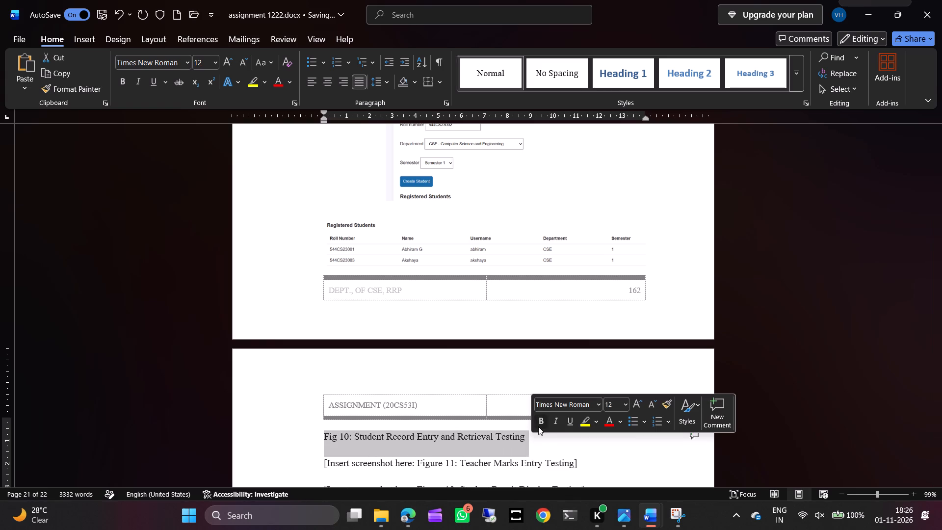
pyautogui.click(331, 79)
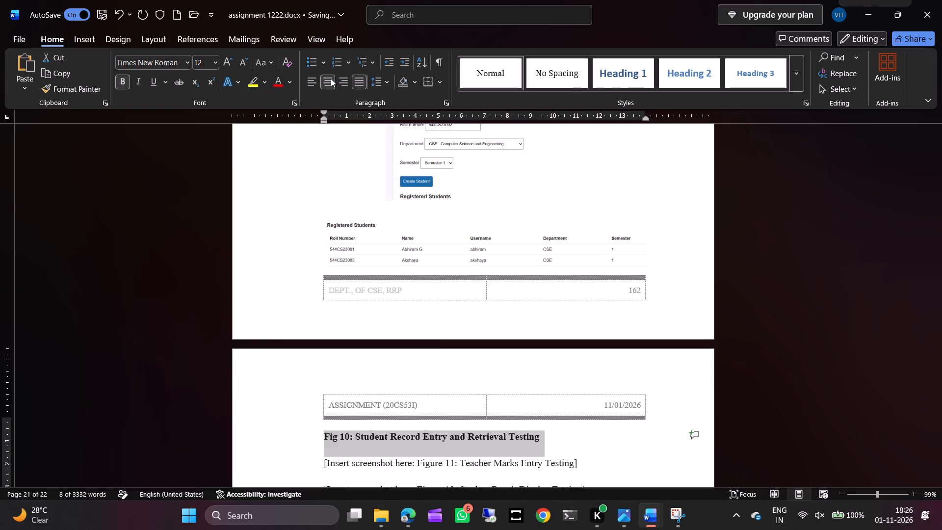
# Shrink the Student Management form screenshot proportionally to about 12.5 cm wide.
pyautogui.scroll(2, 402, 225)
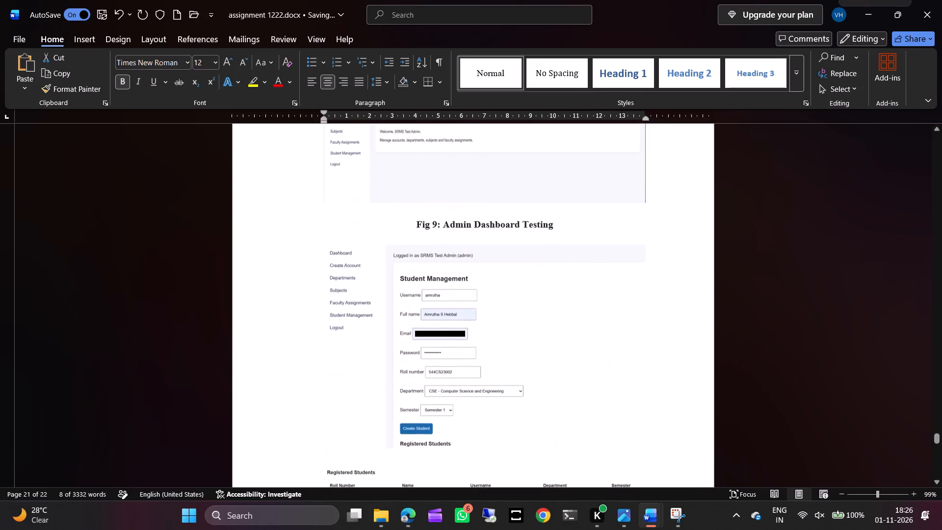
pyautogui.click(432, 288)
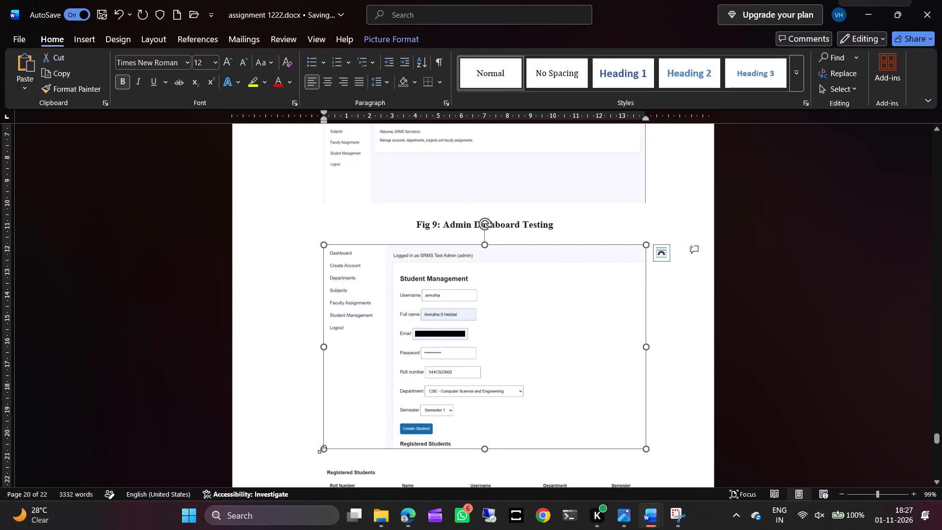
pyautogui.moveTo(322, 449); pyautogui.dragTo(357, 396)
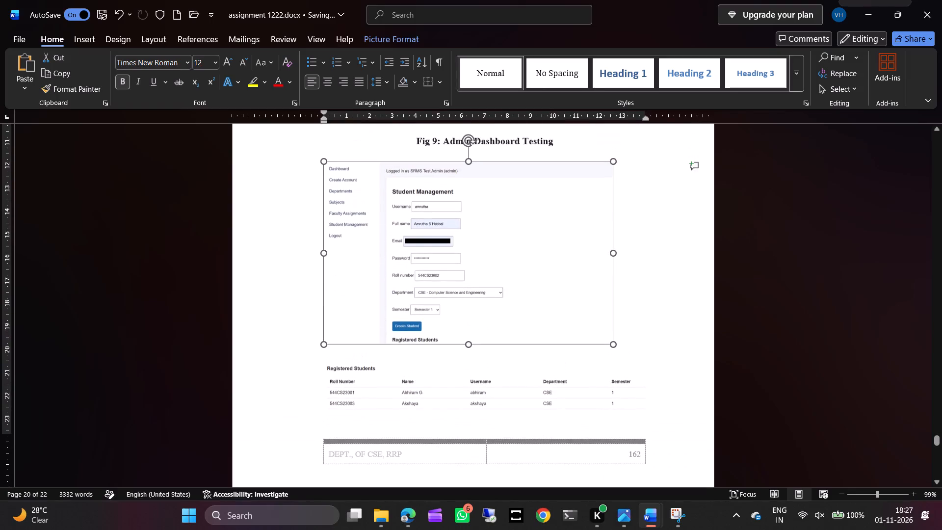
pyautogui.rightClick(408, 306)
pyautogui.click(408, 306)
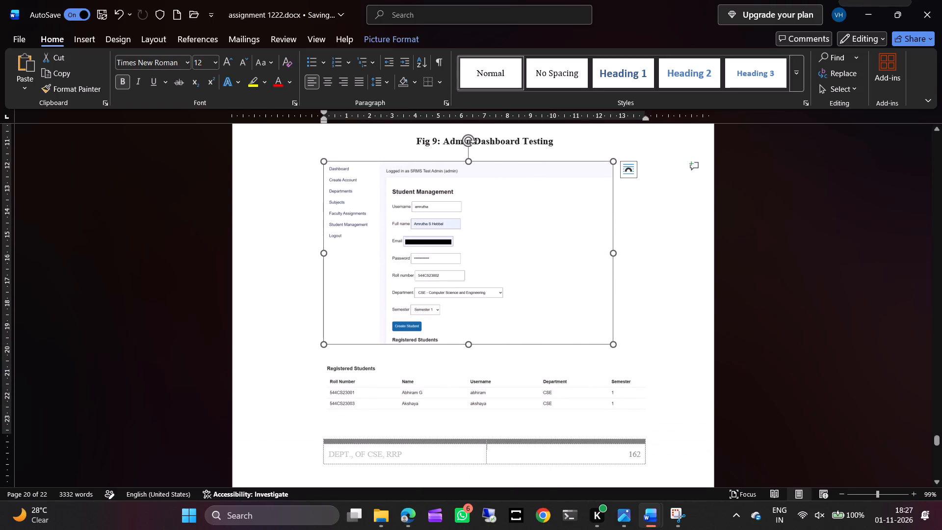
# Shrink the admin dashboard screenshot above the Fig 9 caption proportionally to about 13 cm wide.
pyautogui.scroll(2, 455, 270)
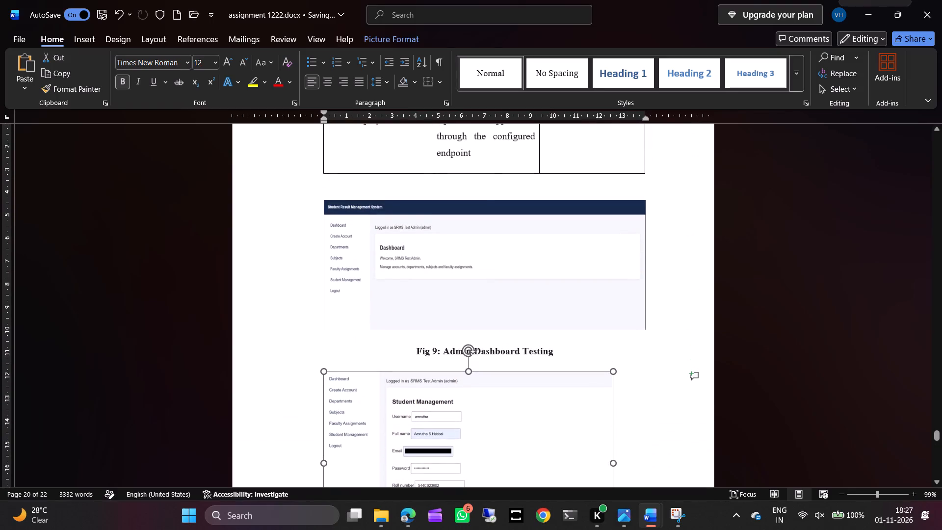
pyautogui.click(465, 273)
pyautogui.moveTo(324, 329); pyautogui.dragTo(347, 306)
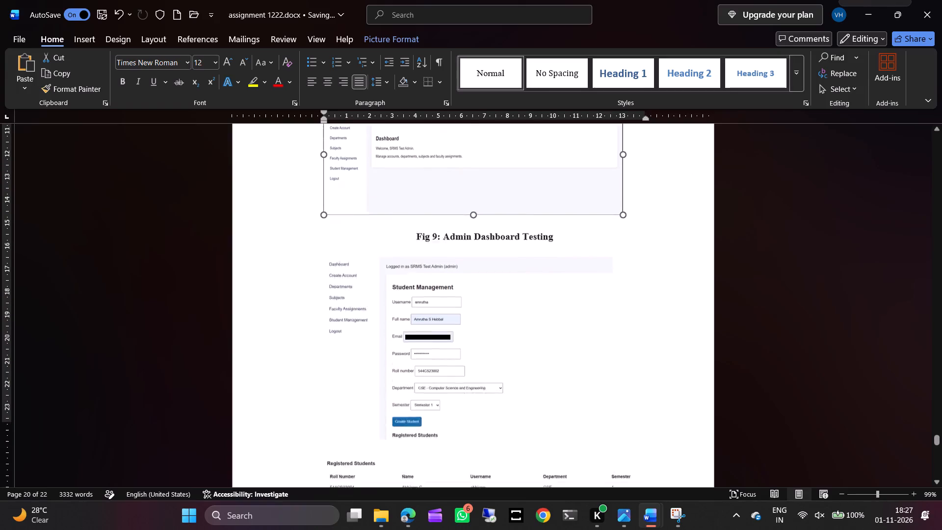
# Stretch the admin dashboard screenshot horizontally to the full text width, about 14 cm, keeping its reduced height.
pyautogui.scroll(1, 475, 253)
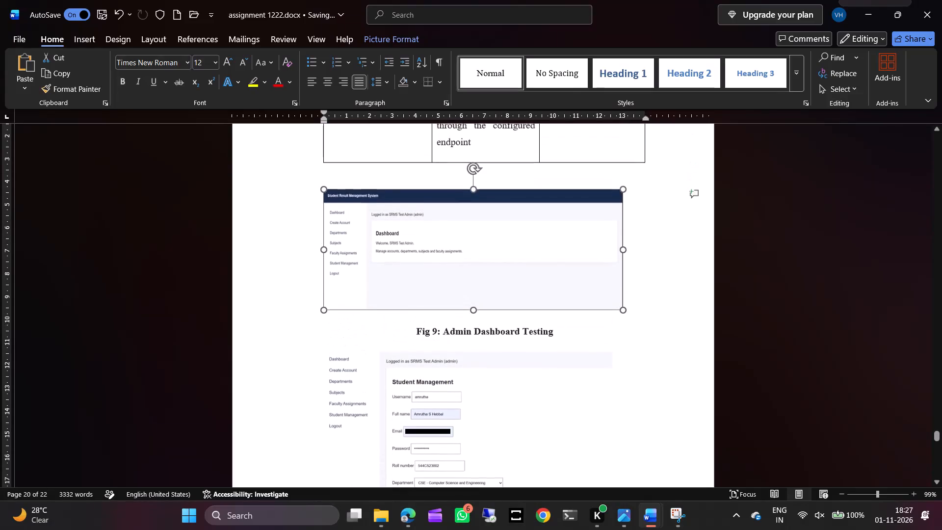
pyautogui.click(627, 248)
pyautogui.moveTo(627, 248); pyautogui.dragTo(653, 247)
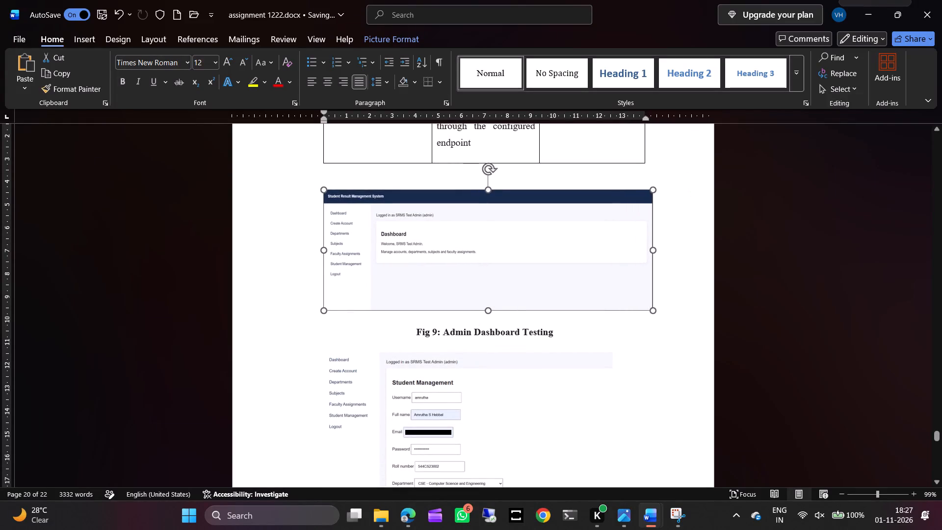
pyautogui.moveTo(653, 247); pyautogui.dragTo(647, 248)
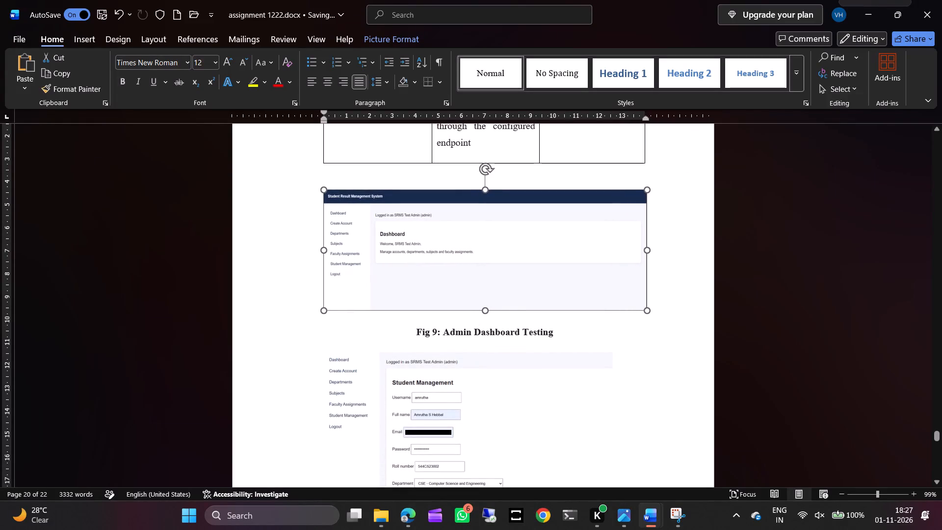
pyautogui.click(647, 248)
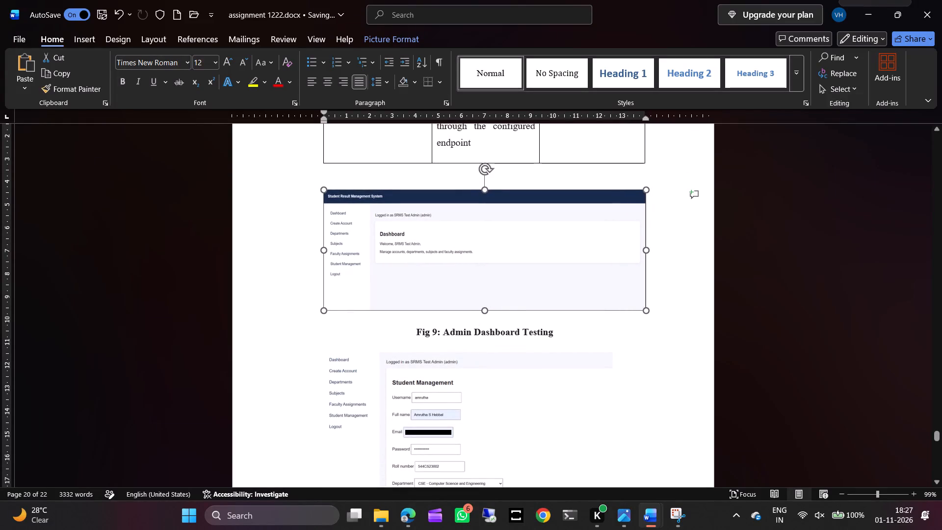
# Stretch the Student Management form screenshot horizontally to the full text width, about 14 cm, keeping its reduced height.
pyautogui.scroll(-1, 575, 278)
pyautogui.click(572, 279)
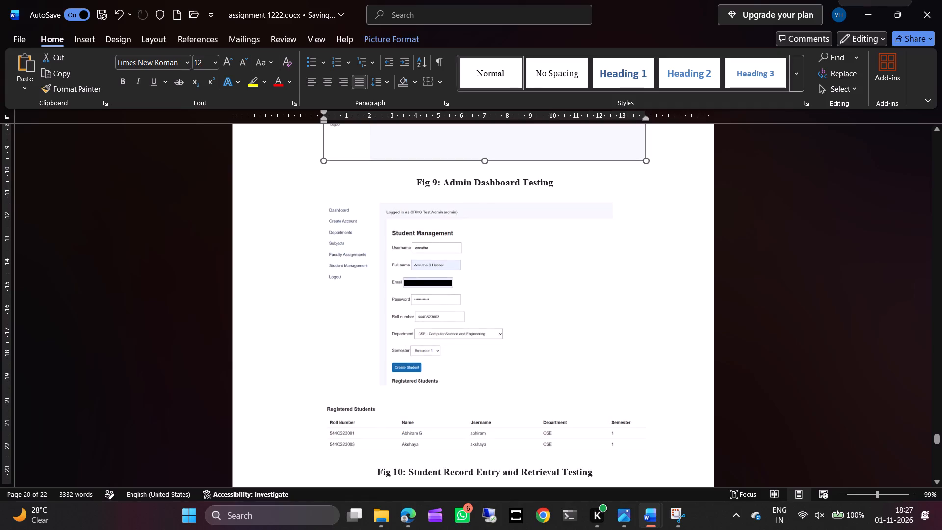
pyautogui.moveTo(615, 293); pyautogui.dragTo(643, 292)
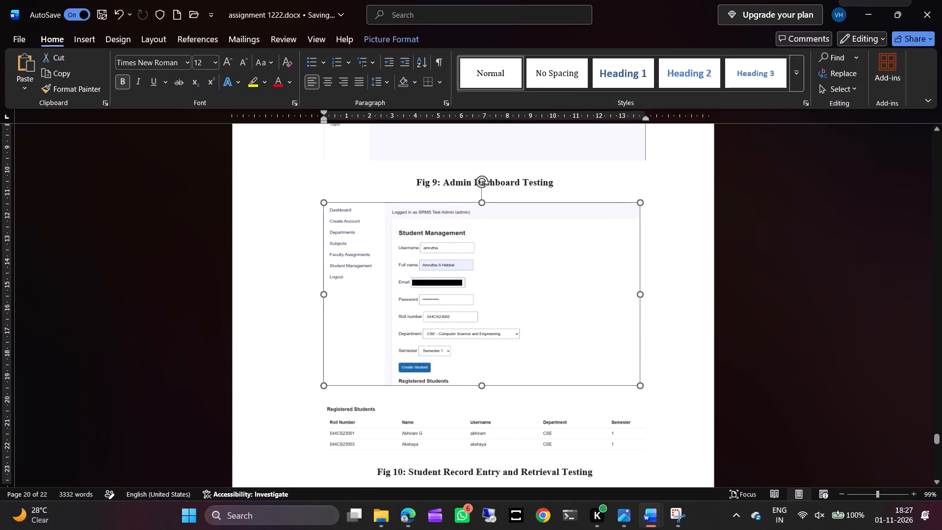
pyautogui.moveTo(643, 292); pyautogui.dragTo(647, 292)
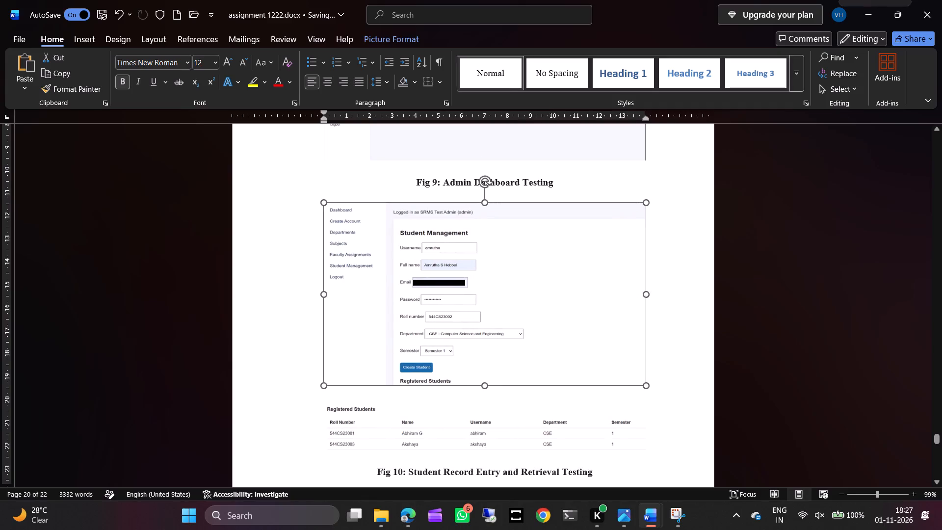
# Check the Fig 10 layout at the page end and the figure placeholders on the following page.
pyautogui.click(598, 424)
pyautogui.scroll(-2, 598, 424)
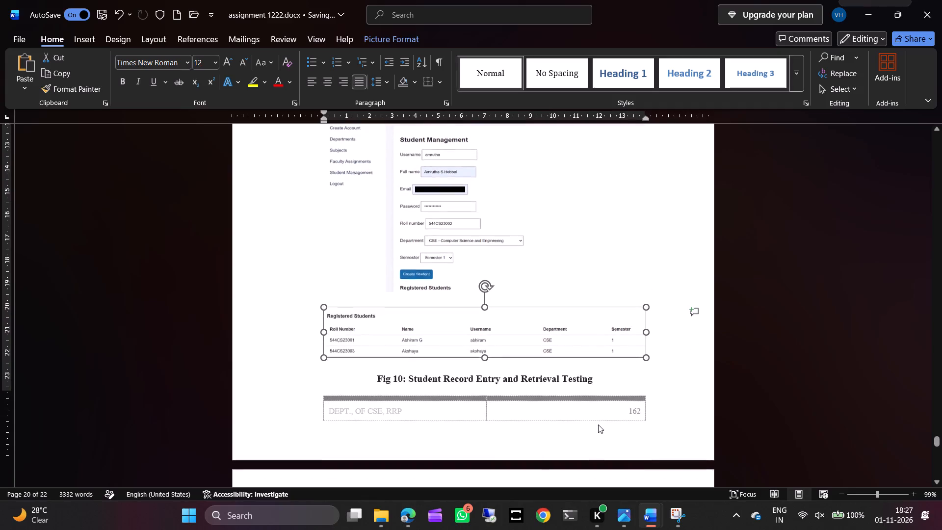
pyautogui.scroll(-1, 598, 424)
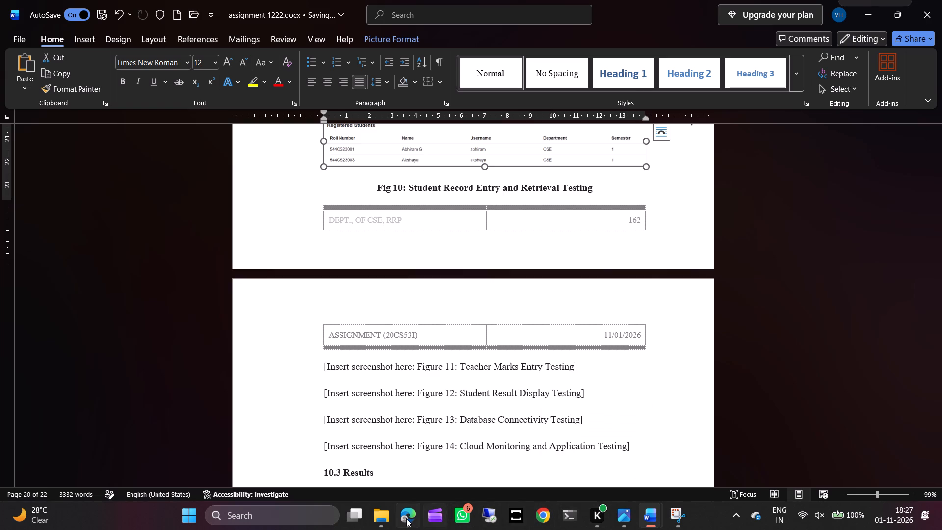
# Switch to the SRMS site in Edge and open the Faculty Assignments page to view which faculty teach each subject.
pyautogui.click(406, 518)
pyautogui.scroll(1, 433, 355)
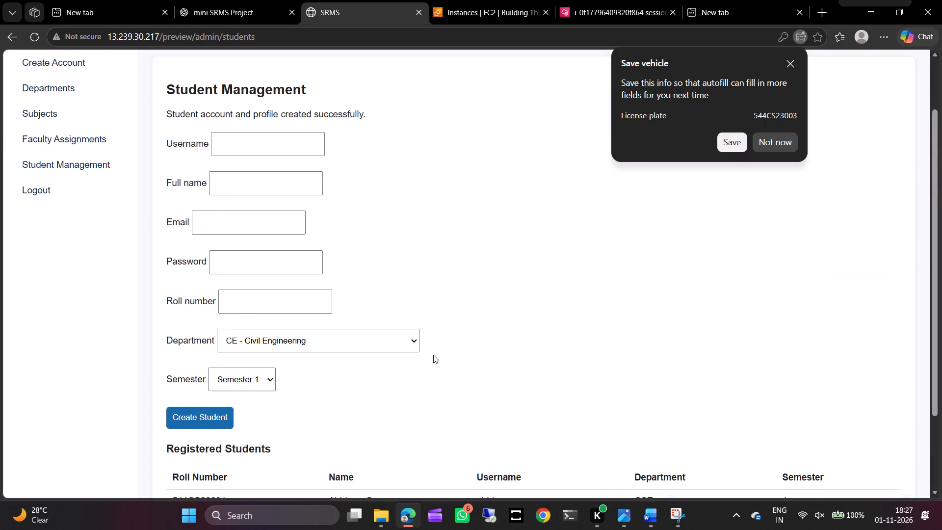
pyautogui.click(74, 141)
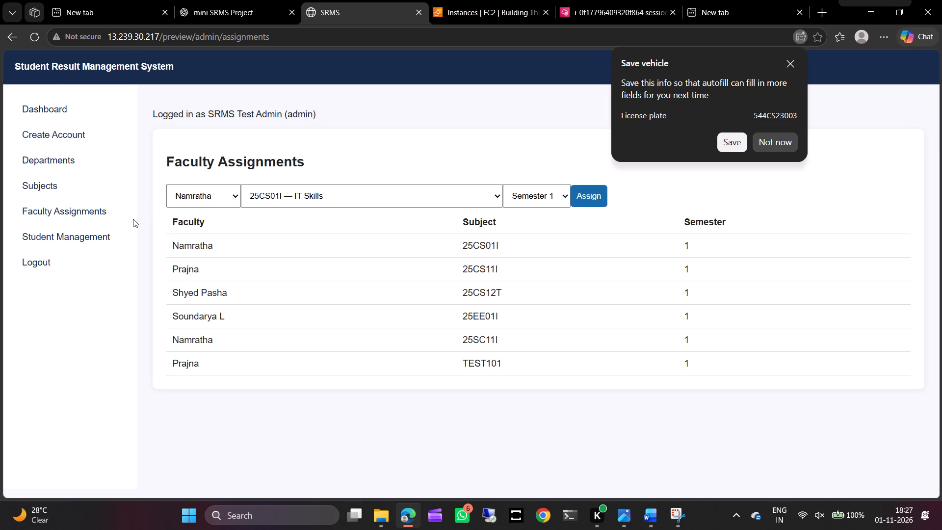
pyautogui.scroll(1, 133, 219)
# Log out of the SRMS Test Admin account.
pyautogui.click(51, 273)
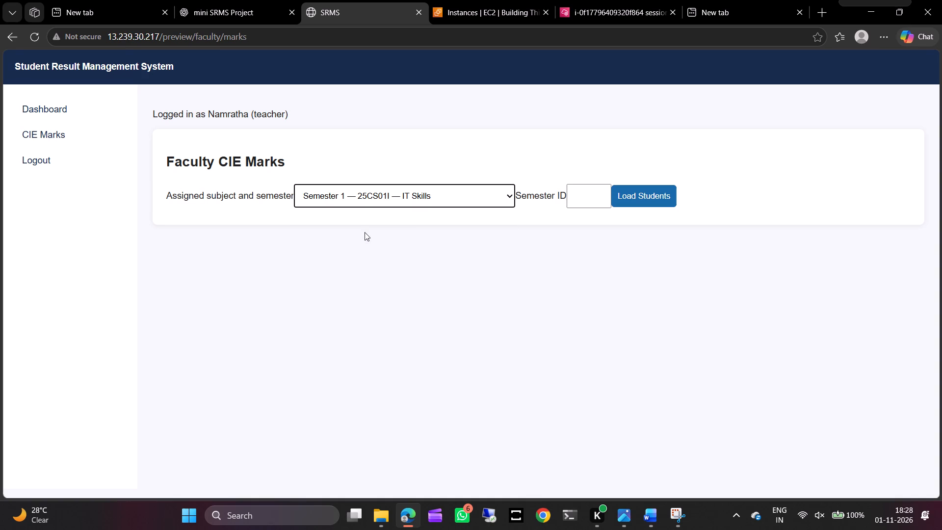
# Load the student marks table for Semester 1 — 25CS01I — IT Skills with Semester ID 1.
pyautogui.click(588, 196)
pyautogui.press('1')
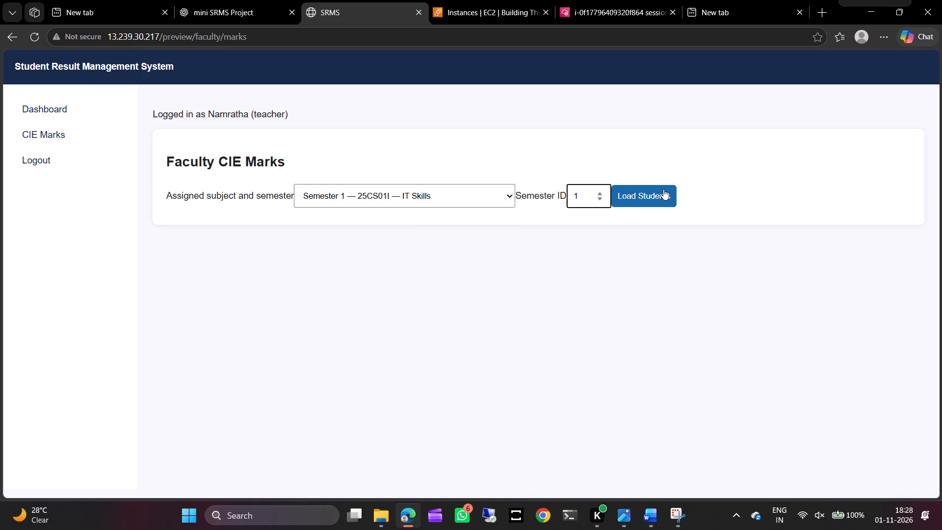
pyautogui.click(656, 193)
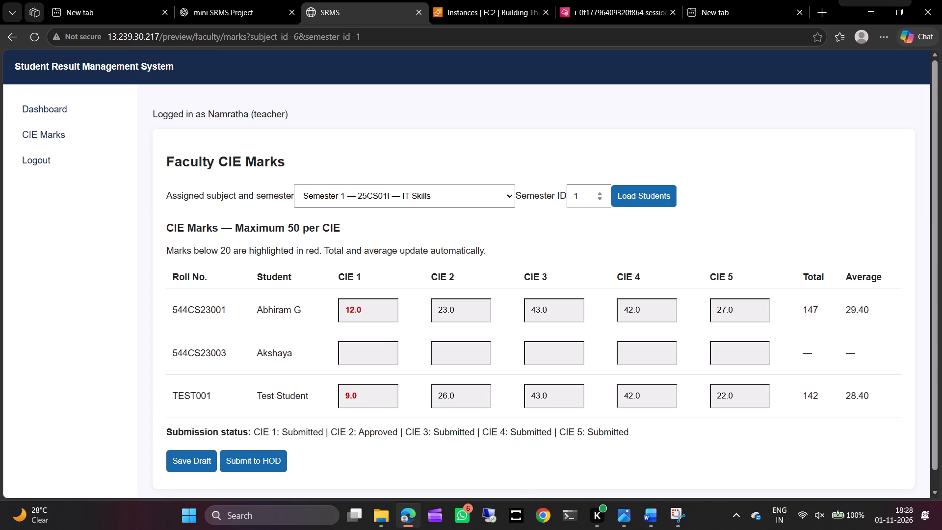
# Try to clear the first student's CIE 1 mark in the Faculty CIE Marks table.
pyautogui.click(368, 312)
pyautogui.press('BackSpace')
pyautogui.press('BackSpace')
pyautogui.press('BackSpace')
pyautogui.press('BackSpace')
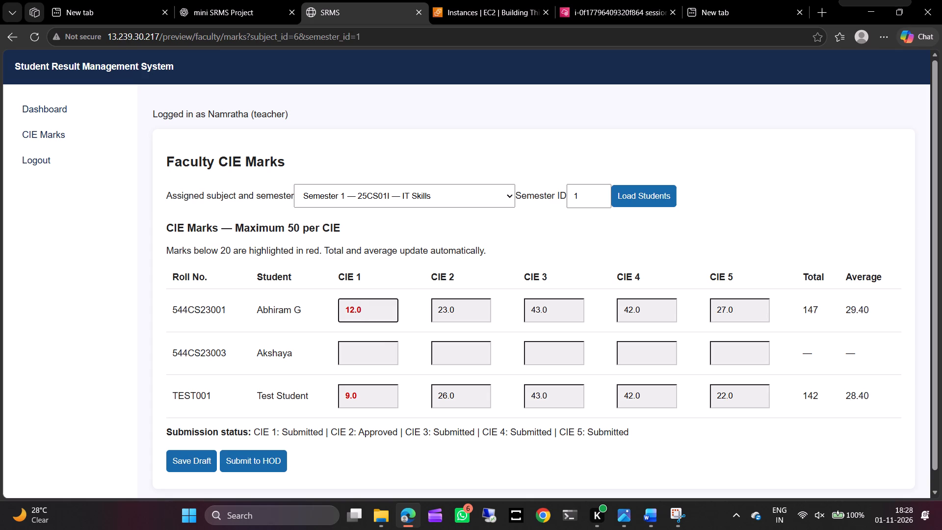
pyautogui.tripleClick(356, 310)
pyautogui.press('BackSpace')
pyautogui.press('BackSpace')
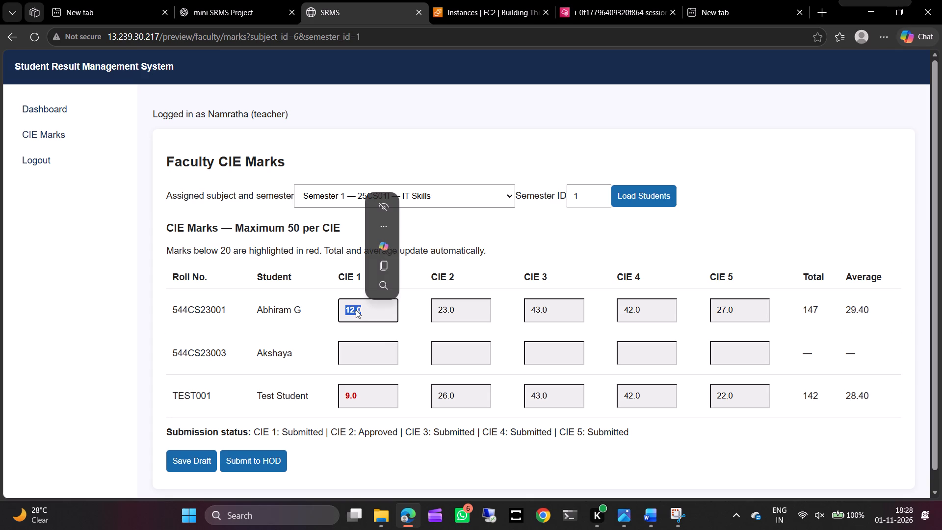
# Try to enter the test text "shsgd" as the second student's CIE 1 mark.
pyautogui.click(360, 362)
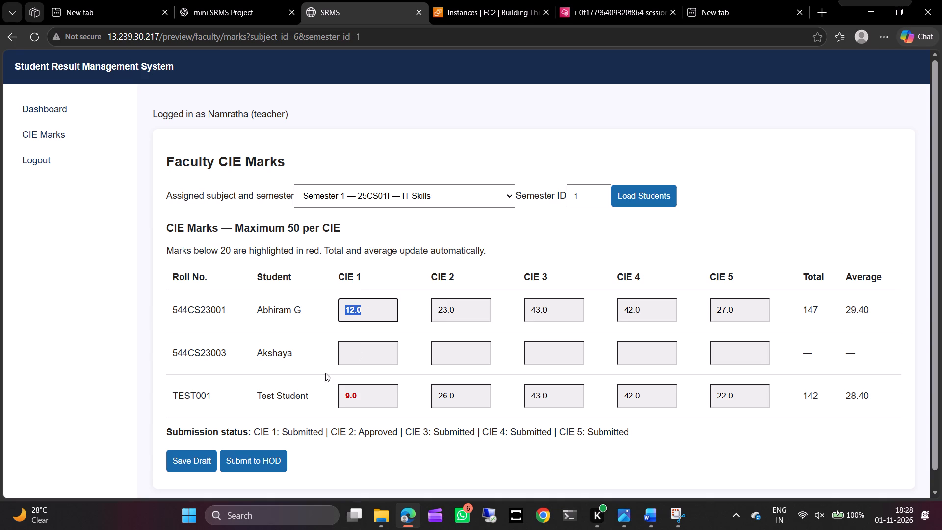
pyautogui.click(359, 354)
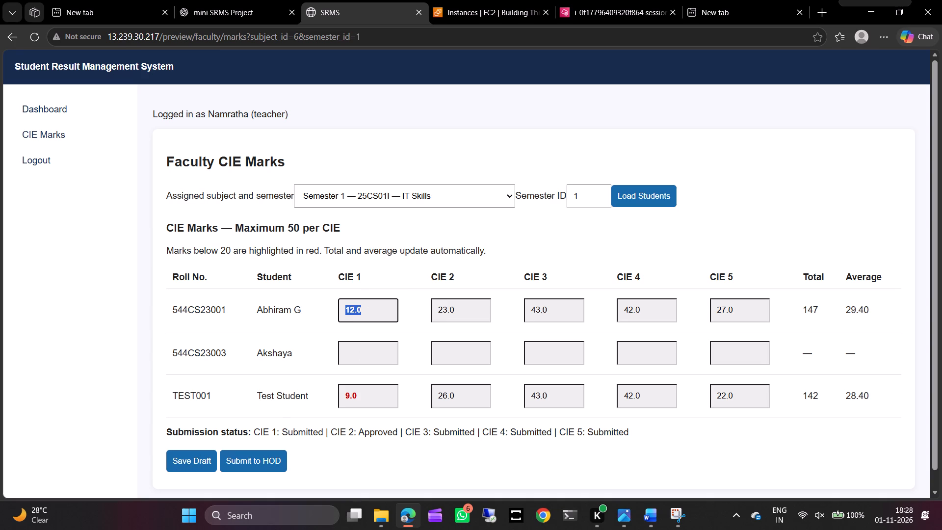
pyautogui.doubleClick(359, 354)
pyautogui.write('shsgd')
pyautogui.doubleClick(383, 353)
# Reload the students for the IT Skills subject and save the CIE marks as a draft.
pyautogui.click(639, 195)
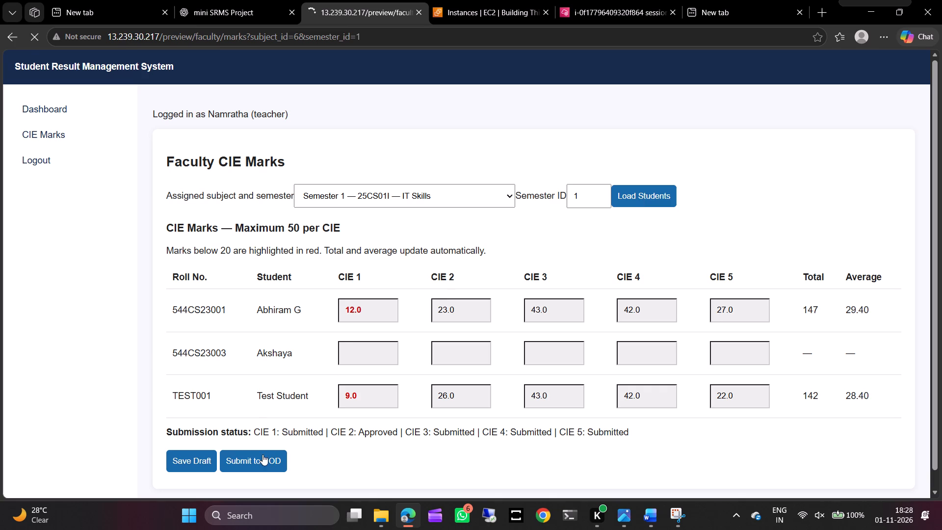
pyautogui.click(198, 461)
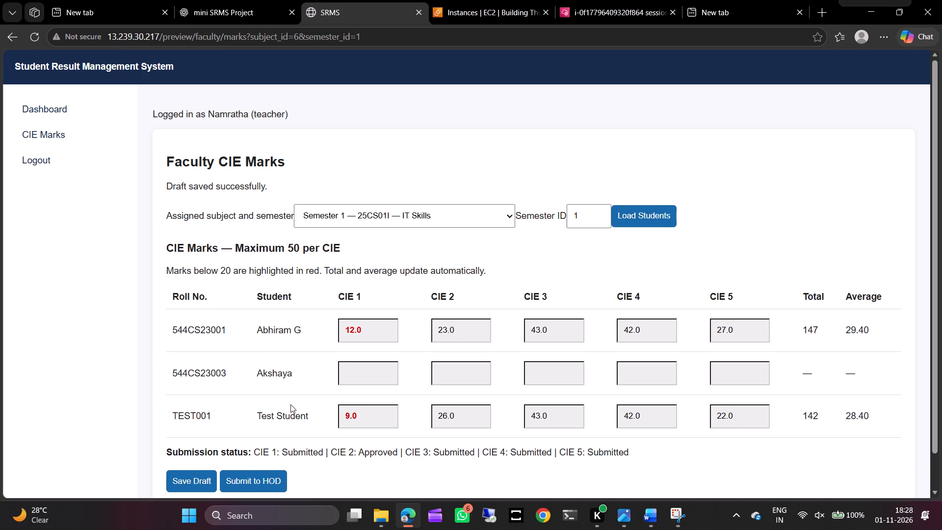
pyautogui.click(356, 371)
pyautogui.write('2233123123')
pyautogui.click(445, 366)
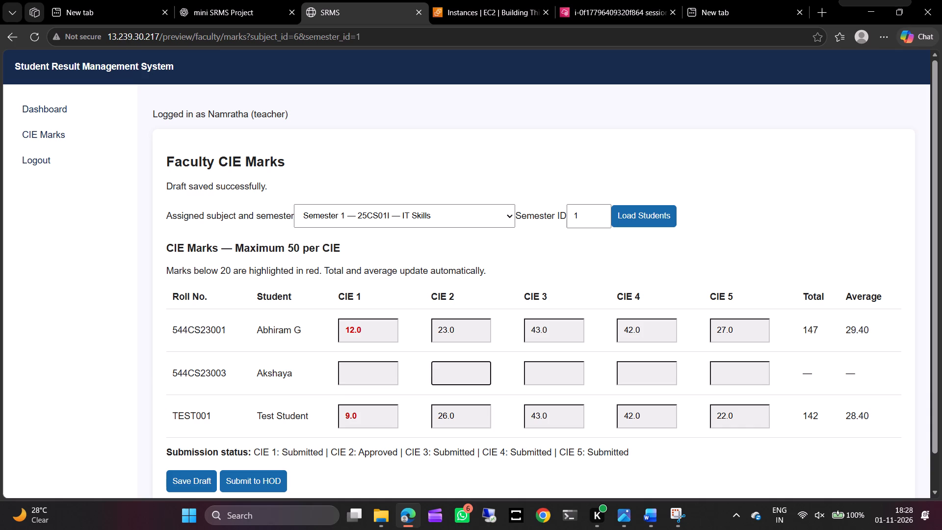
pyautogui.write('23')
# Snip the Faculty CIE Marks page from its header down to the Save Draft row with Snipping Tool and copy it.
pyautogui.click(675, 513)
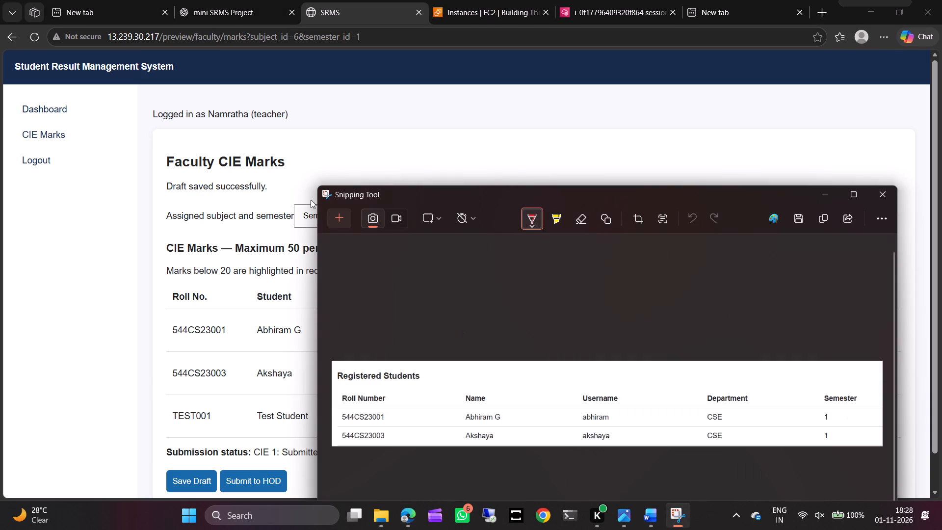
pyautogui.click(338, 222)
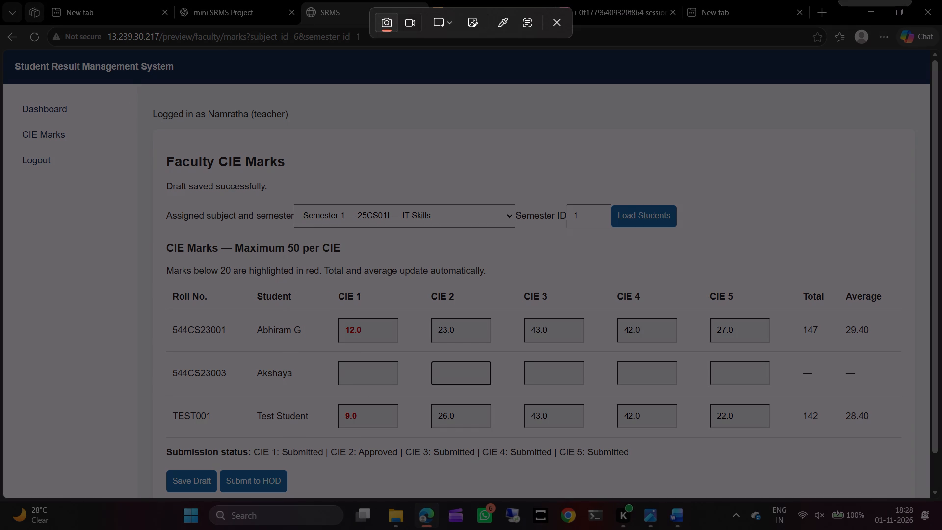
pyautogui.moveTo(7, 57); pyautogui.dragTo(941, 522)
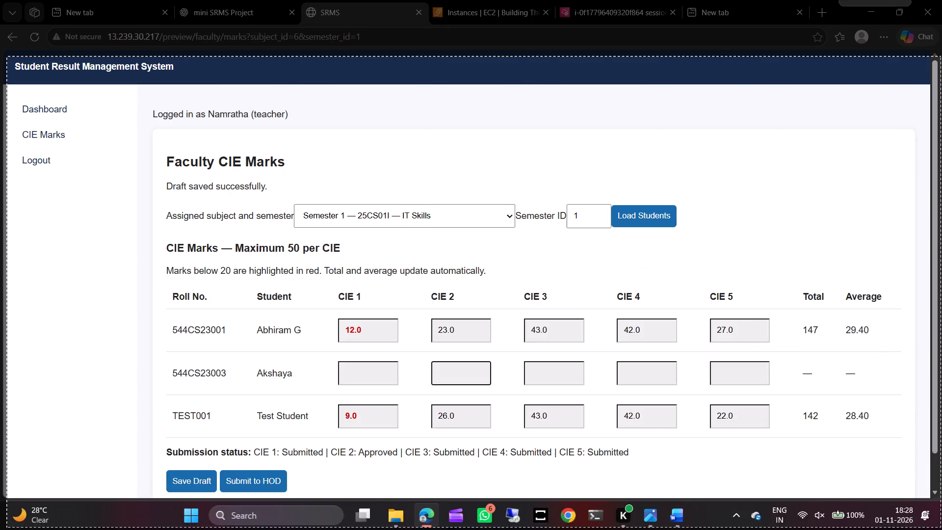
pyautogui.moveTo(941, 522); pyautogui.dragTo(920, 499)
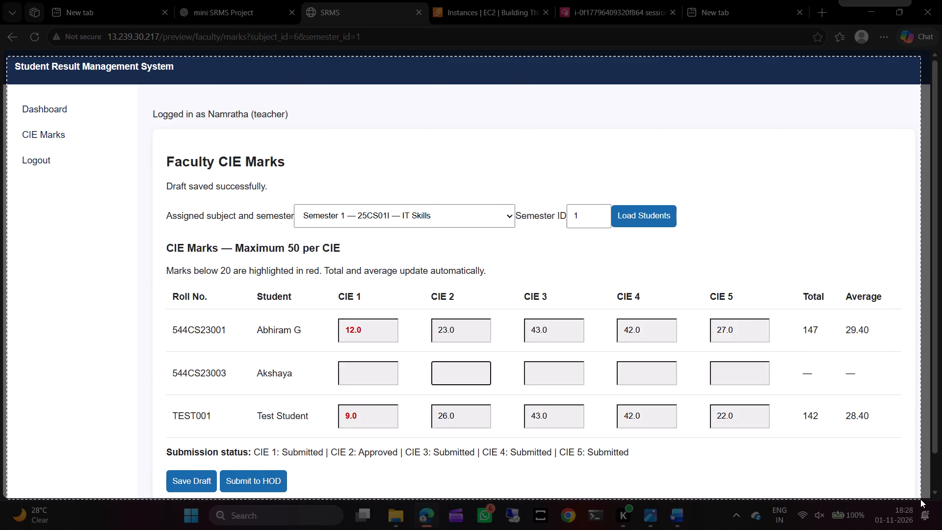
pyautogui.moveTo(920, 499); pyautogui.dragTo(921, 495)
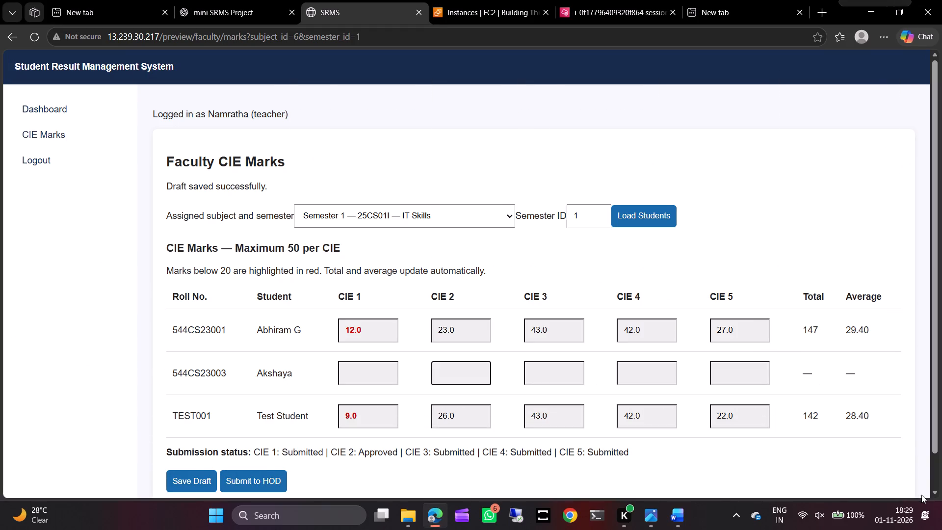
pyautogui.hotkey('ctrl', 'c')
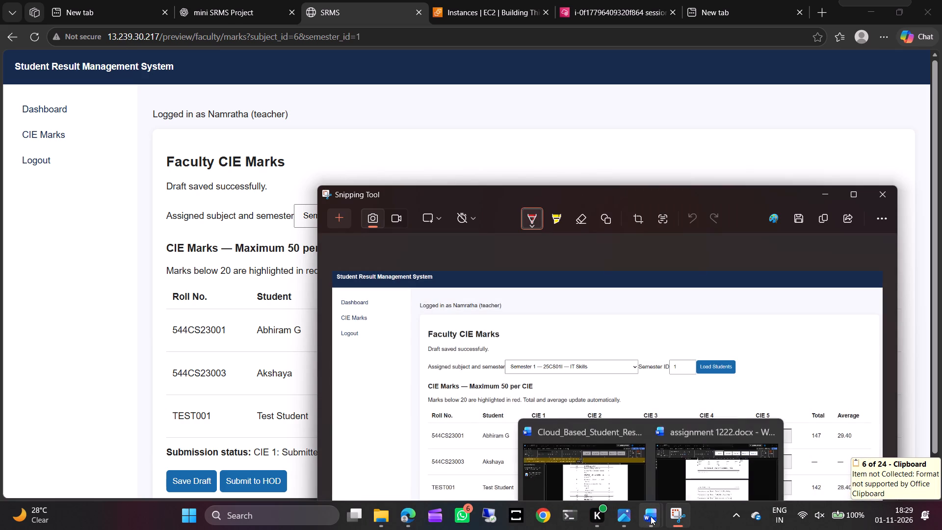
# Paste the marks entry screenshot on a new line above the Figure 11 placeholder in assignment 1222.docx.
pyautogui.click(651, 516)
pyautogui.click(689, 462)
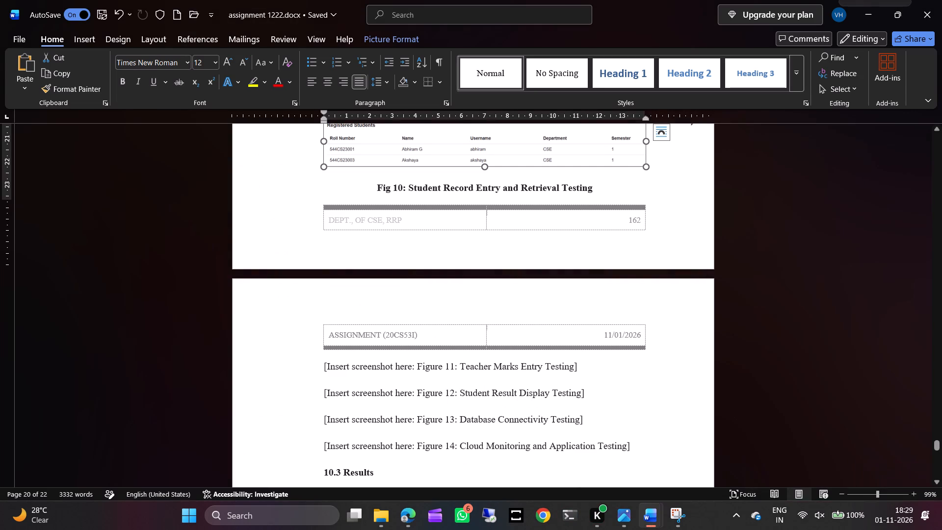
pyautogui.click(322, 367)
pyautogui.press('Return')
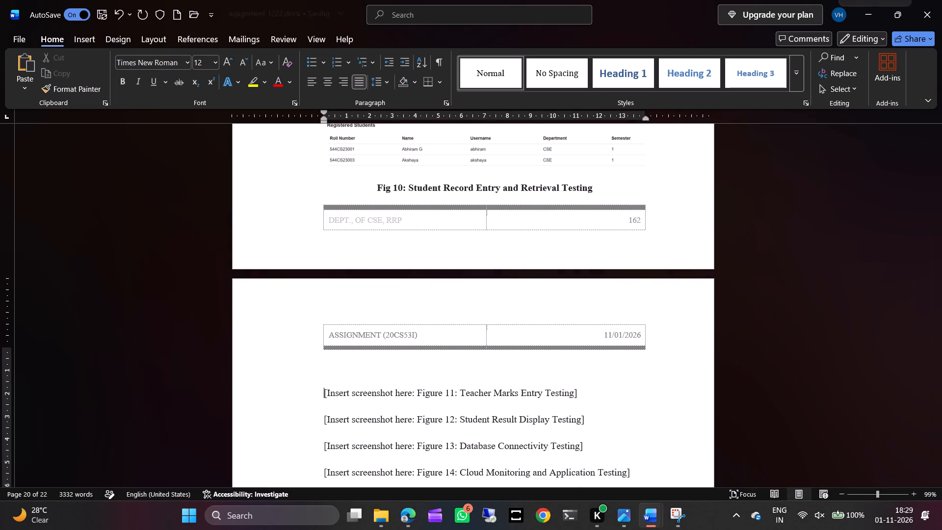
pyautogui.press('Up')
pyautogui.hotkey('ctrl', 'v')
# Turn the Figure 11 placeholder into the caption "Fig 11: Teacher Marks Entry Testing", without the brackets and insert prompt.
pyautogui.scroll(-1, 408, 384)
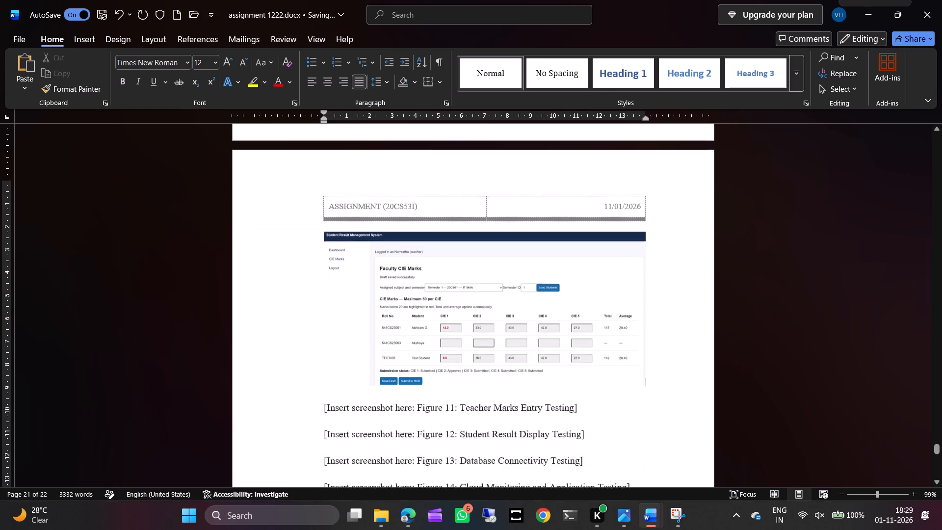
pyautogui.scroll(-1, 408, 384)
pyautogui.click(442, 366)
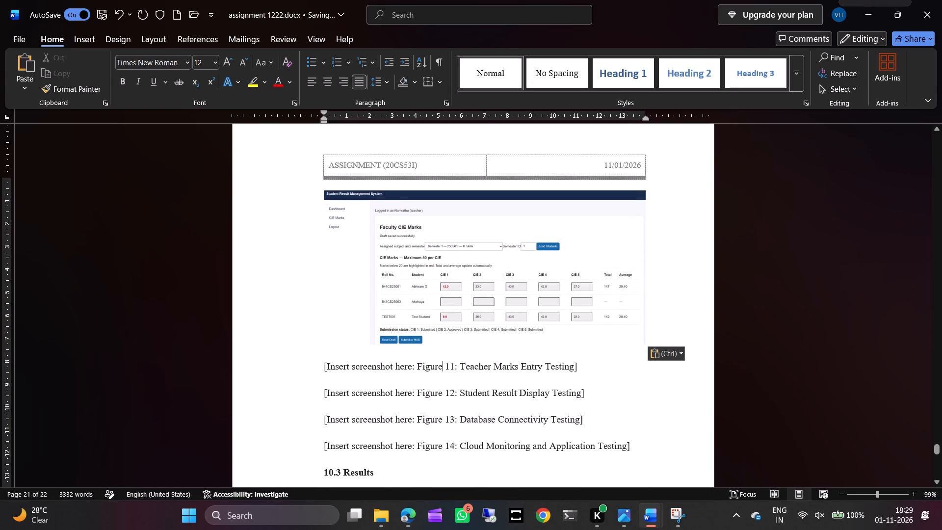
pyautogui.press('BackSpace')
pyautogui.press('BackSpace')
pyautogui.press('BackSpace')
pyautogui.press('Left')
pyautogui.press('Left')
pyautogui.press('Left')
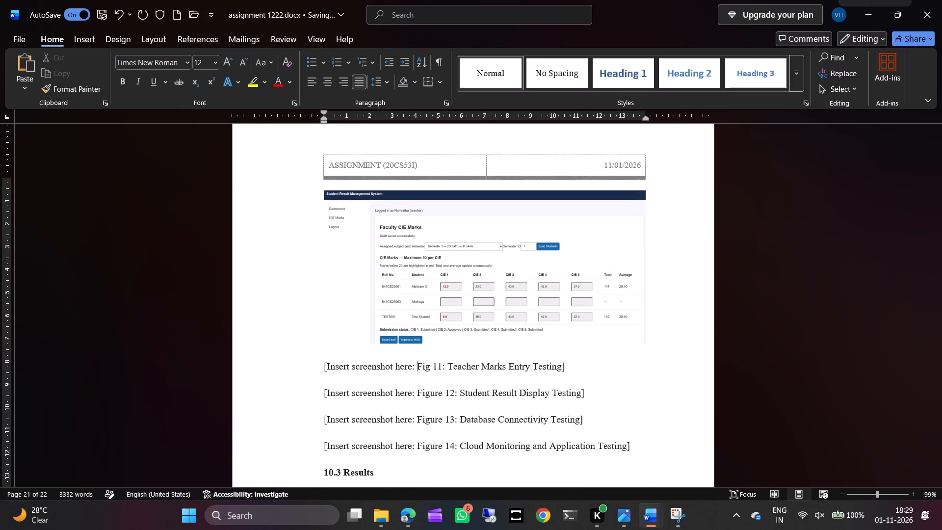
pyautogui.press('BackSpace')
pyautogui.press('BackSpace')
pyautogui.press('BackSpace')
pyautogui.press('BackSpace')
pyautogui.press('BackSpace')
pyautogui.press('BackSpace')
pyautogui.press('BackSpace')
pyautogui.press('BackSpace')
pyautogui.press('BackSpace')
pyautogui.press('BackSpace')
pyautogui.press('BackSpace')
pyautogui.press('BackSpace')
pyautogui.press('BackSpace')
pyautogui.press('BackSpace')
pyautogui.press('BackSpace')
pyautogui.press('BackSpace')
pyautogui.press('BackSpace')
pyautogui.press('BackSpace')
pyautogui.press('BackSpace')
pyautogui.press('BackSpace')
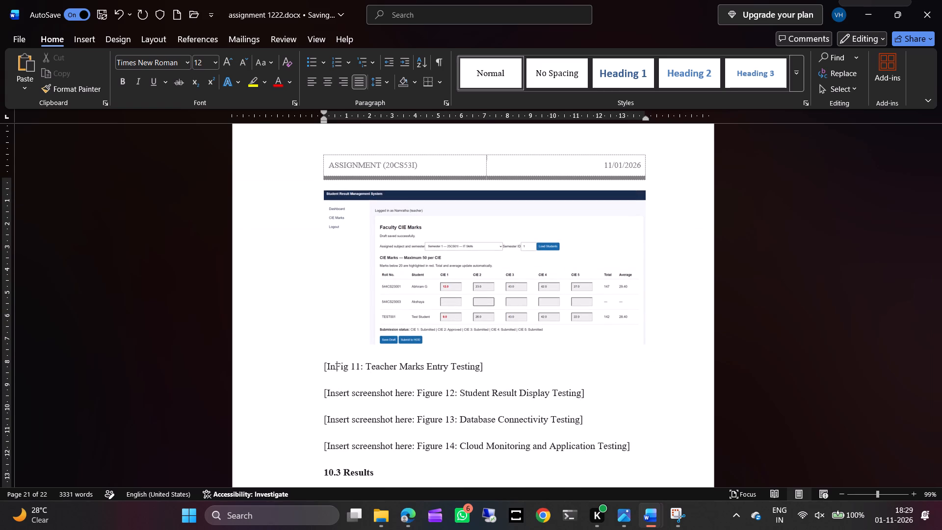
pyautogui.press('BackSpace')
pyautogui.press('BackSpace')
pyautogui.press('Right')
pyautogui.press('Right')
pyautogui.press('Right')
pyautogui.press('Right')
pyautogui.press('Right')
pyautogui.press('Right')
pyautogui.press('Right')
pyautogui.press('Right')
pyautogui.press('Right')
pyautogui.press('Right')
pyautogui.press('Right')
pyautogui.press('Right')
pyautogui.press('Right')
pyautogui.press('Right')
pyautogui.press('Right')
pyautogui.press('Right')
pyautogui.press('Right')
pyautogui.press('Right')
pyautogui.press('Right')
pyautogui.press('Right')
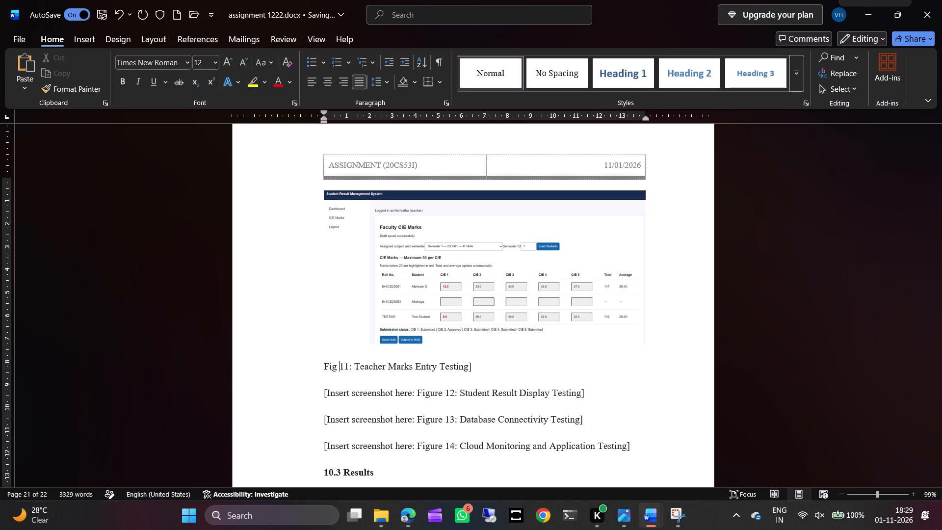
pyautogui.press('Right')
pyautogui.press('Right')
pyautogui.press('Right')
pyautogui.press('Right')
pyautogui.press('Right')
pyautogui.press('Right')
pyautogui.press('Right')
pyautogui.press('Right')
pyautogui.press('Right')
pyautogui.press('Right')
pyautogui.press('BackSpace')
# Make the Fig 11 caption bold and centre it under the screenshot.
pyautogui.moveTo(322, 365); pyautogui.dragTo(471, 371)
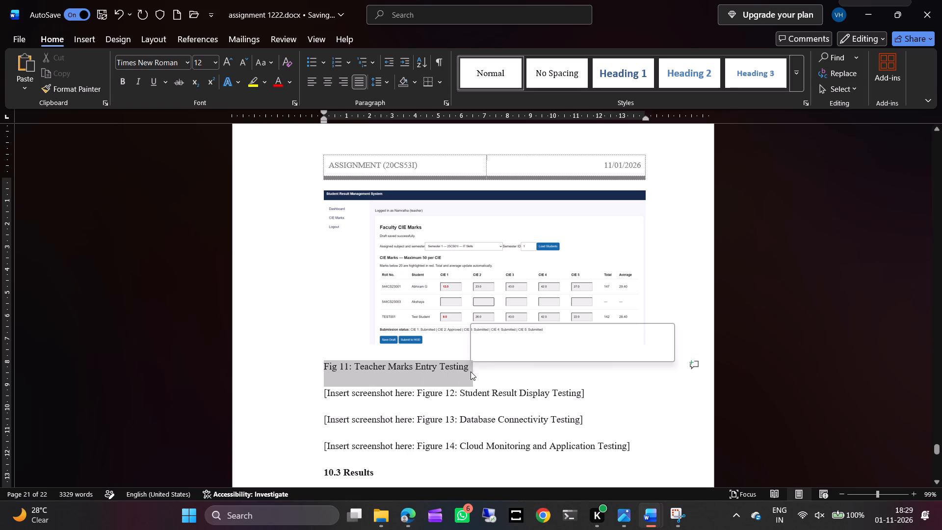
pyautogui.click(479, 356)
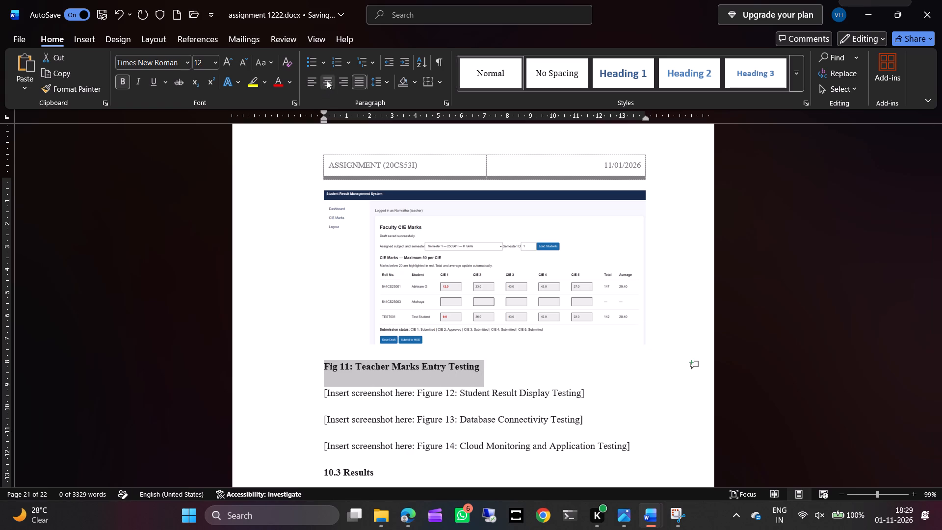
pyautogui.click(327, 80)
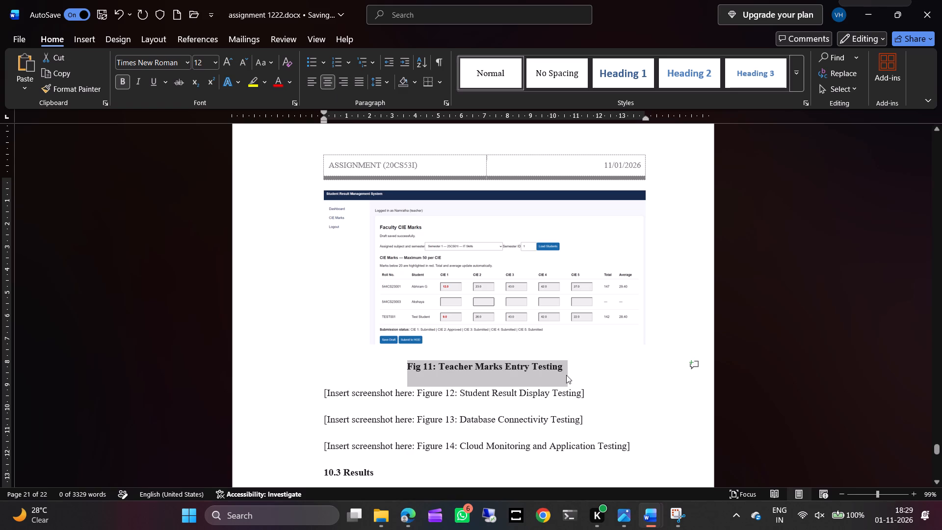
# Replace the title "Student Result Display Testing" in the Figure 12 placeholder with "HOD Review".
pyautogui.click(565, 373)
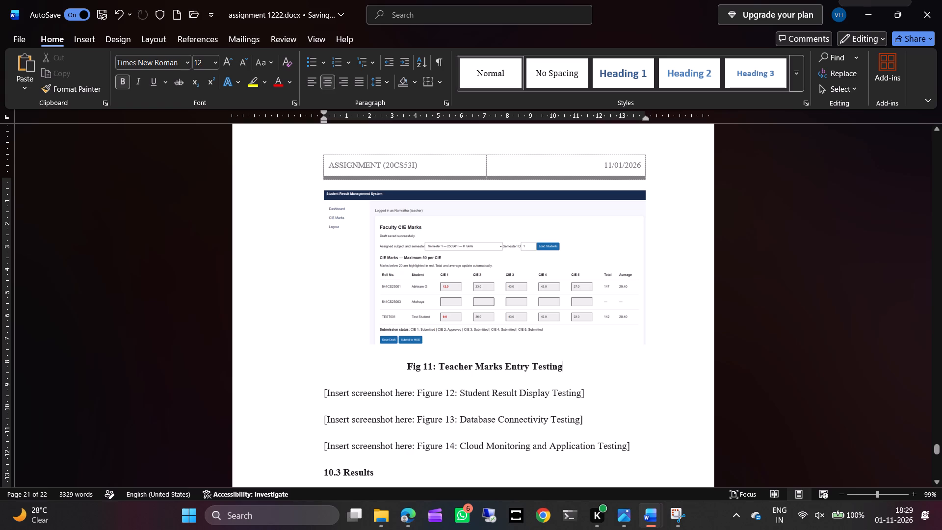
pyautogui.click(550, 393)
pyautogui.click(580, 396)
pyautogui.press('BackSpace')
pyautogui.press('BackSpace')
pyautogui.press('BackSpace')
pyautogui.press('BackSpace')
pyautogui.press('BackSpace')
pyautogui.press('BackSpace')
pyautogui.press('BackSpace')
pyautogui.press('BackSpace')
pyautogui.press('BackSpace')
pyautogui.press('BackSpace')
pyautogui.press('BackSpace')
pyautogui.press('BackSpace')
pyautogui.press('BackSpace')
pyautogui.press('BackSpace')
pyautogui.press('BackSpace')
pyautogui.press('BackSpace')
pyautogui.press('BackSpace')
pyautogui.press('BackSpace')
pyautogui.press('BackSpace')
pyautogui.press('BackSpace')
pyautogui.press('BackSpace')
pyautogui.press('BackSpace')
pyautogui.press('BackSpace')
pyautogui.press('BackSpace')
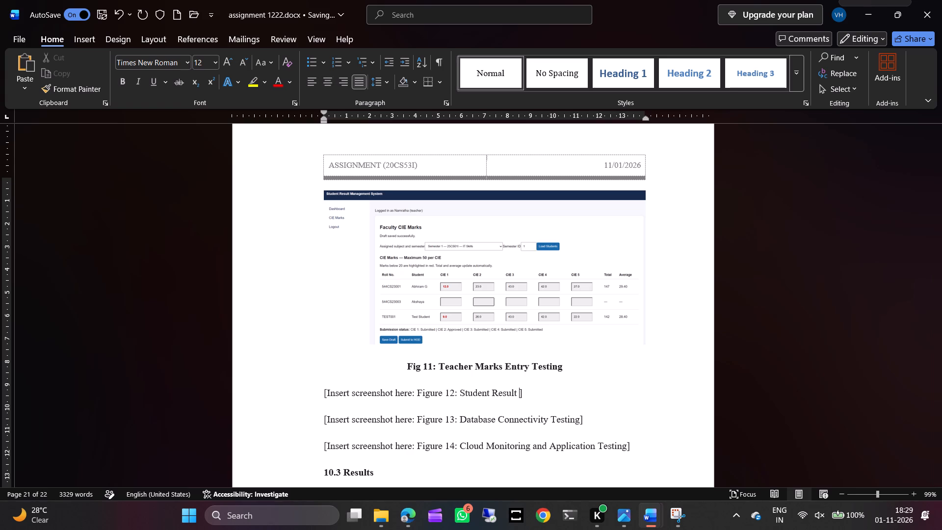
pyautogui.press('BackSpace')
pyautogui.press('BackSpace')
pyautogui.press('BackSpace')
pyautogui.press('BackSpace')
pyautogui.press('BackSpace')
pyautogui.press('BackSpace')
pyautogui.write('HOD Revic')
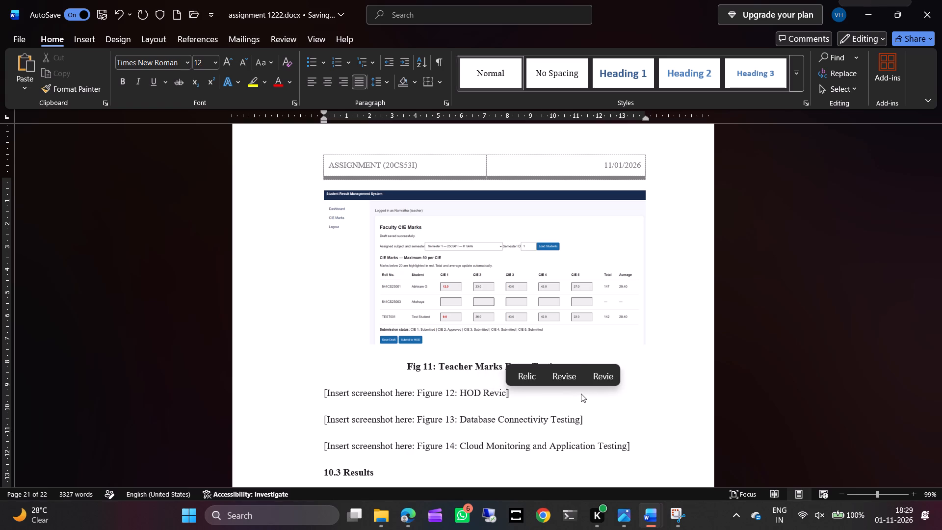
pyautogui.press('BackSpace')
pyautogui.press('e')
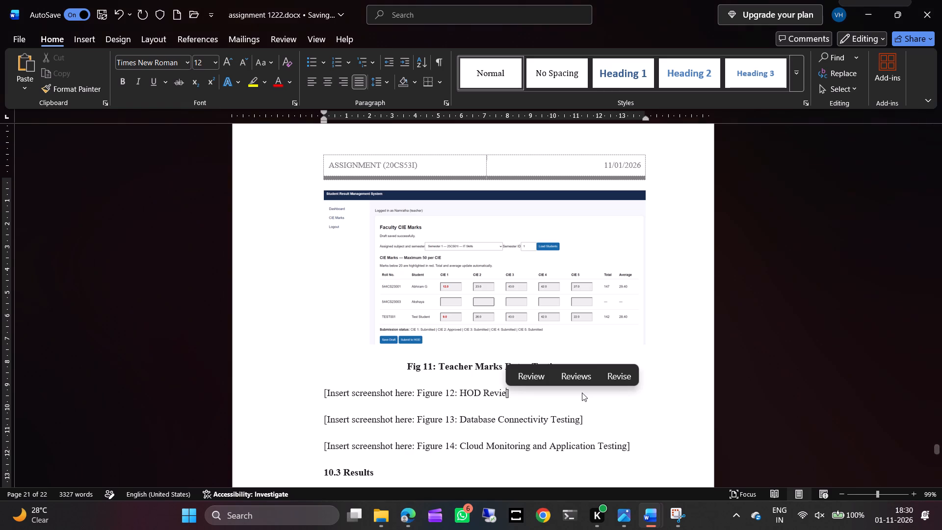
pyautogui.click(540, 379)
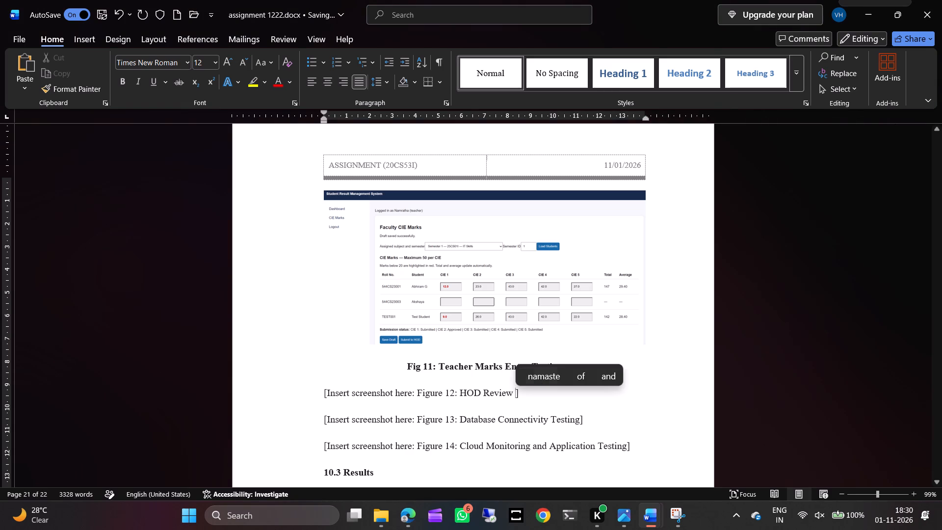
# Shorten "Figure 12" to "Fig 12" and remove the opening bracket and "Insert screenshot here:" prompt before it.
pyautogui.click(443, 392)
pyautogui.press('BackSpace')
pyautogui.press('BackSpace')
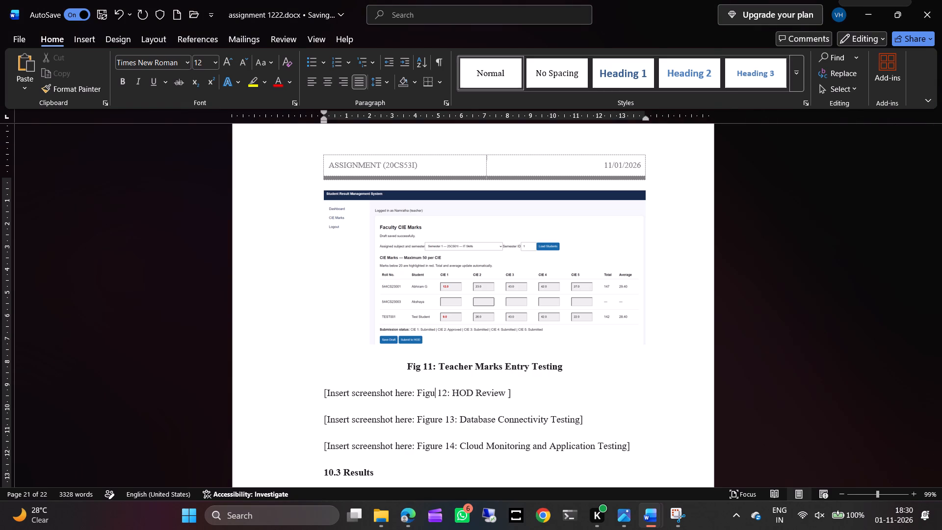
pyautogui.press('BackSpace')
pyautogui.click(415, 395)
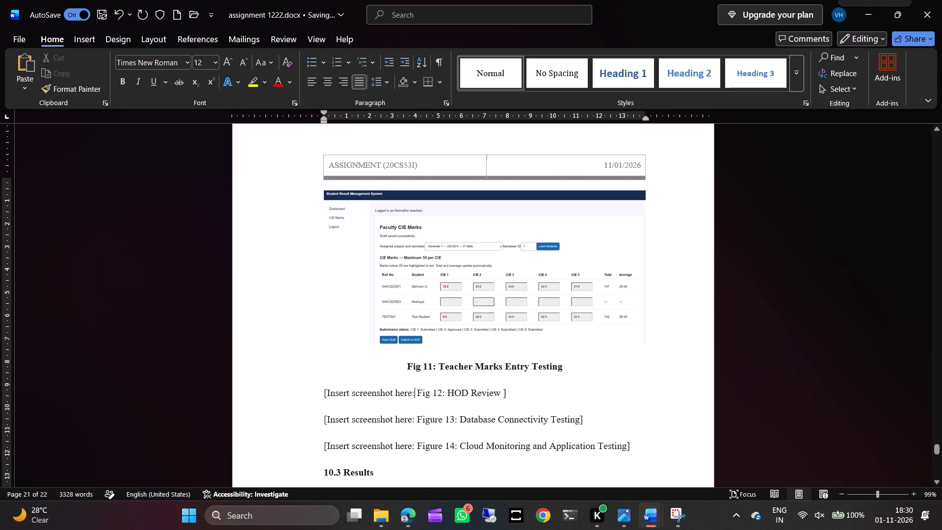
pyautogui.press('BackSpace')
pyautogui.press('BackSpace')
pyautogui.press('BackSpace')
pyautogui.press('BackSpace')
pyautogui.press('BackSpace')
pyautogui.press('BackSpace')
pyautogui.press('BackSpace')
pyautogui.press('BackSpace')
pyautogui.press('BackSpace')
pyautogui.press('BackSpace')
pyautogui.press('BackSpace')
pyautogui.press('BackSpace')
pyautogui.press('BackSpace')
pyautogui.press('BackSpace')
pyautogui.press('BackSpace')
pyautogui.press('BackSpace')
pyautogui.press('BackSpace')
pyautogui.press('BackSpace')
pyautogui.press('BackSpace')
pyautogui.press('BackSpace')
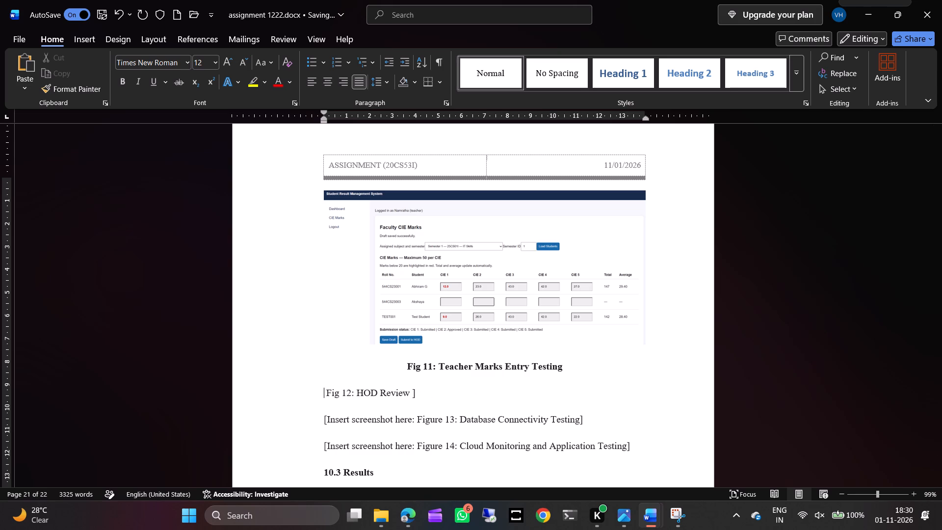
# Add an empty line above the Fig 12 caption and place the cursor on it for the screenshot.
pyautogui.press('Return')
pyautogui.press('Down')
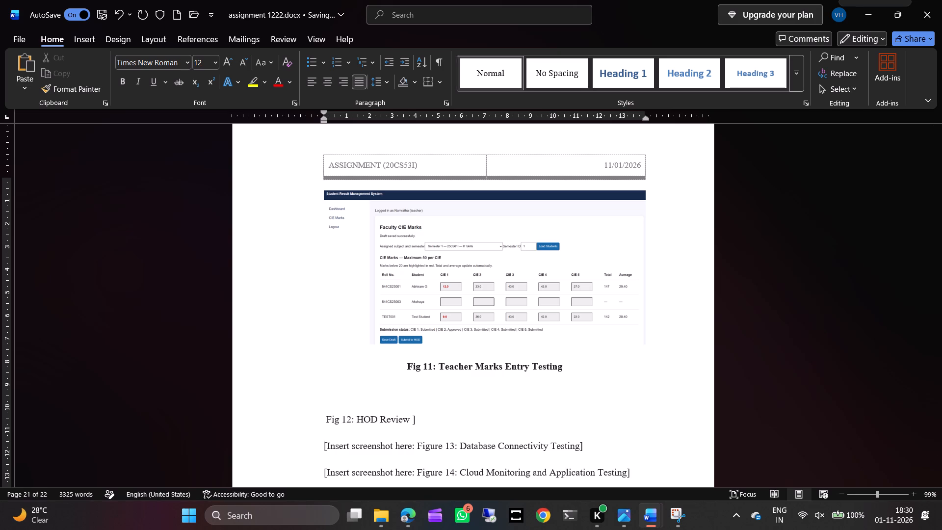
pyautogui.press('Up')
pyautogui.press('Up')
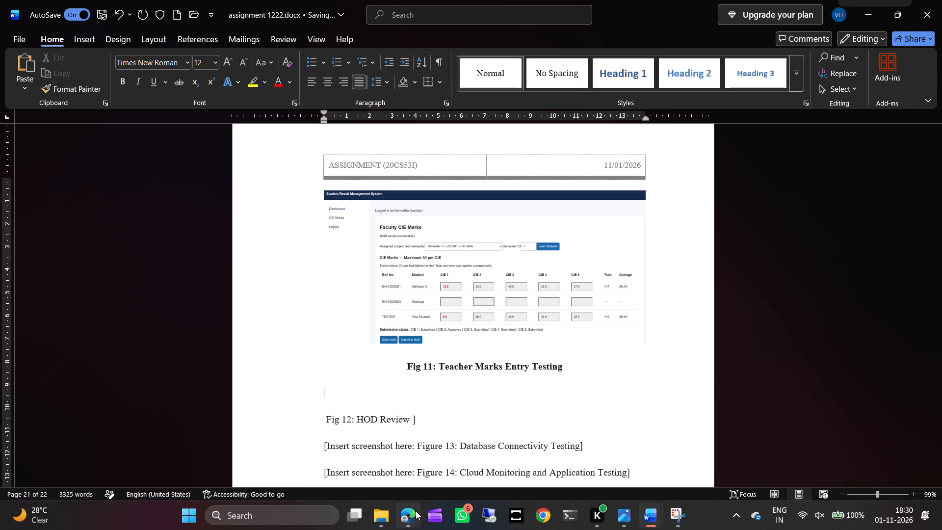
# Switch to SRMS in Edge and enter the first student's Engineering Mathematics-I marks for CIE 1 to 5: 19, 27, 30, 43 and 50.
pyautogui.click(416, 511)
pyautogui.click(267, 477)
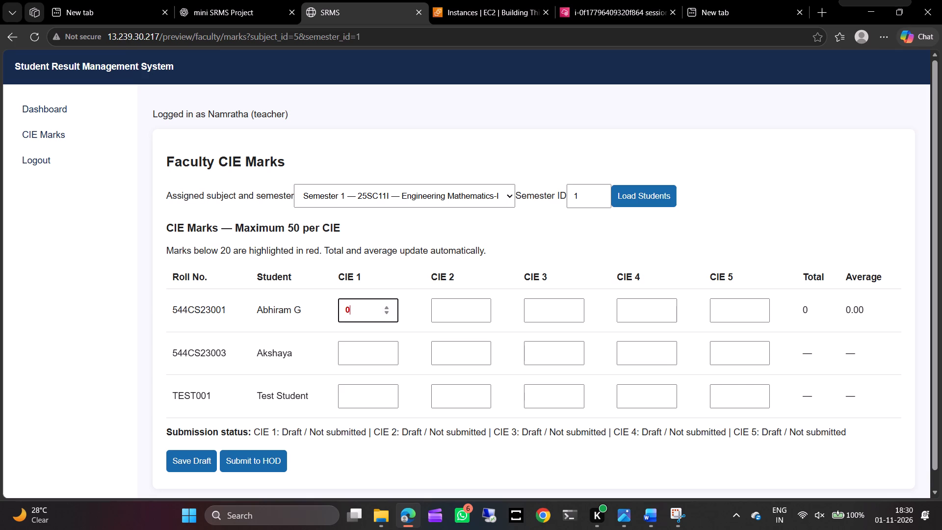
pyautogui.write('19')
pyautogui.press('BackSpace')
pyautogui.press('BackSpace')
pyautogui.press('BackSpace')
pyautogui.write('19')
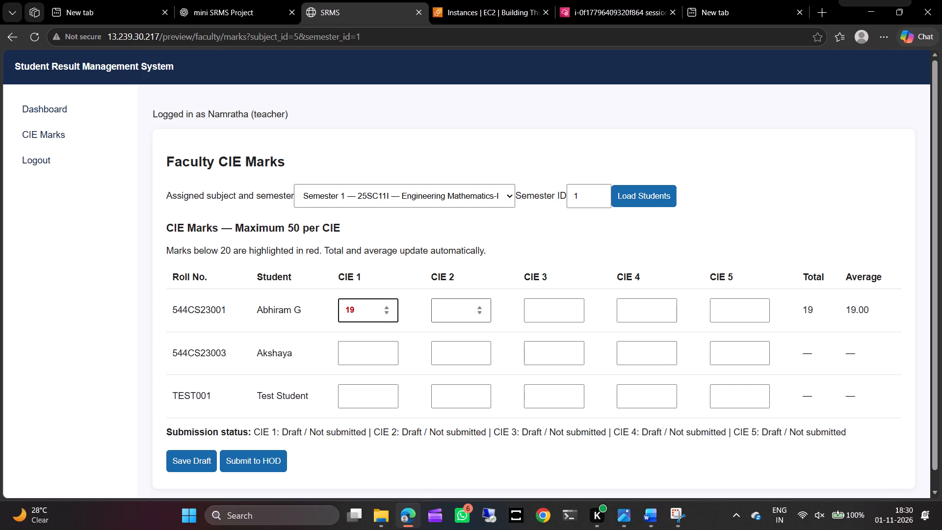
pyautogui.click(447, 311)
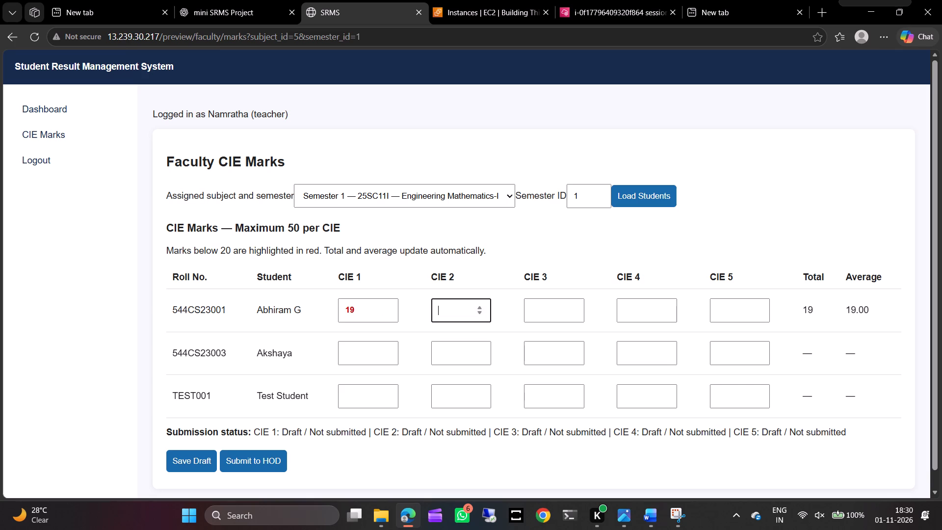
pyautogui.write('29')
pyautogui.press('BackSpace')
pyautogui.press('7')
pyautogui.click(540, 318)
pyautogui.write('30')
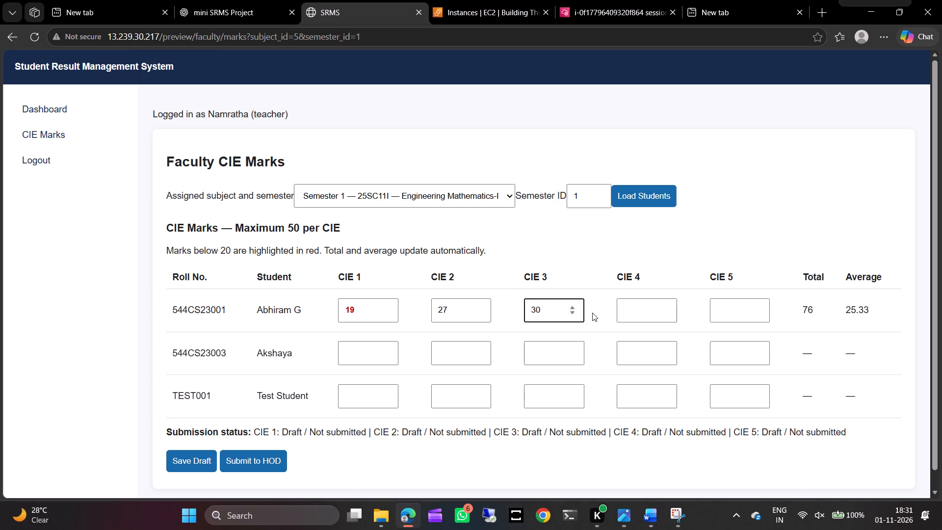
pyautogui.click(632, 311)
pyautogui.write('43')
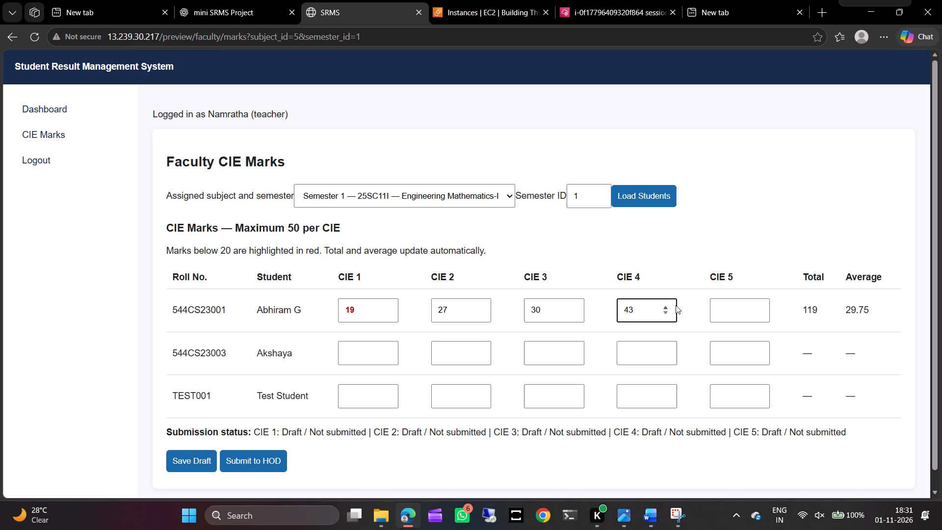
pyautogui.click(720, 311)
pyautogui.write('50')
# Enter the second student's marks for CIE 1 to CIE 5: 20, 36, 22, 14 and 45.
pyautogui.click(730, 356)
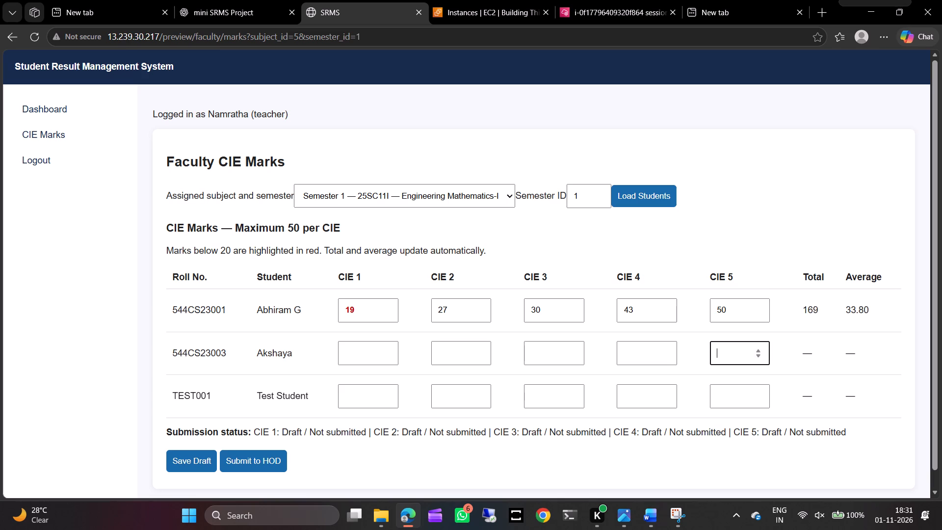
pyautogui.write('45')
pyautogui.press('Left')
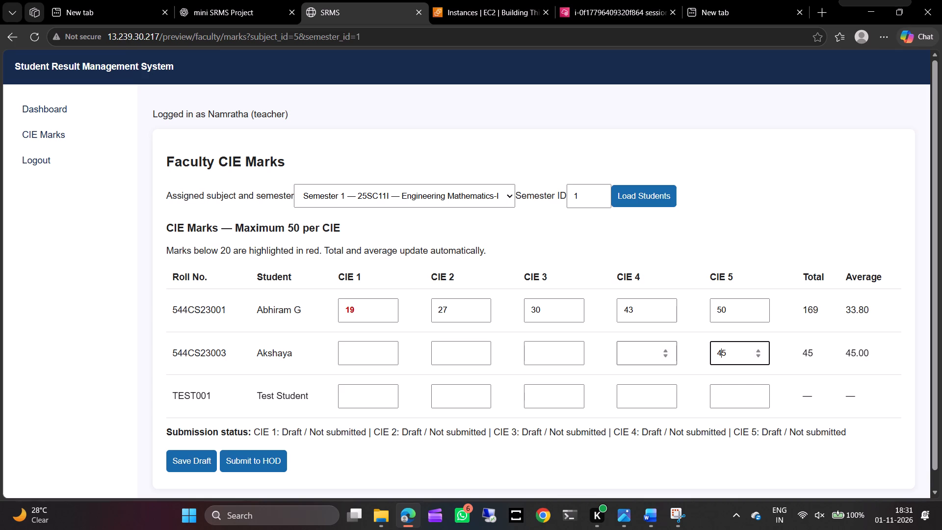
pyautogui.click(658, 353)
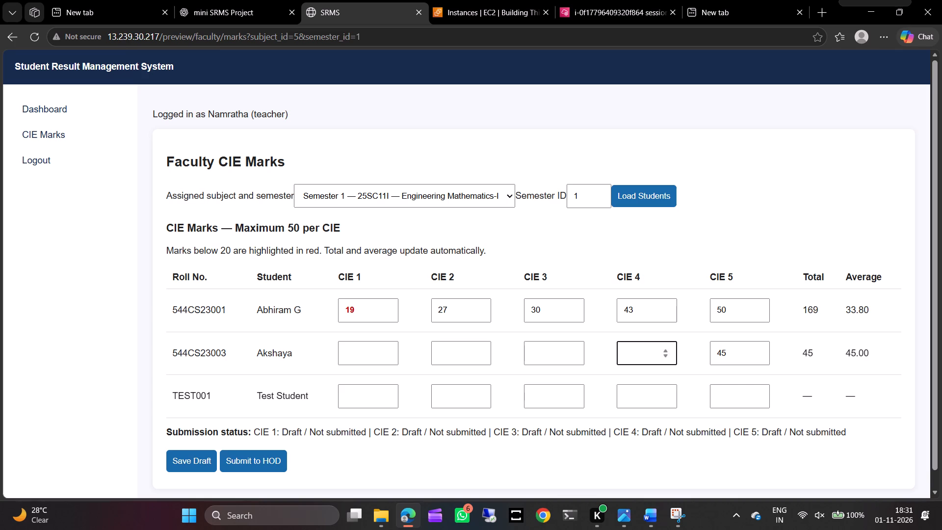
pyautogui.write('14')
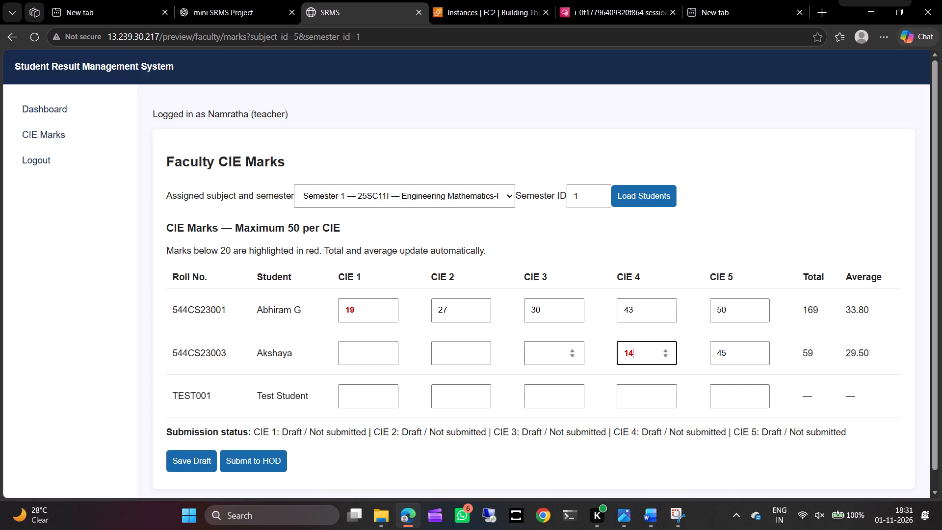
pyautogui.click(567, 351)
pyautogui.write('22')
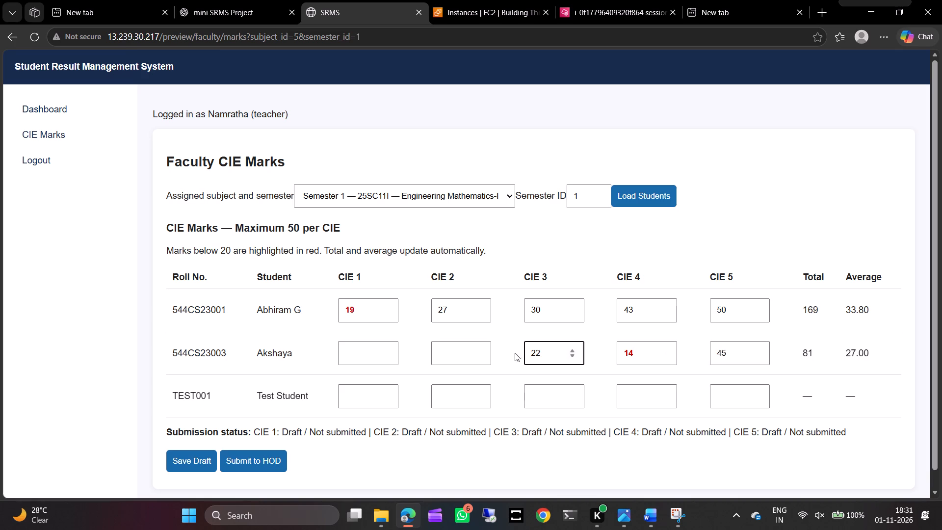
pyautogui.click(471, 348)
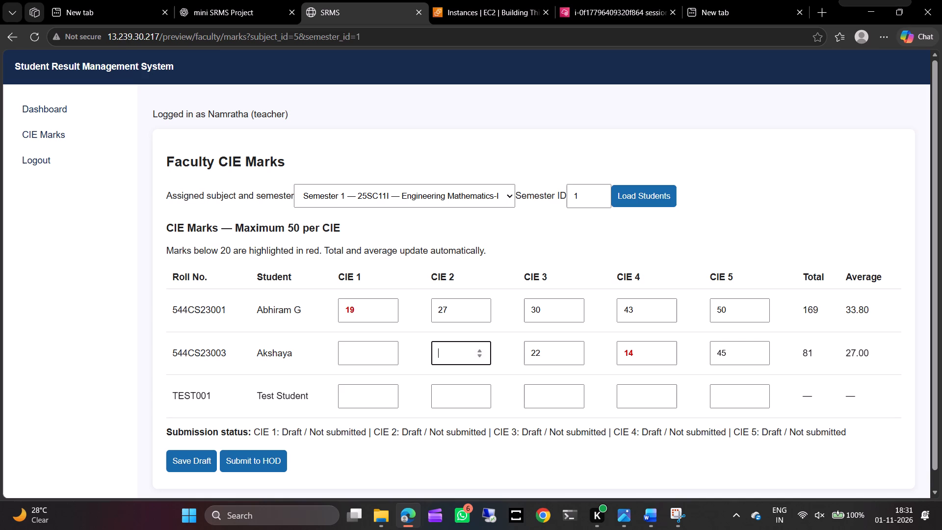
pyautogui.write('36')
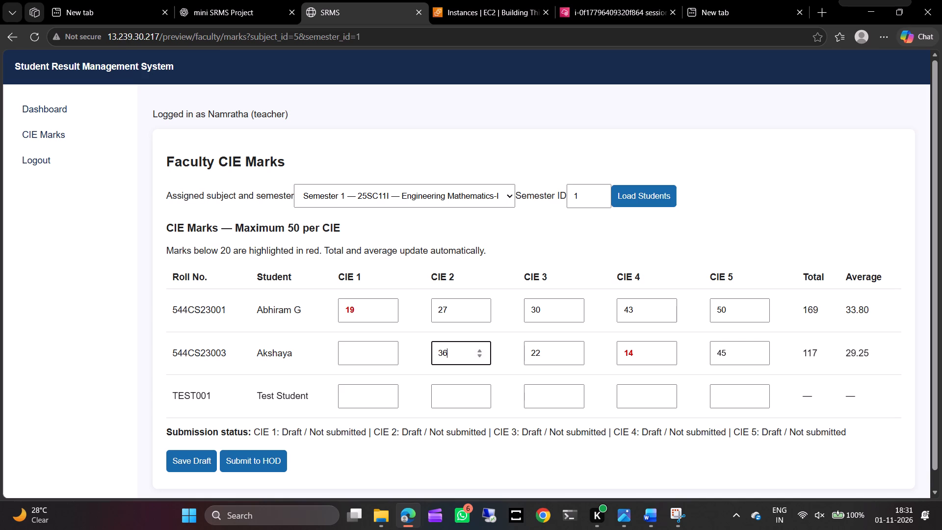
pyautogui.click(376, 349)
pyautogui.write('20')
# Enter Test Student's Engineering Mathematics-I marks for CIE 1 to CIE 5: 41, 12, 35, 36 and 33.
pyautogui.click(353, 394)
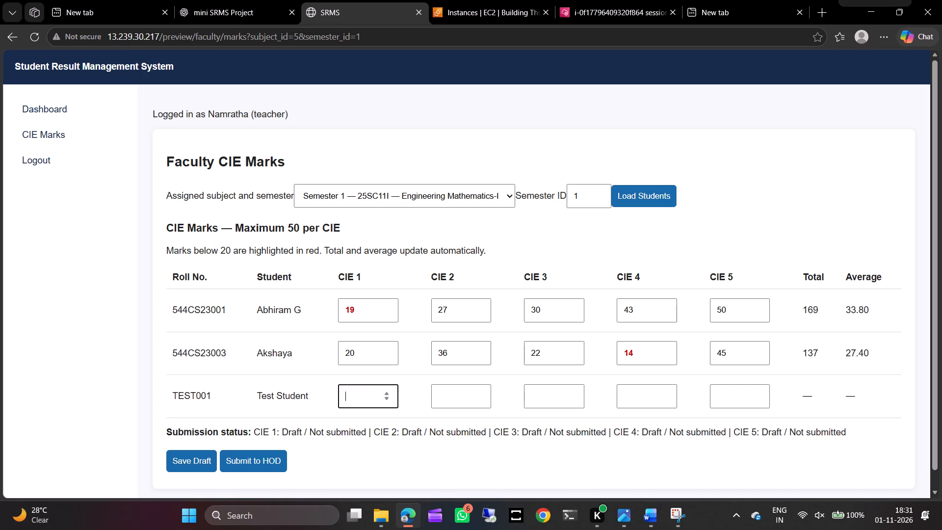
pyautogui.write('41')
pyautogui.click(454, 393)
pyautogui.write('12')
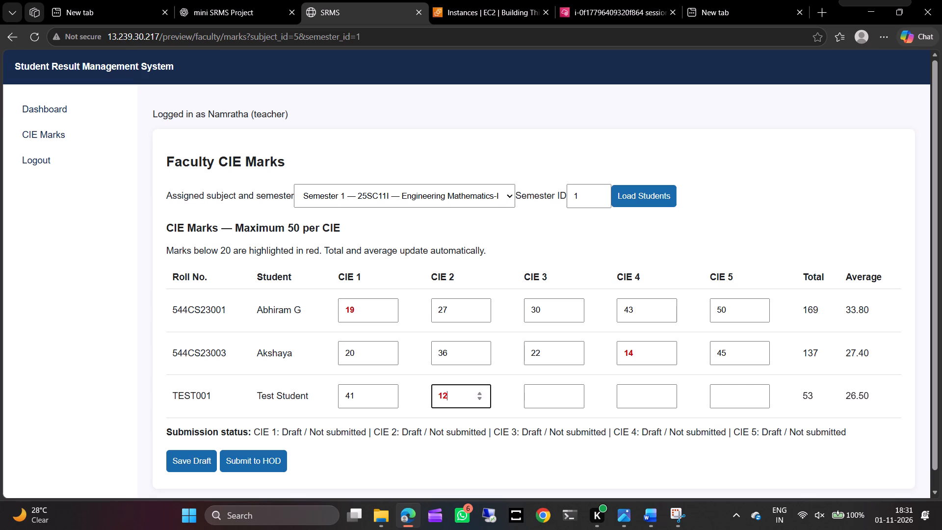
pyautogui.click(534, 395)
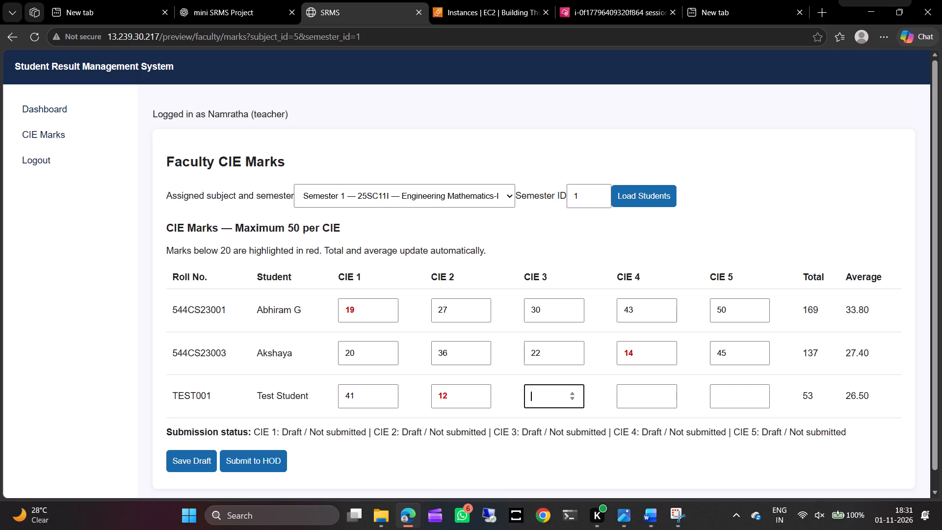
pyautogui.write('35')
pyautogui.click(629, 393)
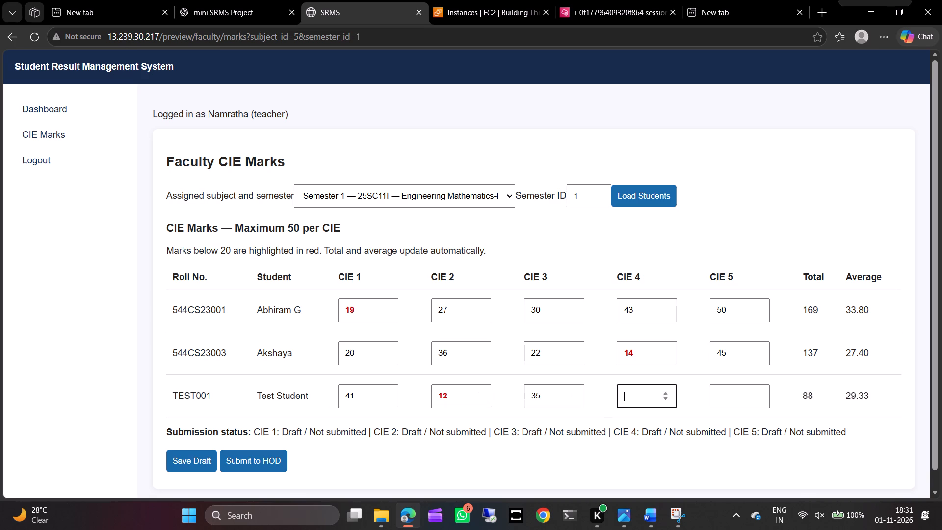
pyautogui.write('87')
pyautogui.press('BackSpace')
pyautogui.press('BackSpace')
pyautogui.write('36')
pyautogui.click(722, 400)
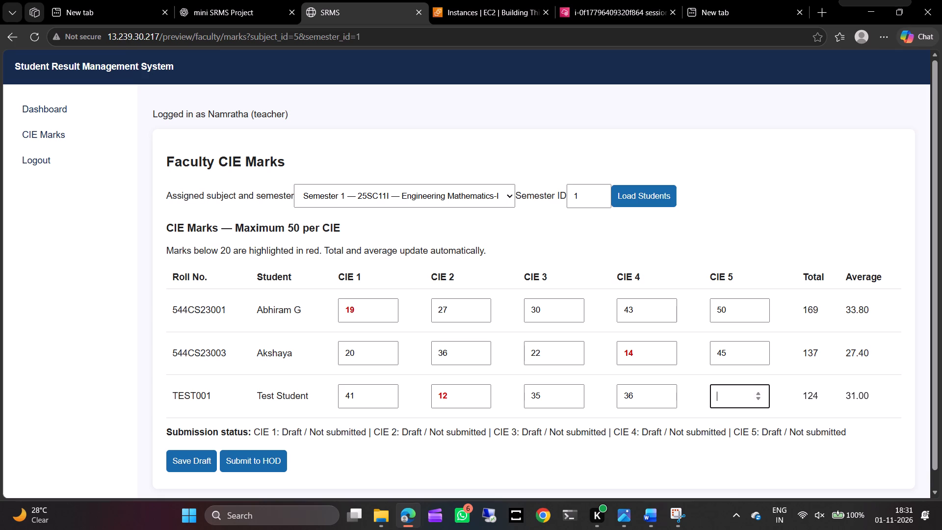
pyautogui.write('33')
# Capture the Faculty CIE Marks page with the Snipping Tool, from below the header banner to the submission options, and copy it.
pyautogui.click(677, 510)
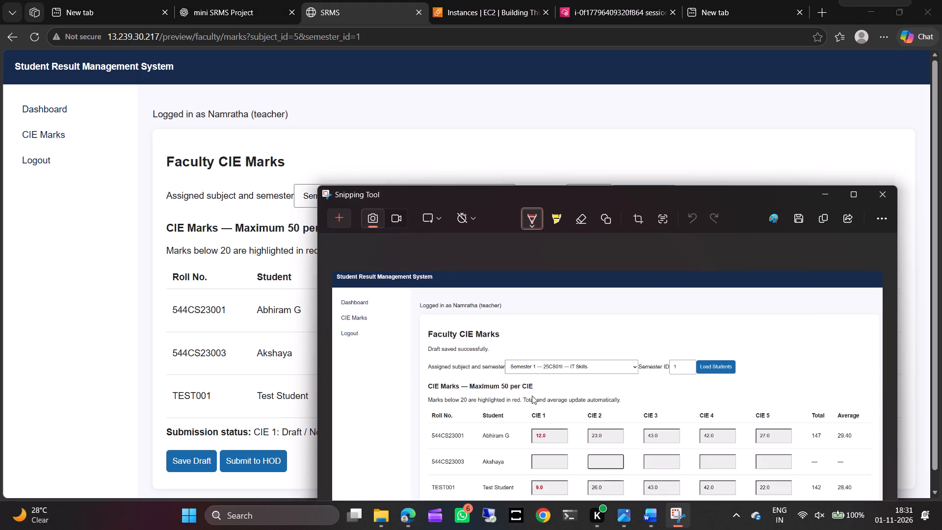
pyautogui.click(340, 215)
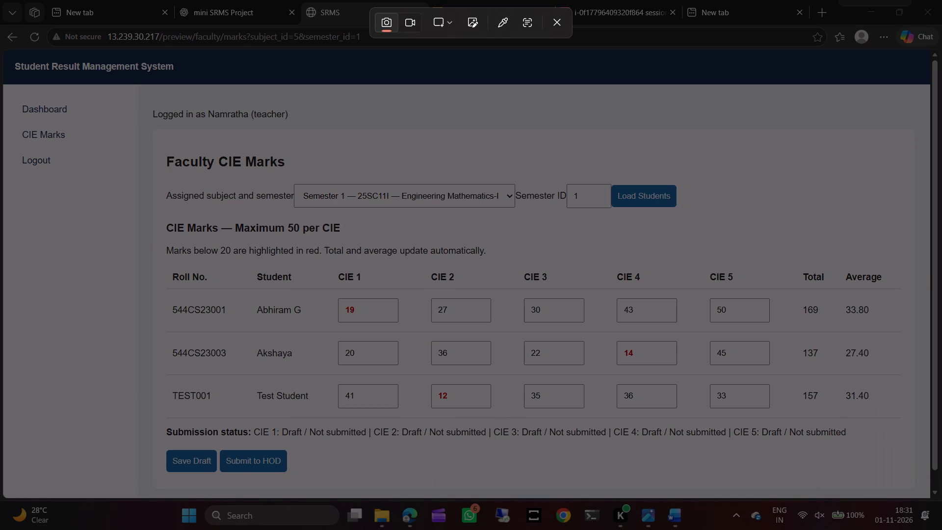
pyautogui.moveTo(5, 83); pyautogui.dragTo(902, 477)
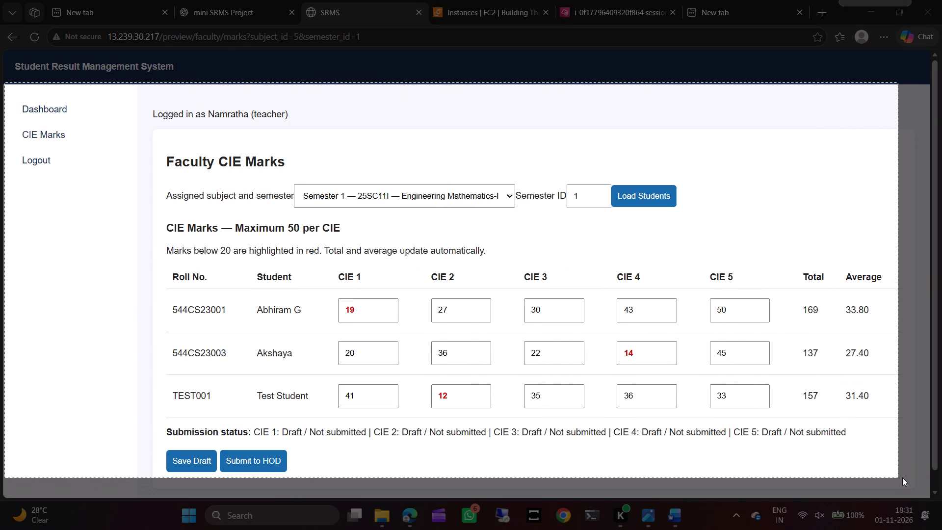
pyautogui.moveTo(902, 477); pyautogui.dragTo(923, 486)
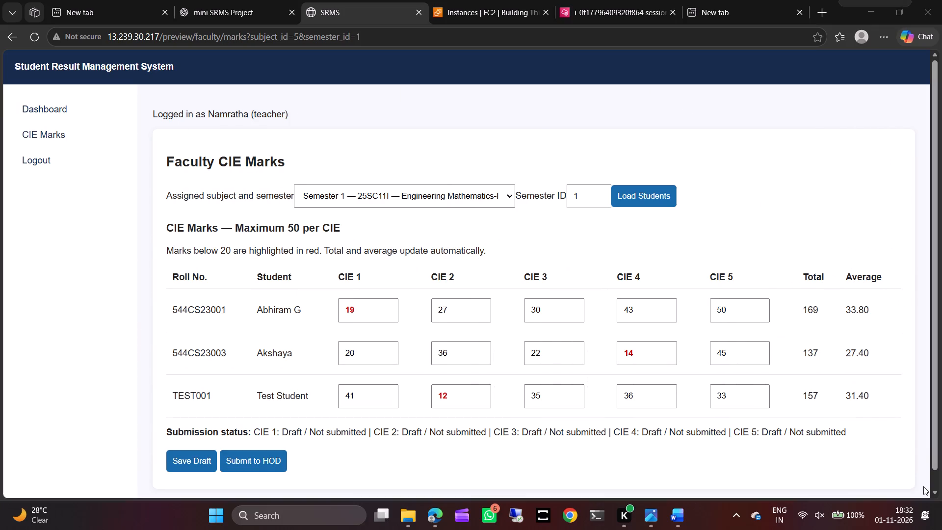
pyautogui.hotkey('ctrl', 'c')
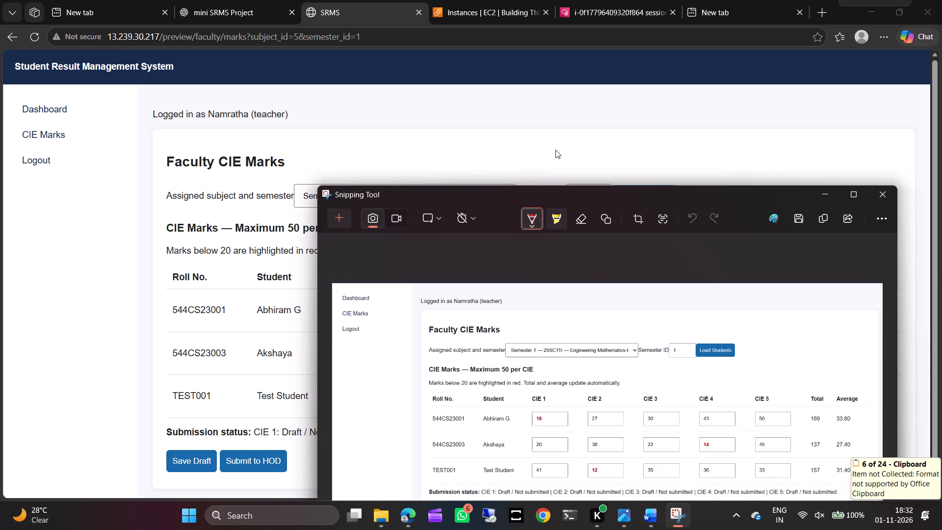
# Return to SRMS and submit the Engineering Mathematics-I CIE marks to the HOD.
pyautogui.click(555, 150)
pyautogui.click(262, 455)
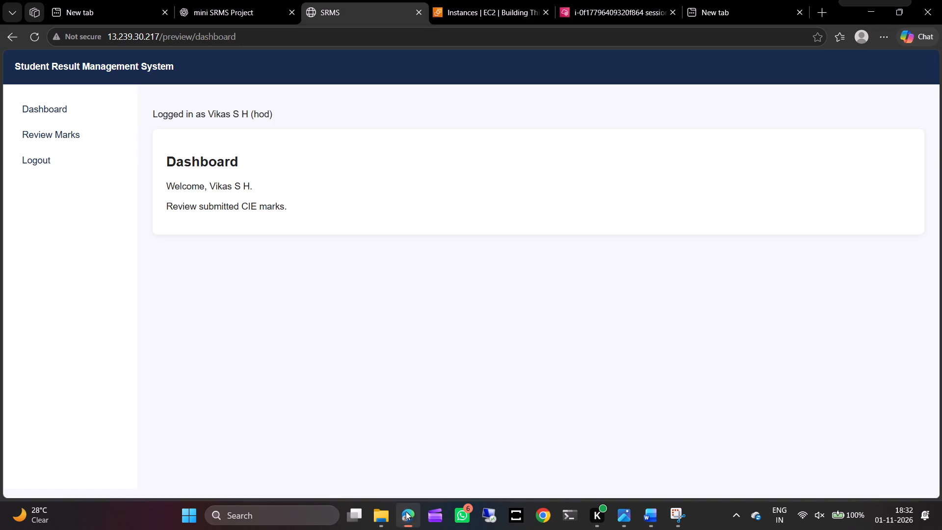
# Open the Review Marks page from the HOD's dashboard.
pyautogui.click(67, 140)
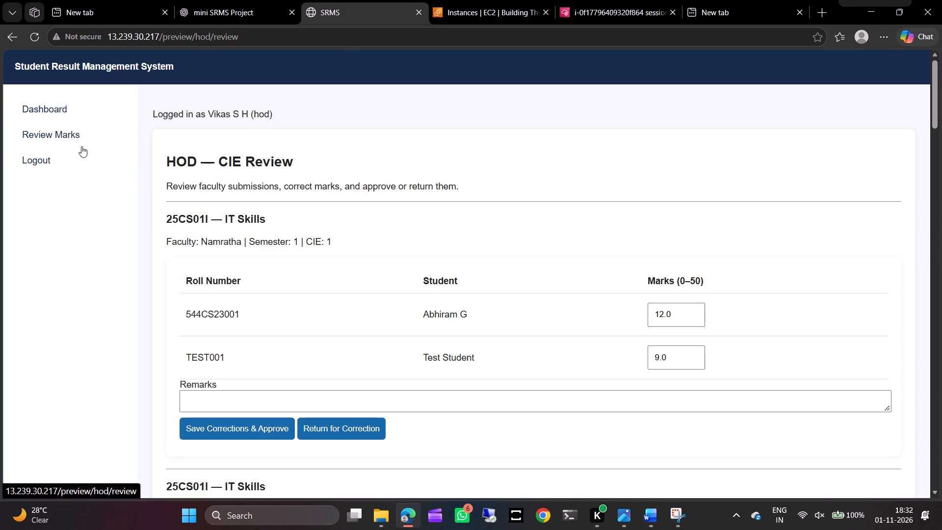
# Examine the submitted IT Skills and Engineering Mathematics-I marks for each CIE on the HOD review page.
pyautogui.scroll(1, 245, 256)
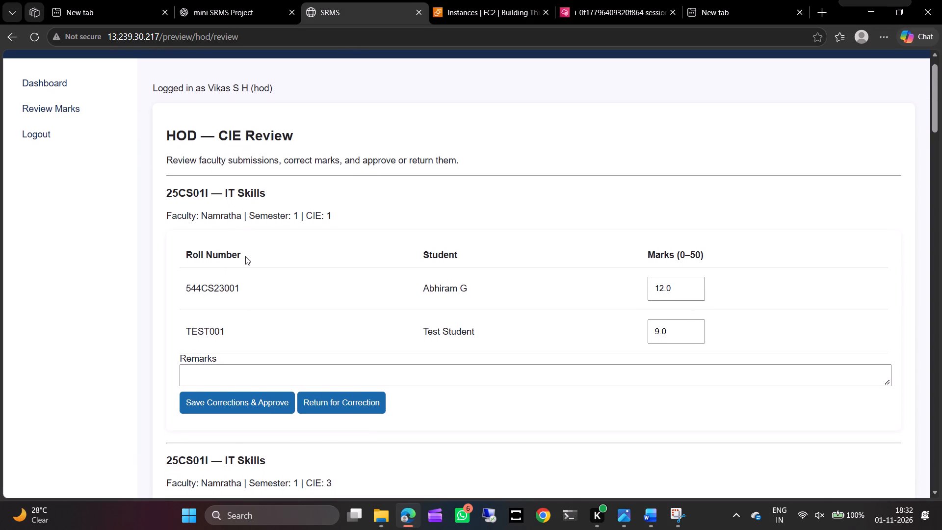
pyautogui.scroll(1, 245, 256)
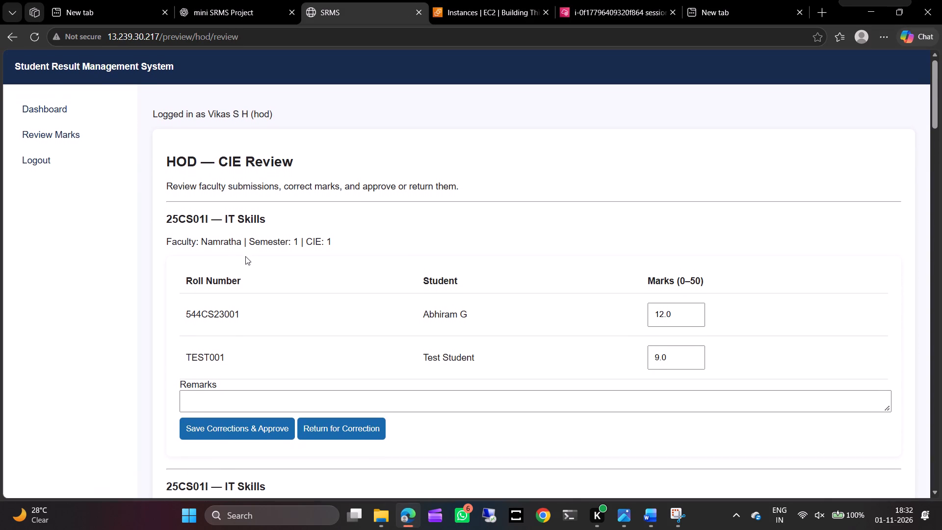
pyautogui.click(668, 318)
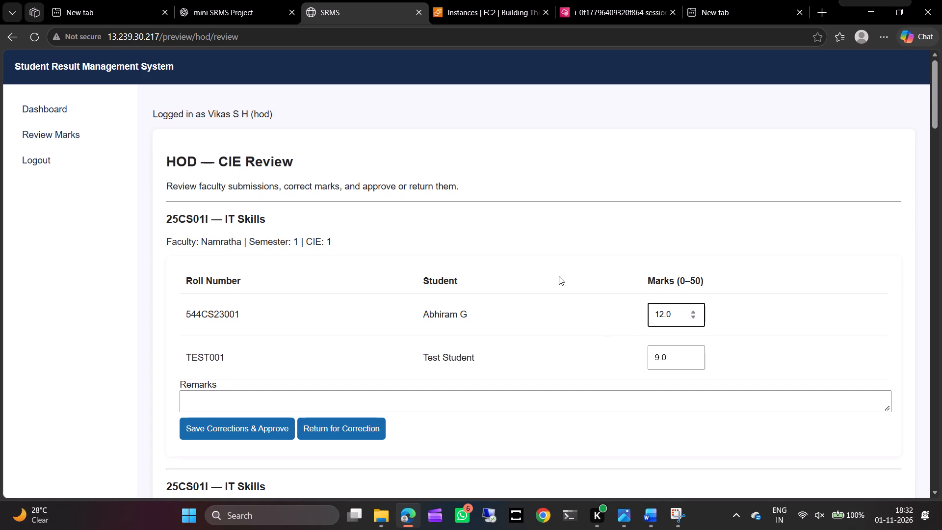
pyautogui.scroll(-3, 513, 291)
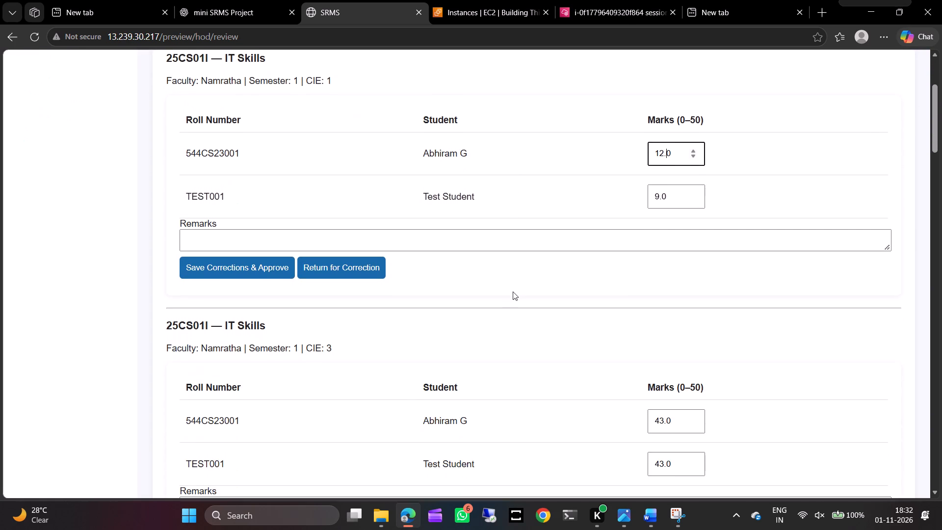
pyautogui.scroll(-1, 513, 291)
pyautogui.scroll(1, 513, 291)
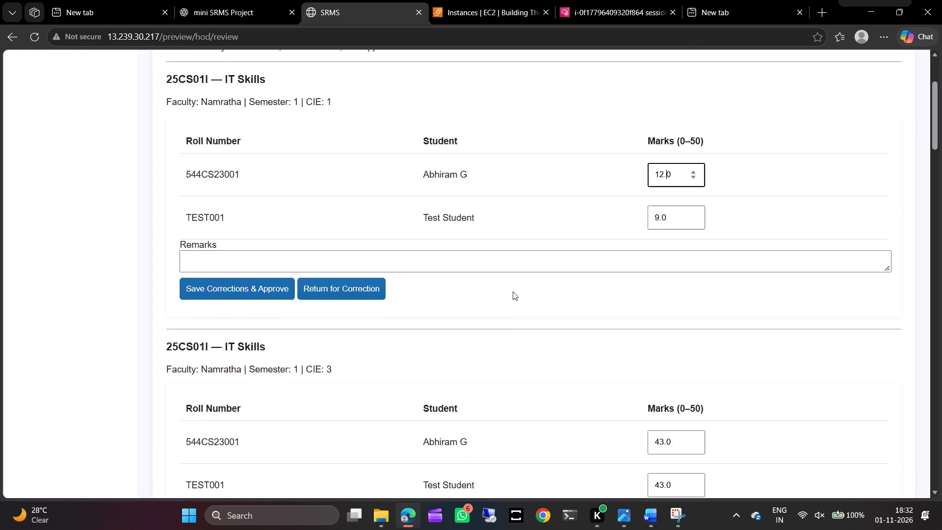
pyautogui.scroll(1, 513, 291)
pyautogui.scroll(2, 472, 303)
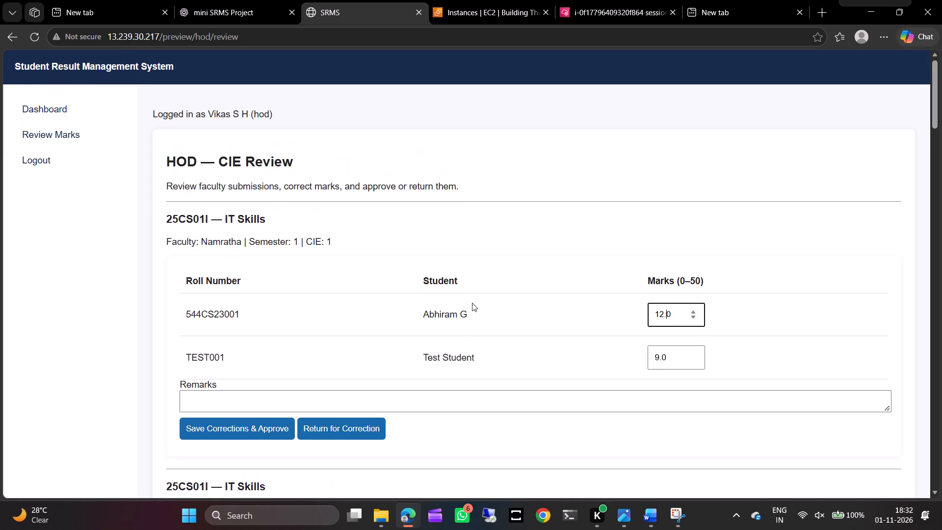
pyautogui.scroll(-1, 472, 303)
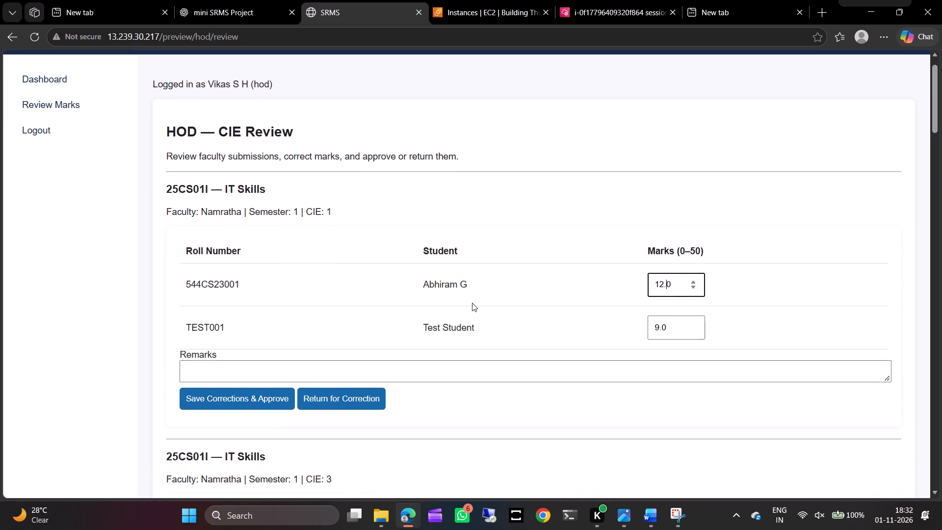
pyautogui.scroll(-2, 472, 303)
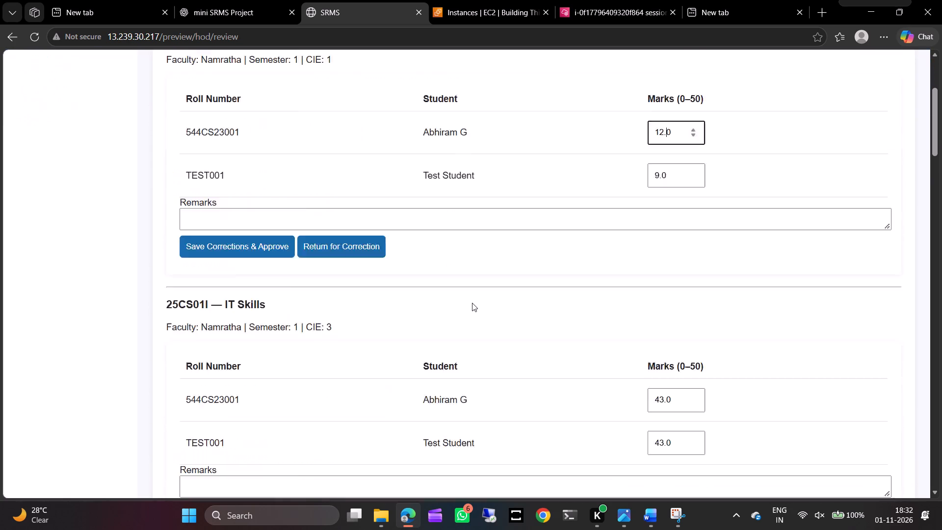
pyautogui.scroll(-5, 472, 303)
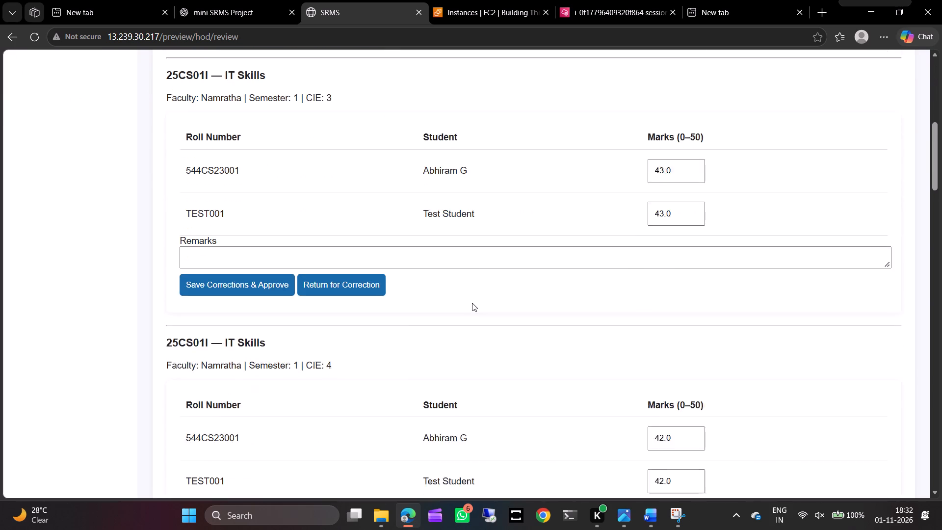
pyautogui.scroll(-8, 472, 303)
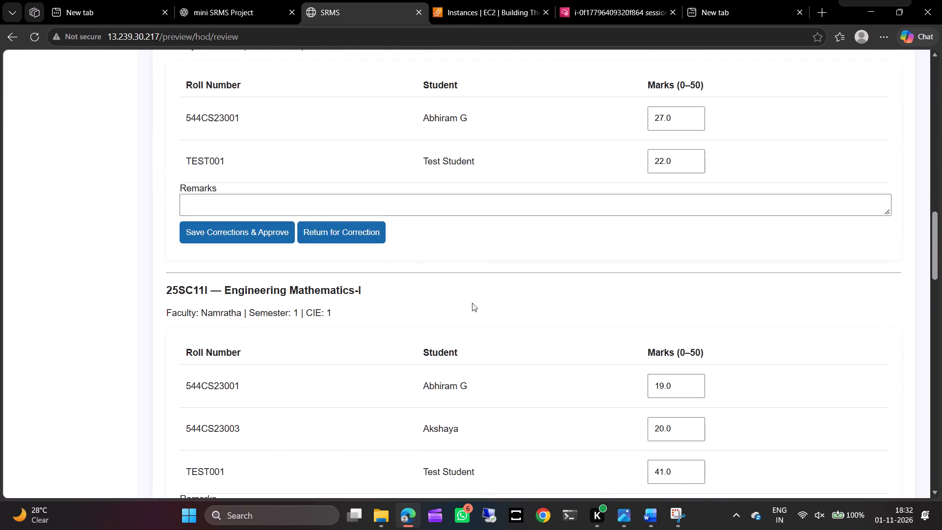
pyautogui.scroll(-5, 472, 303)
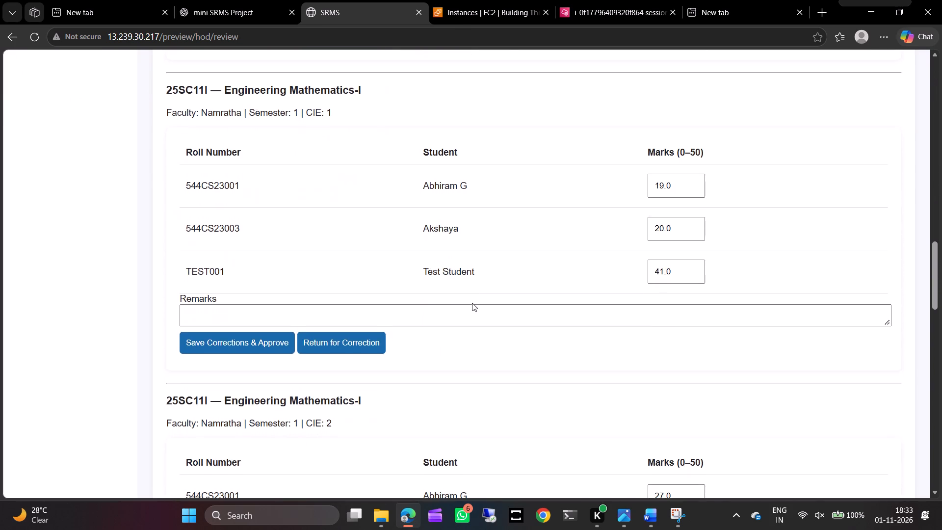
pyautogui.scroll(-10, 472, 303)
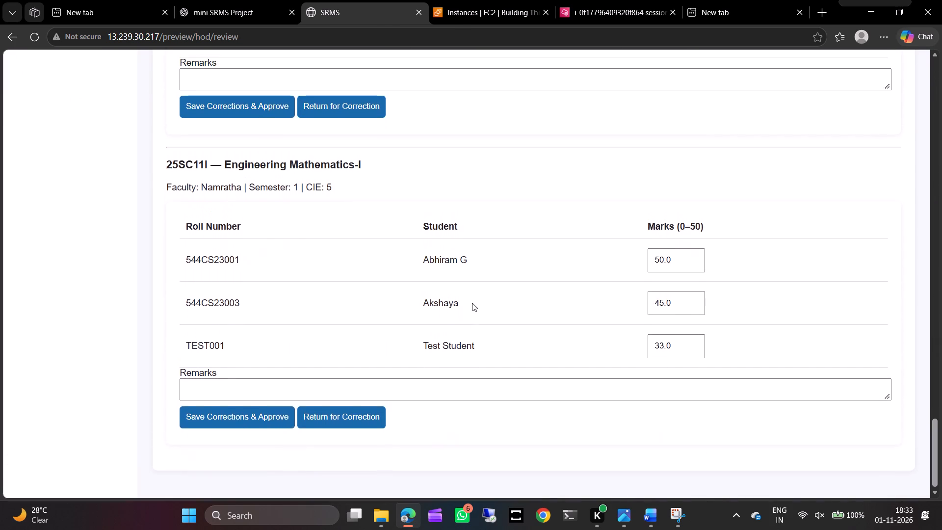
pyautogui.scroll(14, 472, 303)
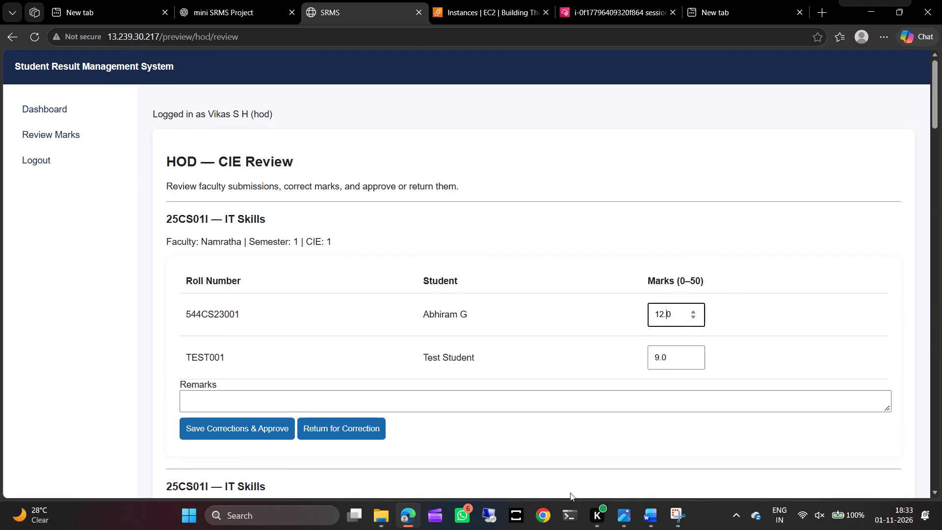
# Capture the HOD — CIE Review page with the Snipping Tool, from the header banner through the IT Skills CIE 1 section.
pyautogui.click(671, 515)
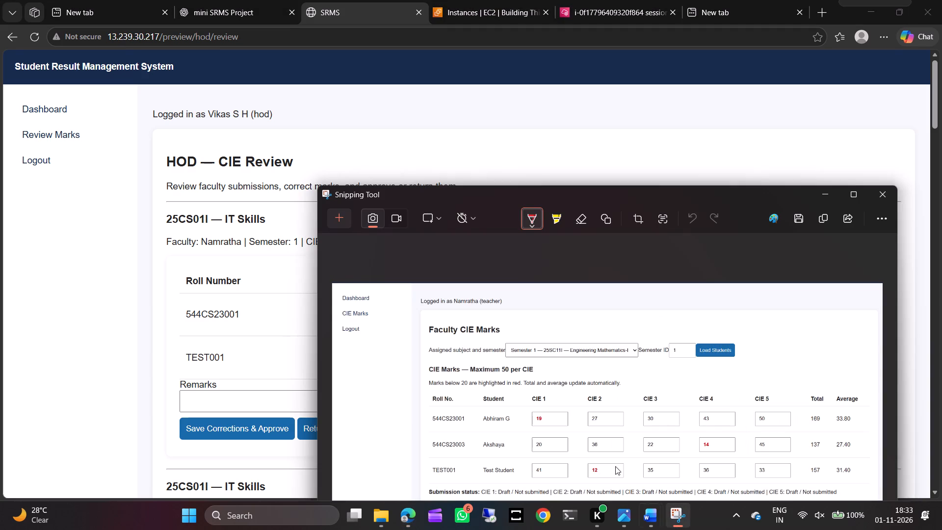
pyautogui.click(333, 218)
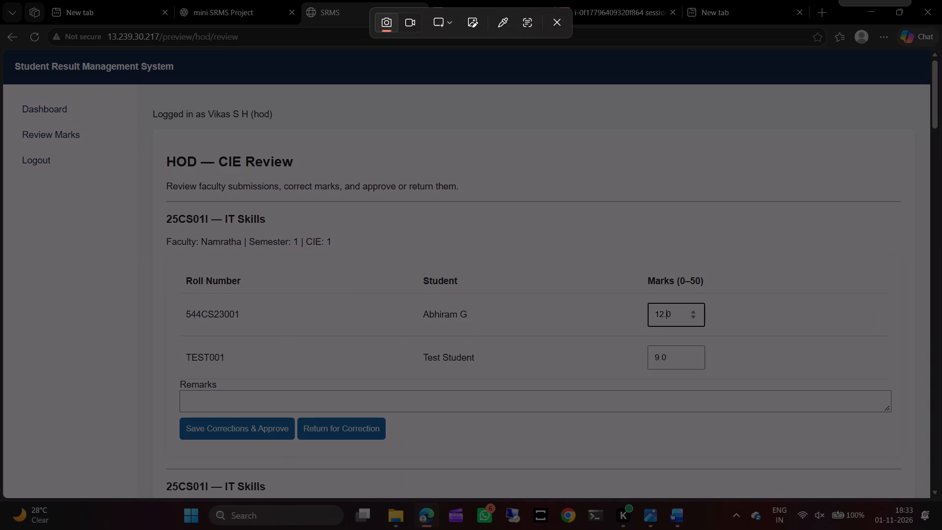
pyautogui.moveTo(3, 52); pyautogui.dragTo(788, 481)
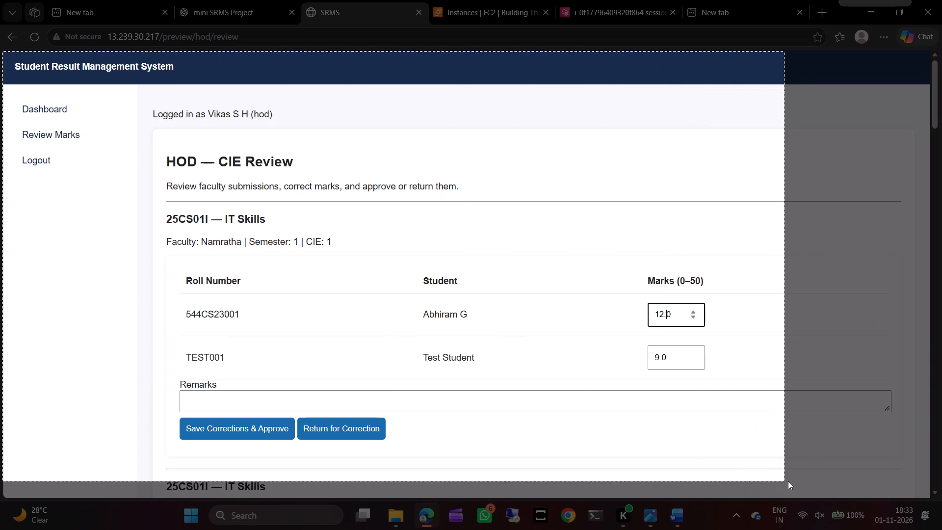
pyautogui.moveTo(788, 481); pyautogui.dragTo(941, 452)
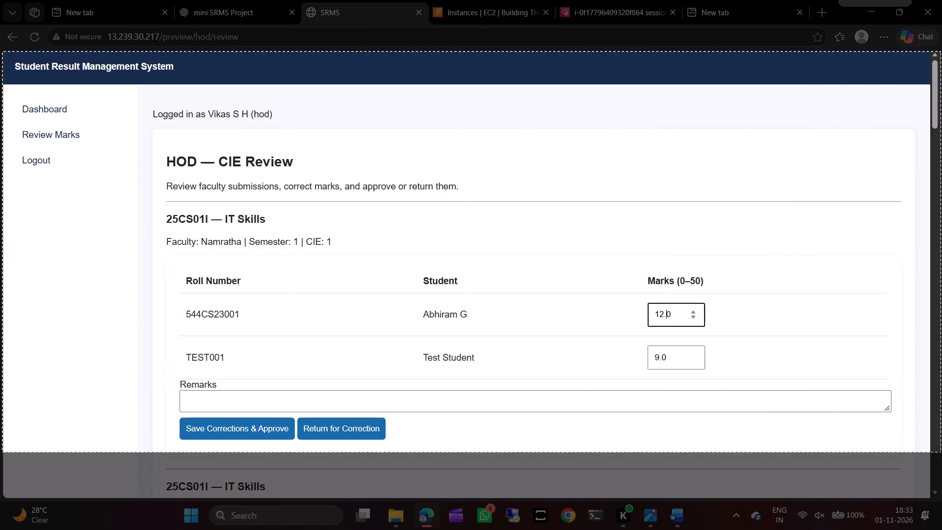
pyautogui.moveTo(941, 452); pyautogui.dragTo(926, 452)
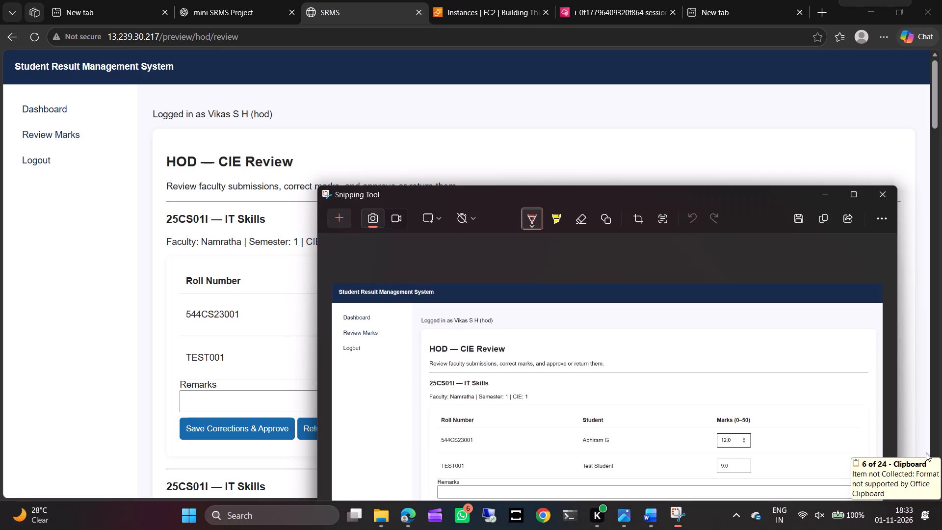
# Copy the HOD — CIE Review capture and paste it above the Fig 12 caption in the Word assignment.
pyautogui.hotkey('ctrl', 'c')
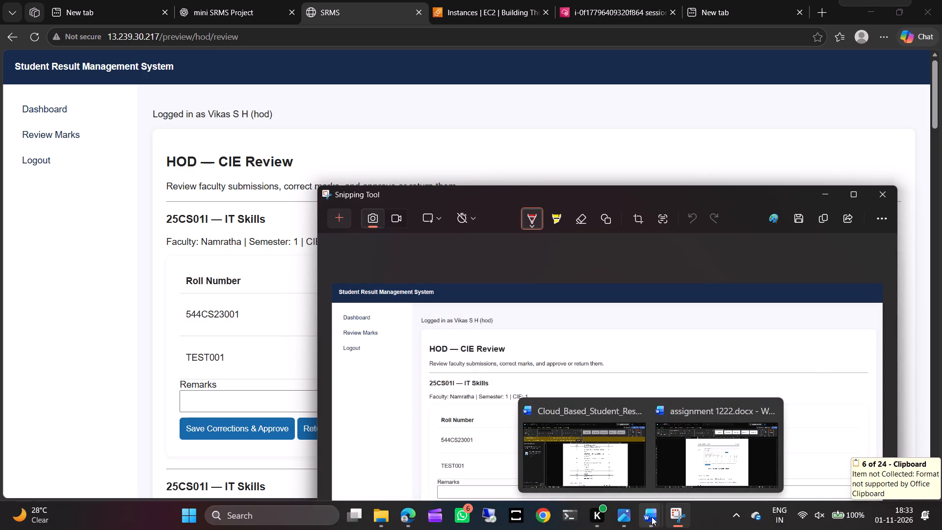
pyautogui.click(694, 465)
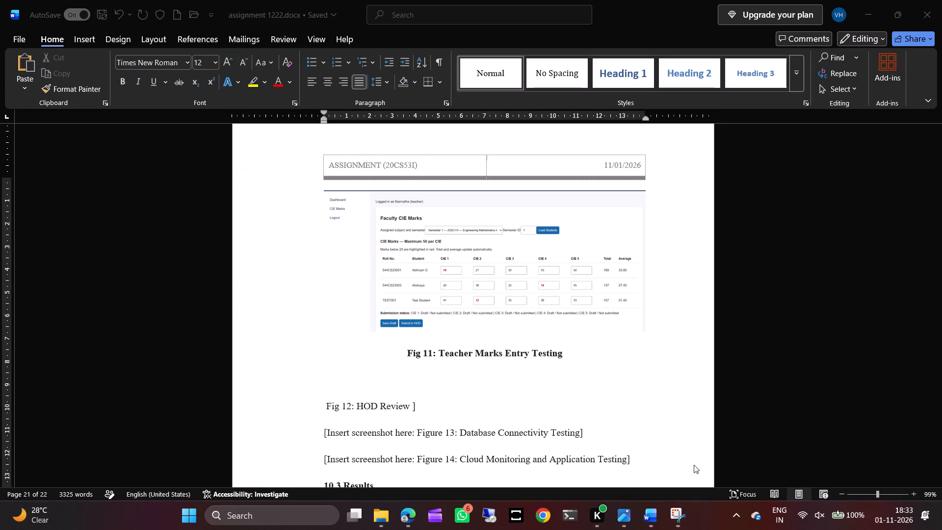
pyautogui.hotkey('ctrl', 'v')
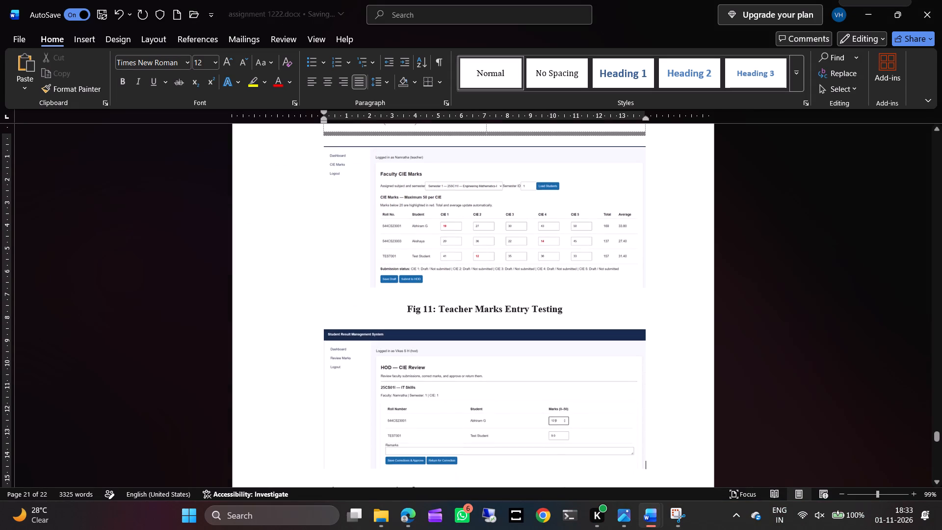
# Change the Figure 12 caption to "Fig 12: HOD Review Portal" without the stray bracket, and make it bold and centred.
pyautogui.scroll(-1, 434, 394)
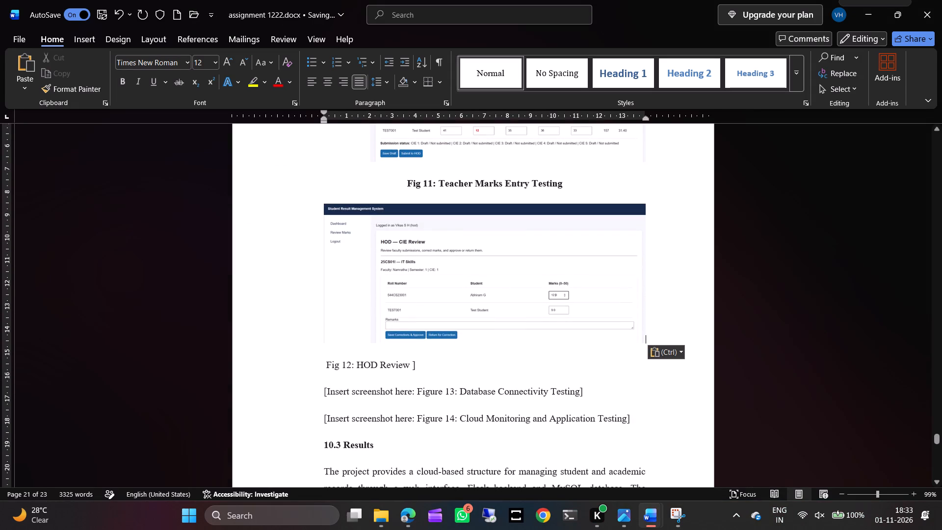
pyautogui.click(419, 364)
pyautogui.press('BackSpace')
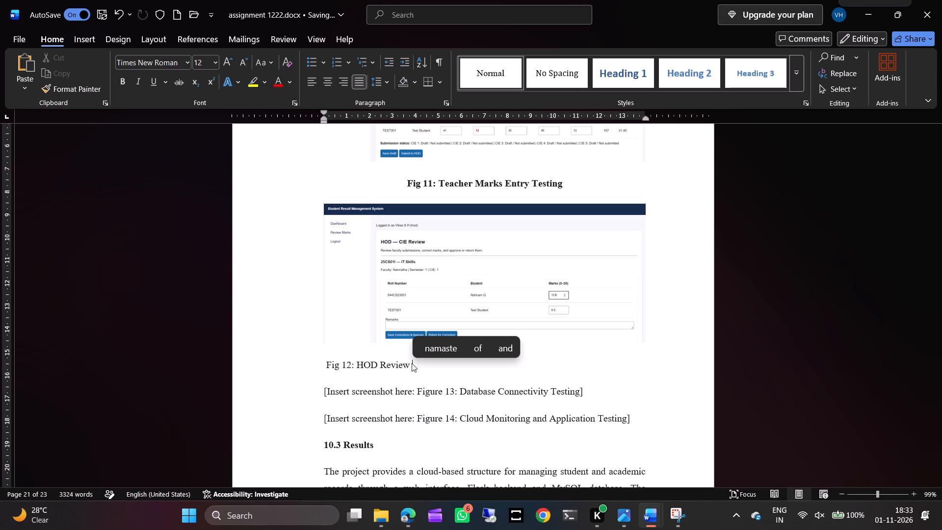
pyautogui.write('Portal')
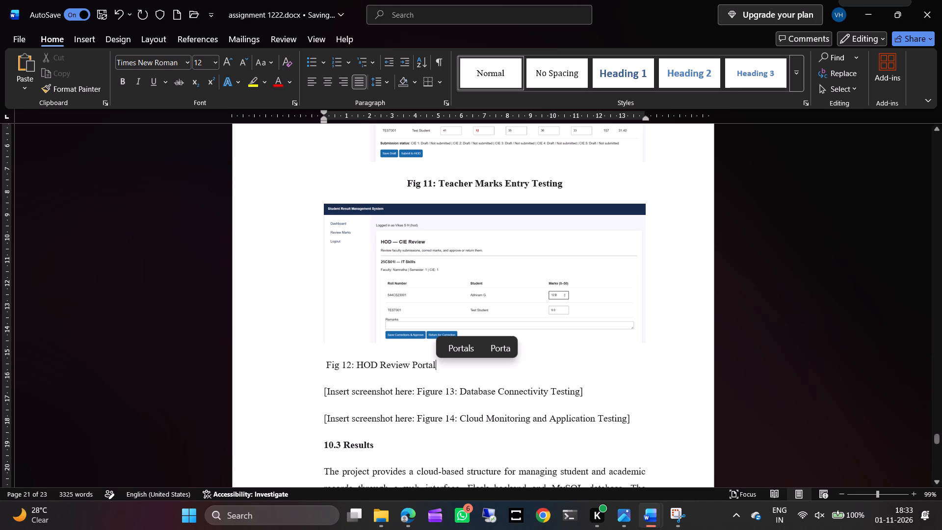
pyautogui.moveTo(440, 366); pyautogui.dragTo(325, 363)
pyautogui.moveTo(325, 363); pyautogui.dragTo(435, 362)
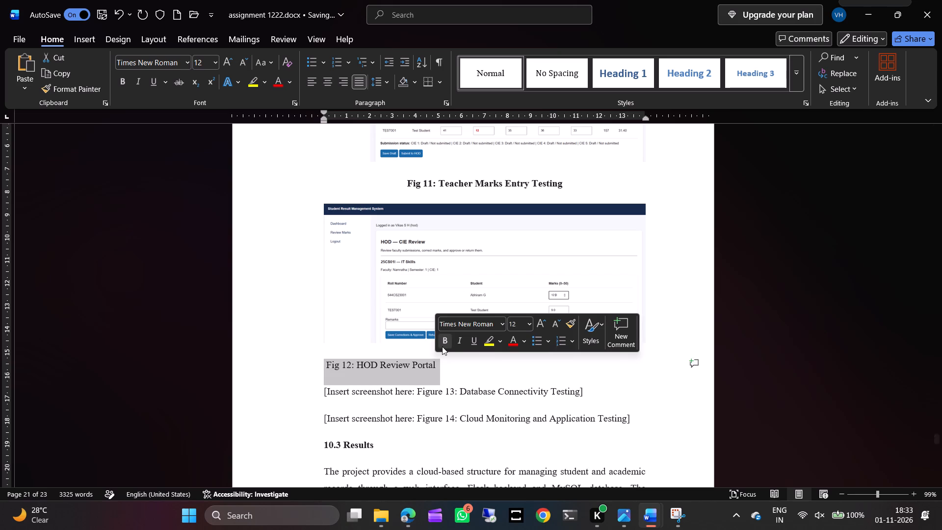
pyautogui.click(442, 346)
pyautogui.click(327, 81)
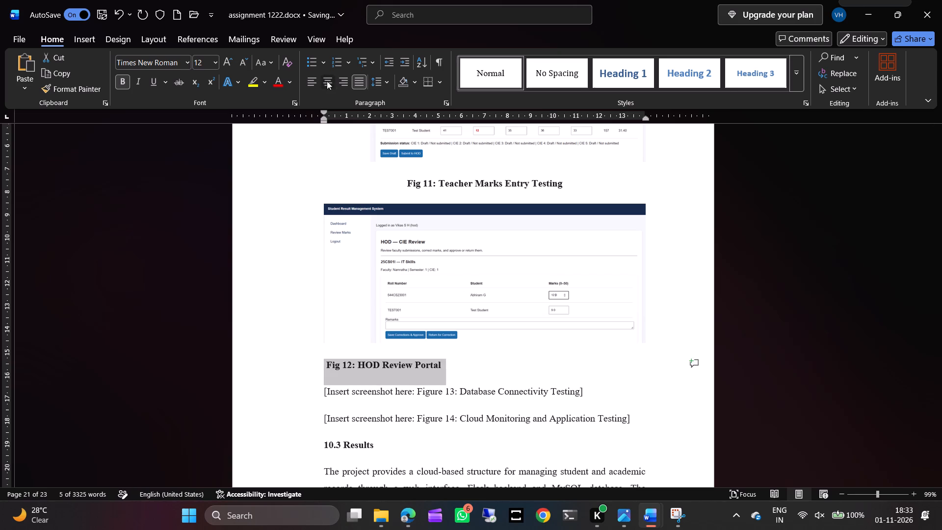
# Add an empty line between the Fig 12 caption and the Figure 13 placeholder for the next screenshot.
pyautogui.scroll(-1, 401, 337)
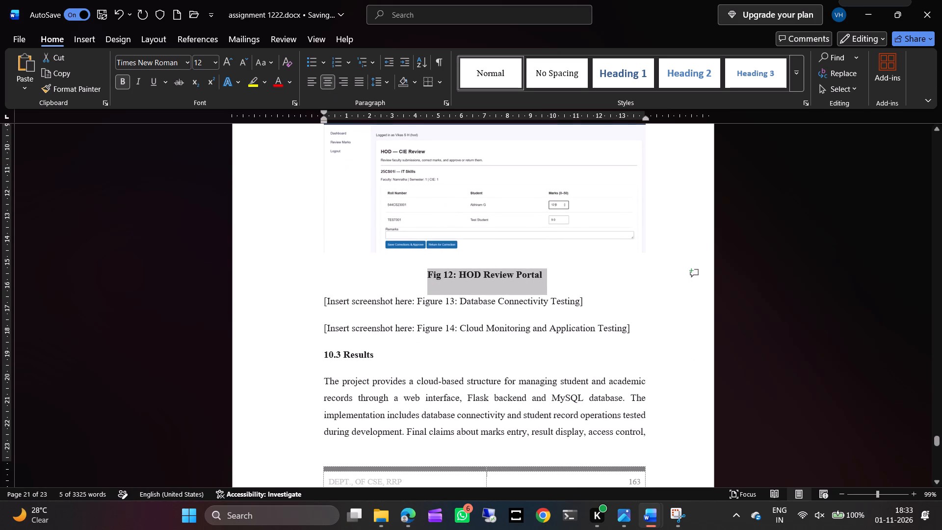
pyautogui.click(425, 340)
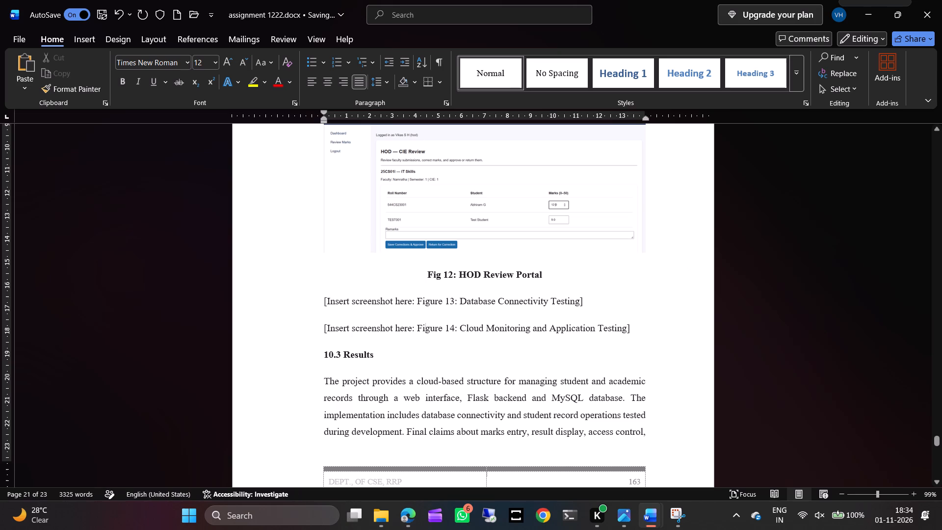
pyautogui.click(557, 275)
pyautogui.click(321, 305)
pyautogui.press('Return')
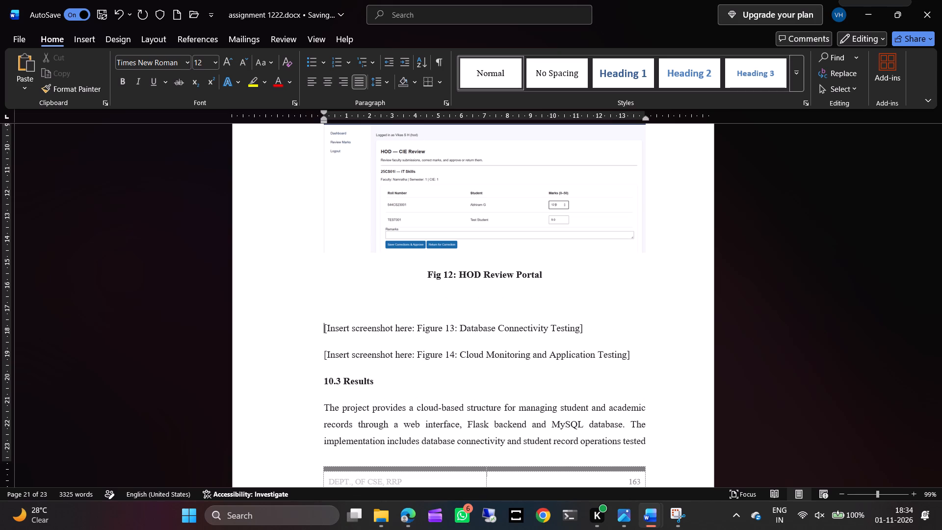
pyautogui.press('Up')
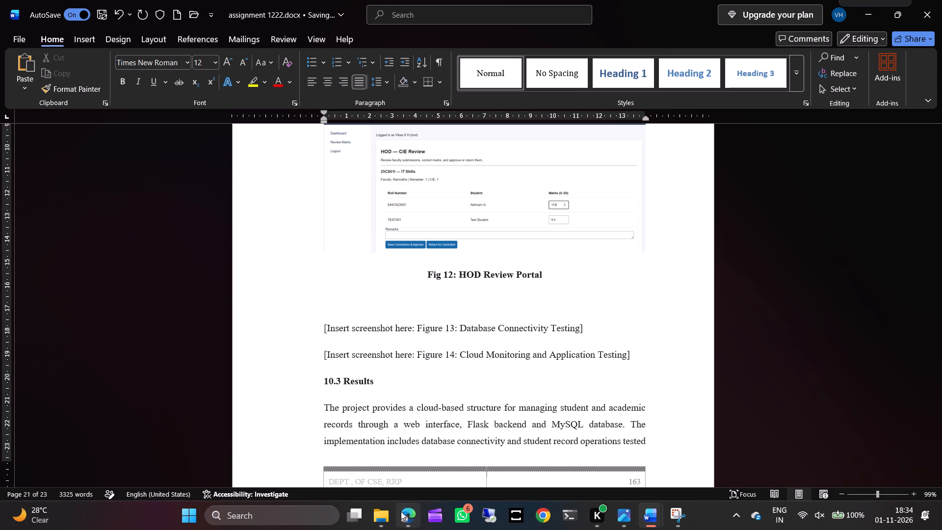
# Switch to SRMS in Edge and enter the remark "average" for IT Skills CIE 1 on the HOD review page.
pyautogui.click(401, 511)
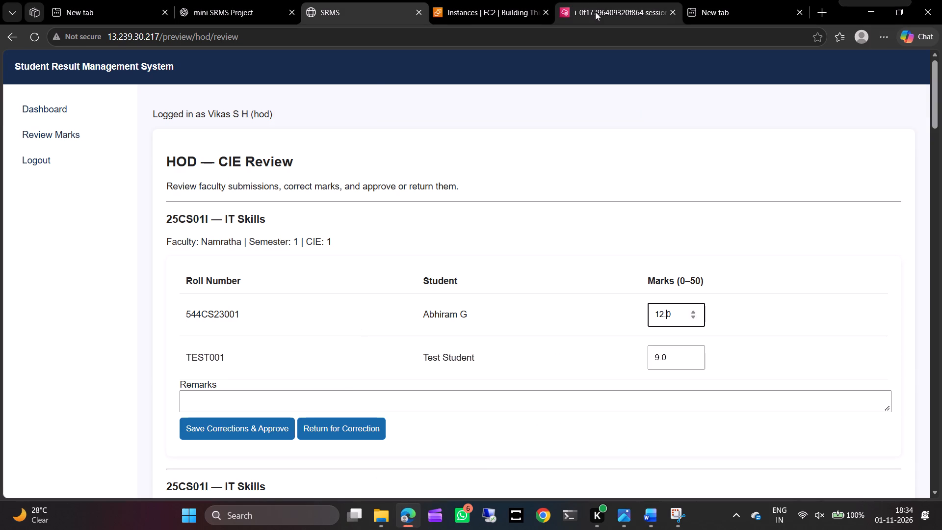
pyautogui.click(601, 10)
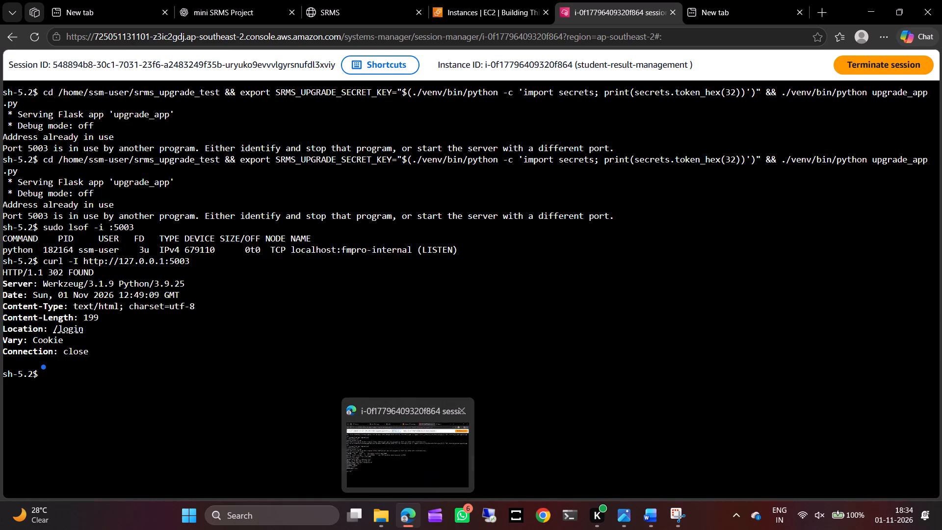
pyautogui.click(563, 418)
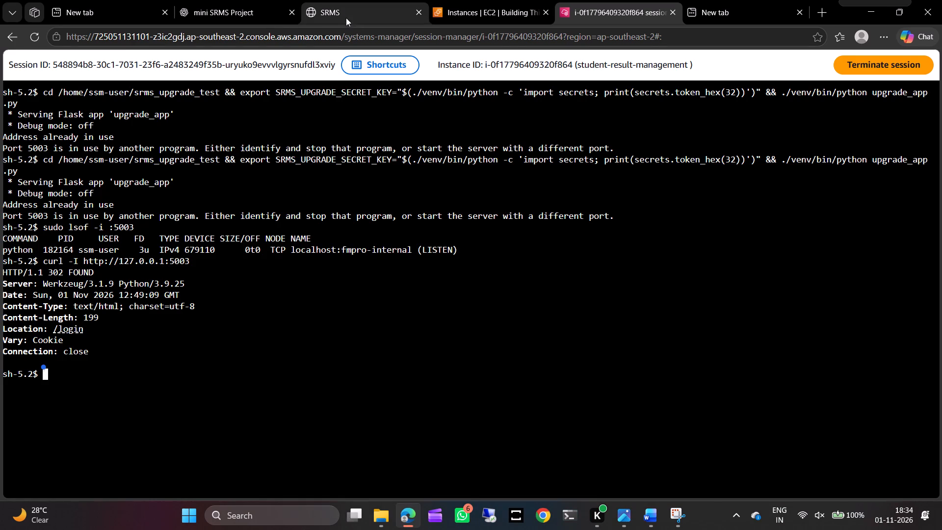
pyautogui.click(346, 18)
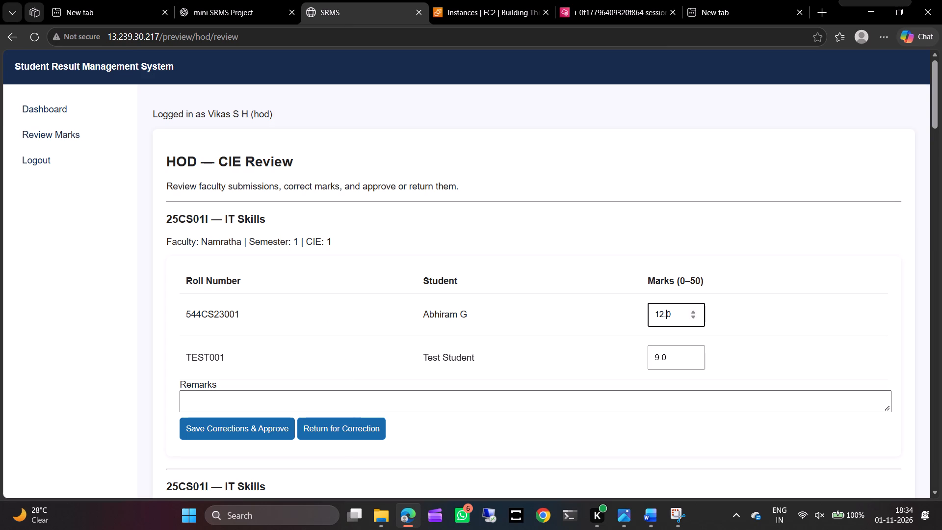
pyautogui.click(354, 405)
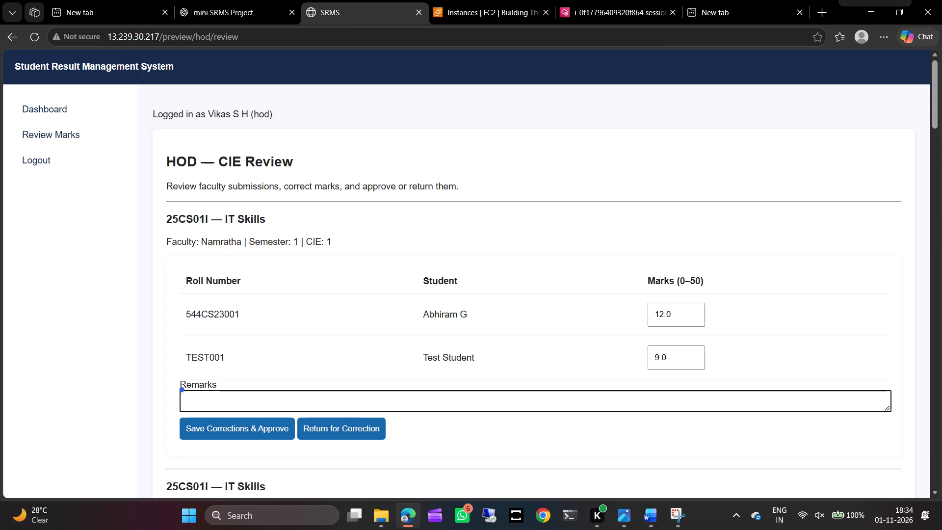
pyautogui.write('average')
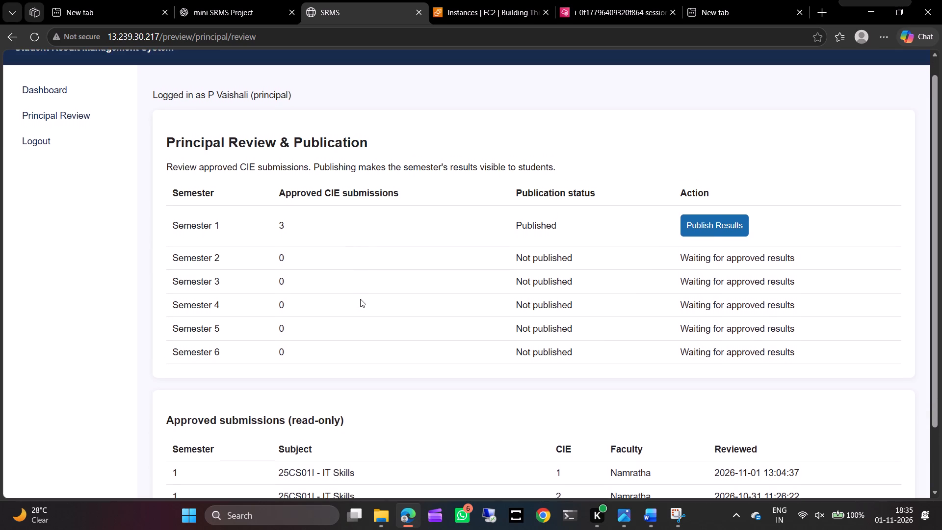
# Publish the Semester 1 results on the Principal Review & Publication page.
pyautogui.click(707, 242)
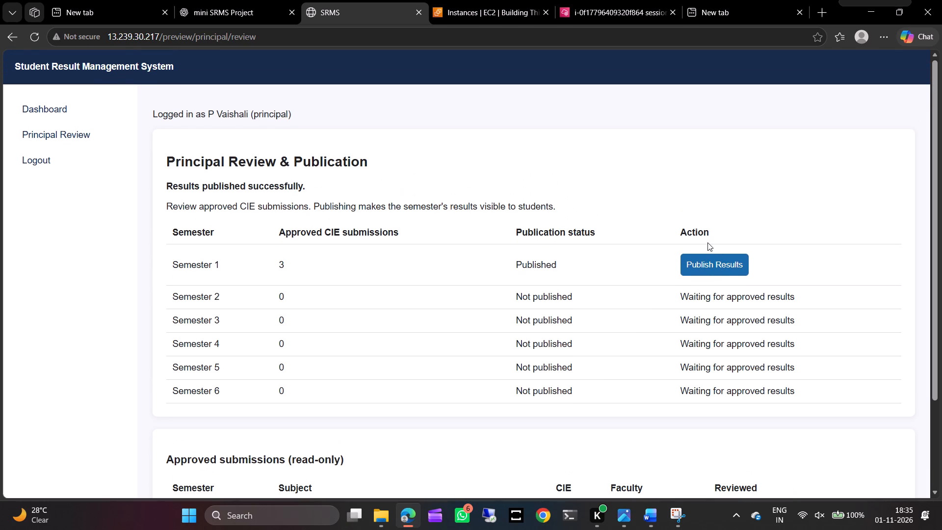
# Capture the Principal Review & Publication page with the Snipping Tool, from the header banner through the semester table.
pyautogui.scroll(-2, 599, 310)
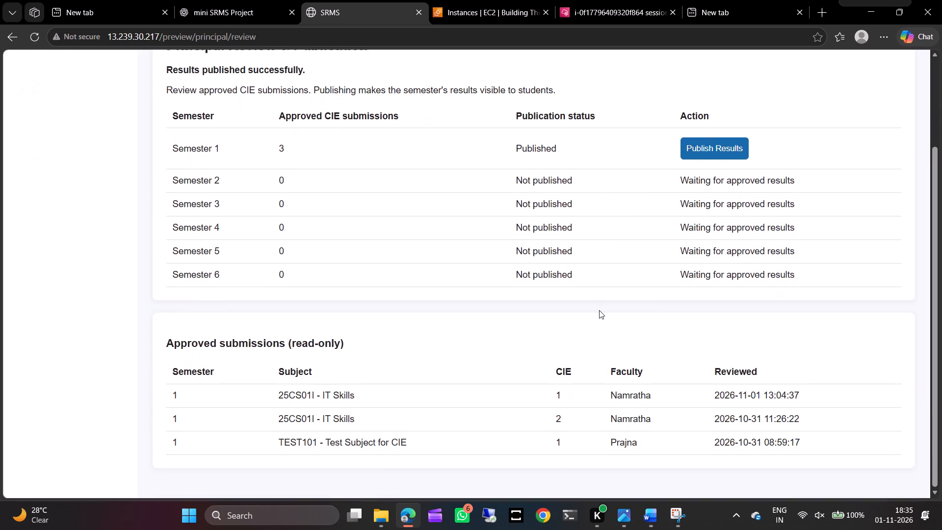
pyautogui.scroll(-1, 599, 310)
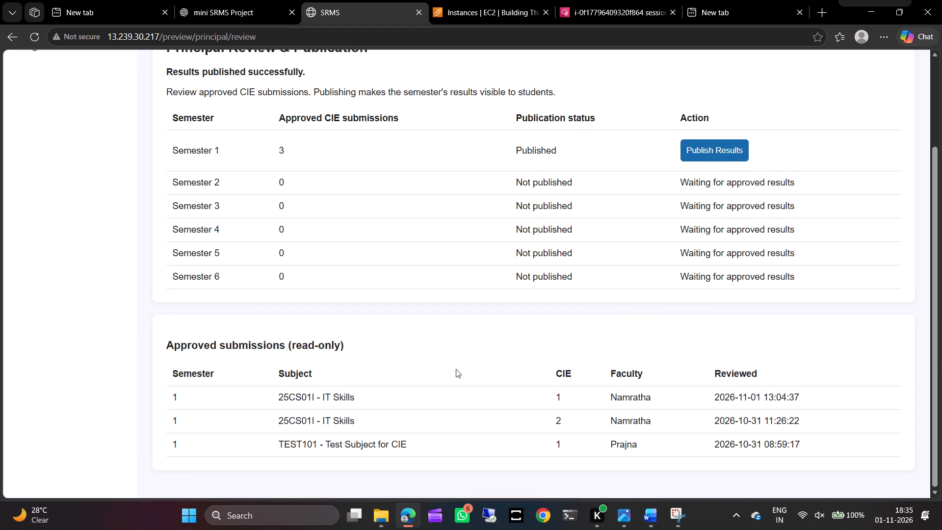
pyautogui.scroll(1, 456, 369)
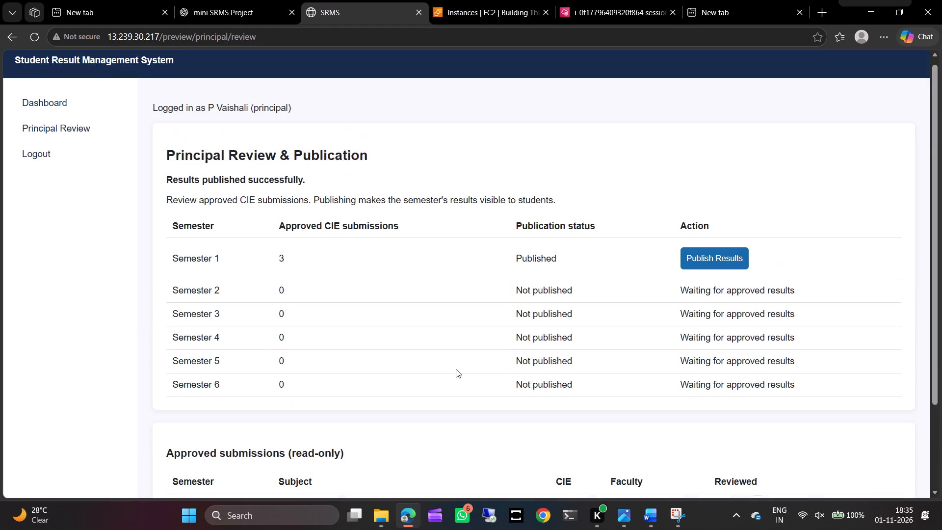
pyautogui.scroll(2, 456, 369)
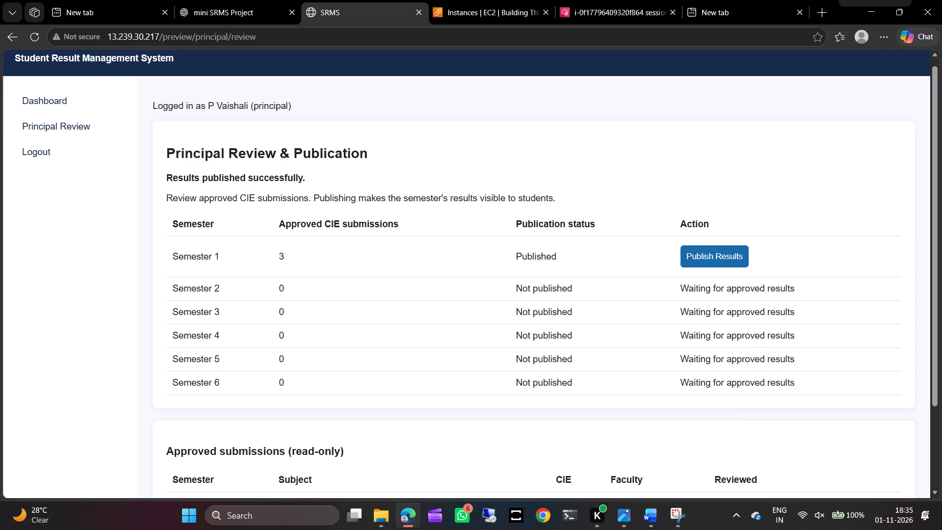
pyautogui.click(680, 512)
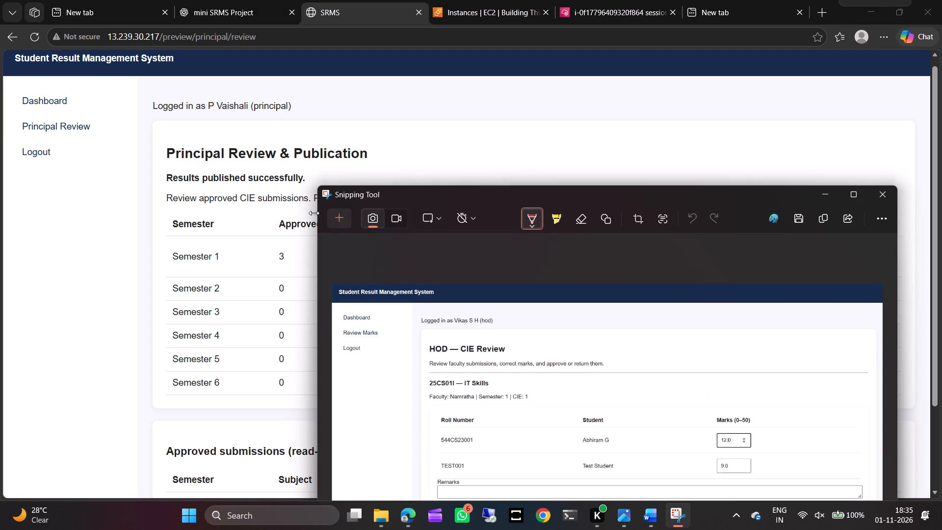
pyautogui.click(339, 222)
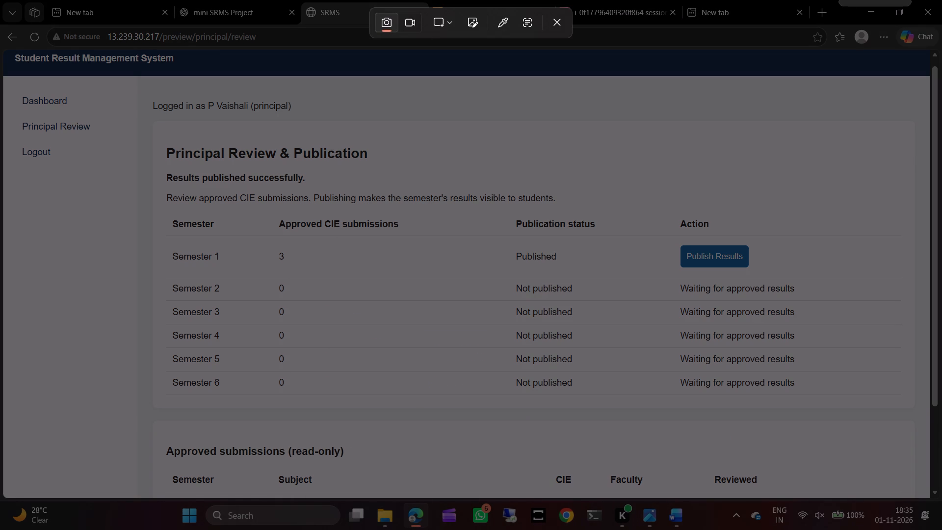
pyautogui.moveTo(3, 45); pyautogui.dragTo(941, 446)
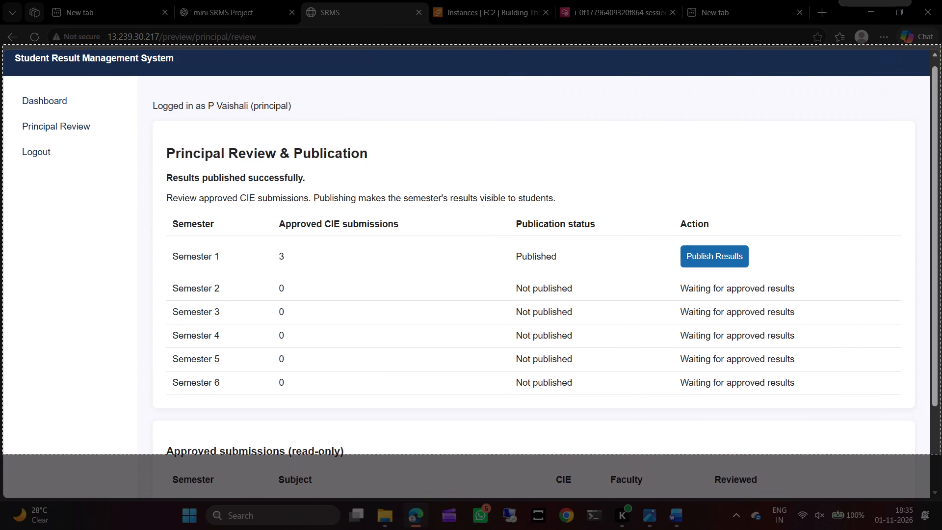
pyautogui.moveTo(941, 446); pyautogui.dragTo(931, 445)
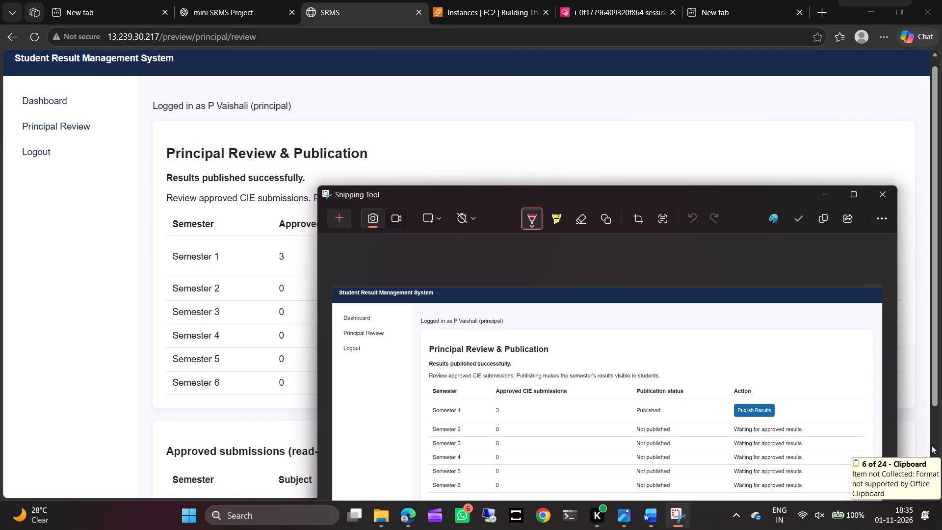
# Copy the Principal Review capture and paste it into the empty line below the Fig 12 caption in Word.
pyautogui.hotkey('ctrl', 'c')
pyautogui.click(677, 445)
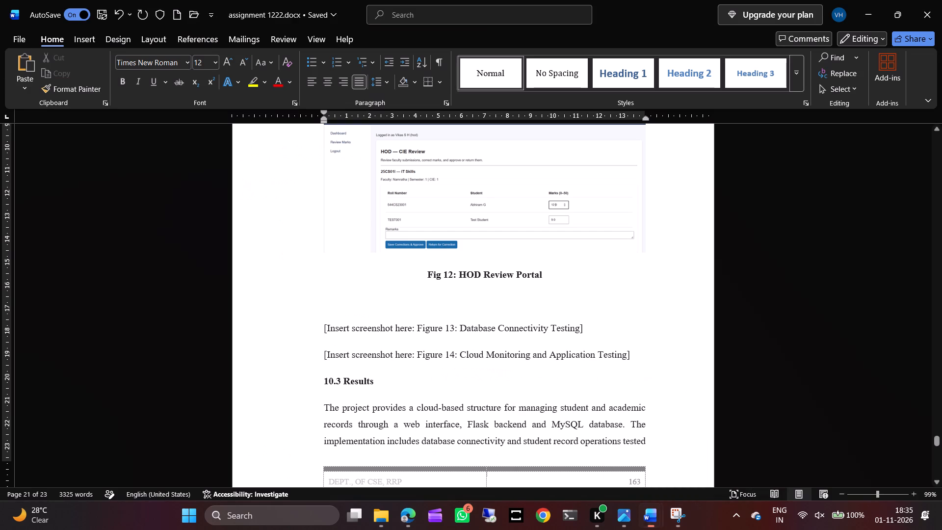
pyautogui.hotkey('ctrl', 'v')
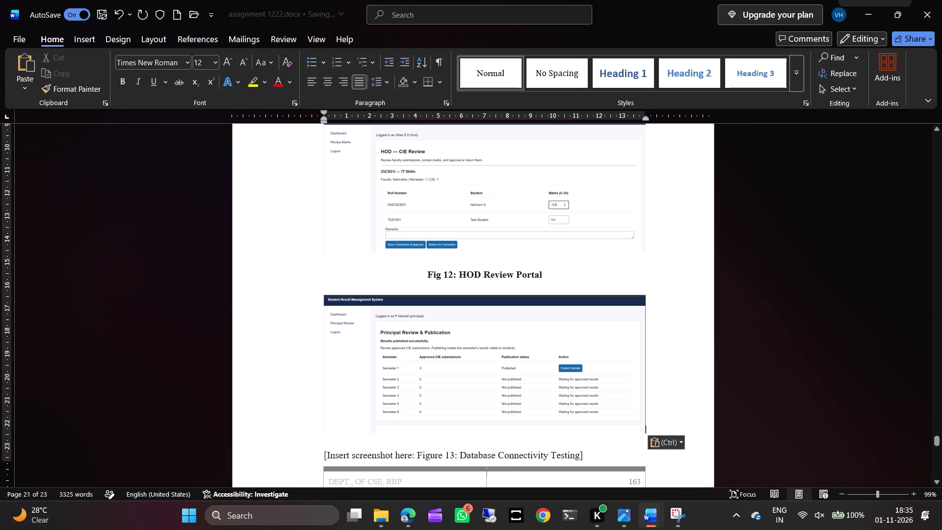
# Delete the placeholder text "[Insert screenshot here: Figure 13: Database Connectivity Testing]" beneath the pasted Principal Review screenshot.
pyautogui.click(585, 455)
pyautogui.press('BackSpace')
pyautogui.press('BackSpace')
pyautogui.press('BackSpace')
pyautogui.press('BackSpace')
pyautogui.press('BackSpace')
pyautogui.press('BackSpace')
pyautogui.press('BackSpace')
pyautogui.press('BackSpace')
pyautogui.press('BackSpace')
pyautogui.press('BackSpace')
pyautogui.press('BackSpace')
pyautogui.press('BackSpace')
pyautogui.press('BackSpace')
pyautogui.press('BackSpace')
pyautogui.press('BackSpace')
pyautogui.press('BackSpace')
pyautogui.press('BackSpace')
pyautogui.press('BackSpace')
pyautogui.press('BackSpace')
pyautogui.press('BackSpace')
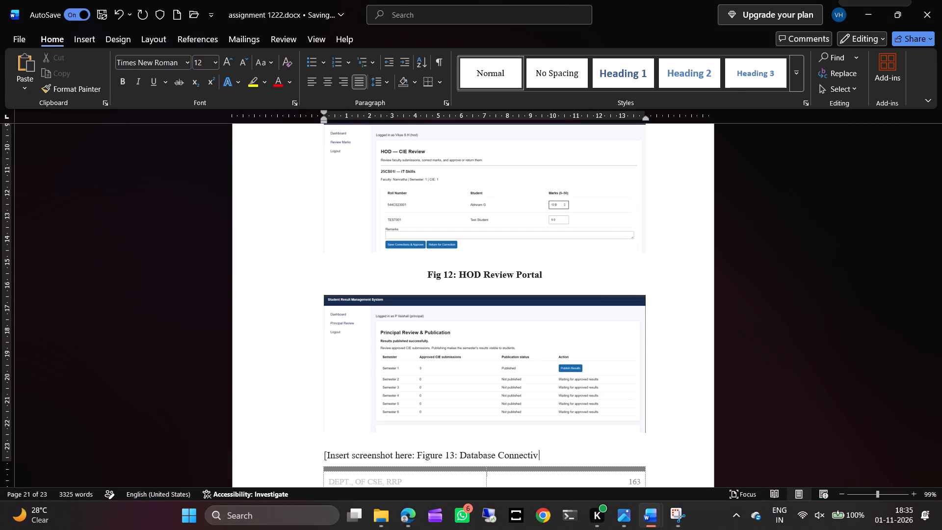
pyautogui.press('BackSpace')
pyautogui.press('BackSpace')
pyautogui.press('BackSpace')
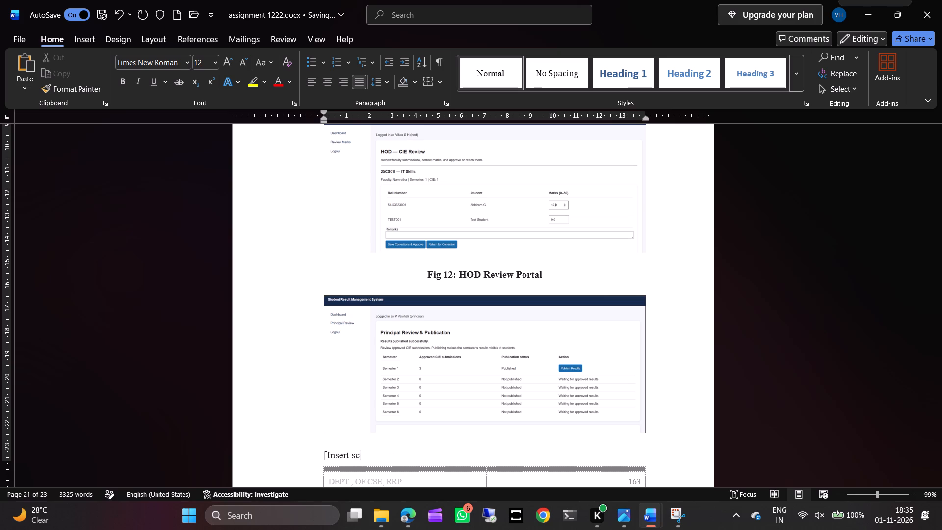
pyautogui.press('BackSpace')
pyautogui.press('BackSpace')
pyautogui.press('BackSpace')
pyautogui.press('BackSpace')
pyautogui.press('BackSpace')
pyautogui.press('BackSpace')
pyautogui.press('BackSpace')
pyautogui.press('BackSpace')
pyautogui.press('BackSpace')
pyautogui.press('BackSpace')
# Add the caption "Fig 13: Principal Portal For Publish The Results" on the empty line below the Principal Review screenshot.
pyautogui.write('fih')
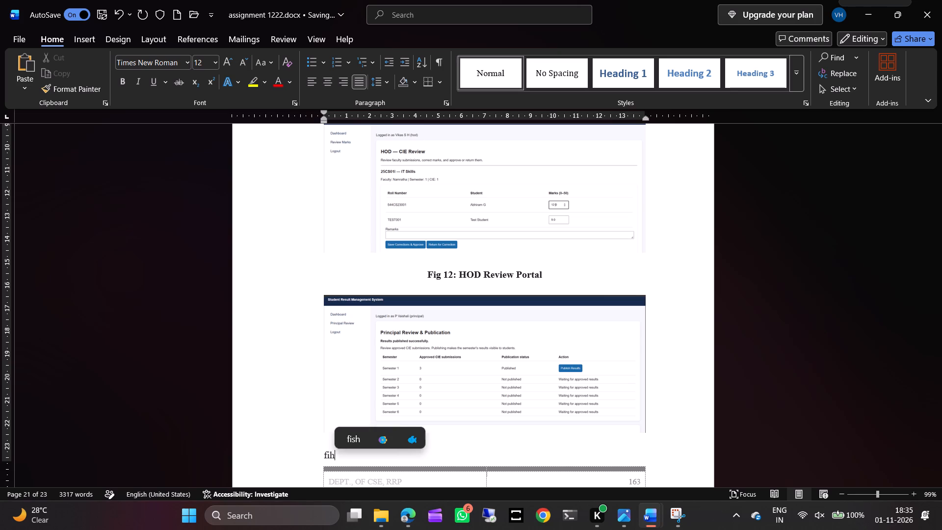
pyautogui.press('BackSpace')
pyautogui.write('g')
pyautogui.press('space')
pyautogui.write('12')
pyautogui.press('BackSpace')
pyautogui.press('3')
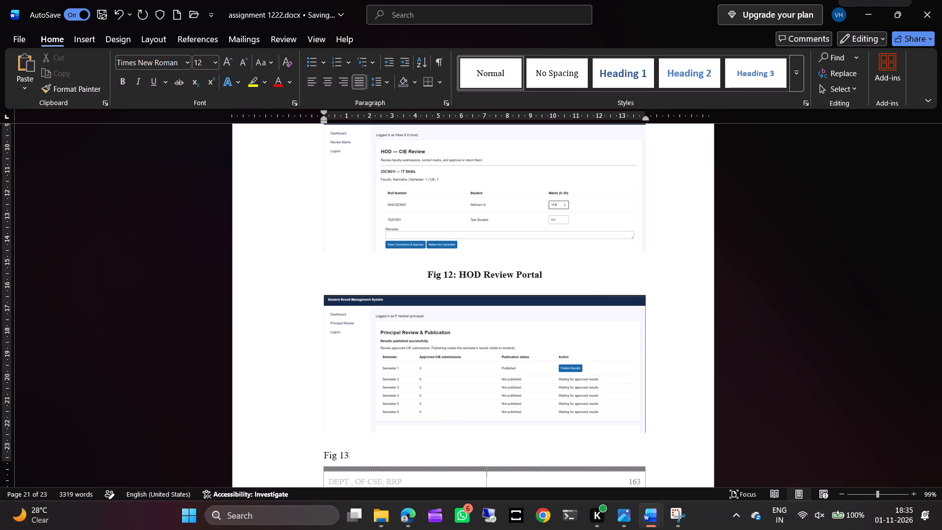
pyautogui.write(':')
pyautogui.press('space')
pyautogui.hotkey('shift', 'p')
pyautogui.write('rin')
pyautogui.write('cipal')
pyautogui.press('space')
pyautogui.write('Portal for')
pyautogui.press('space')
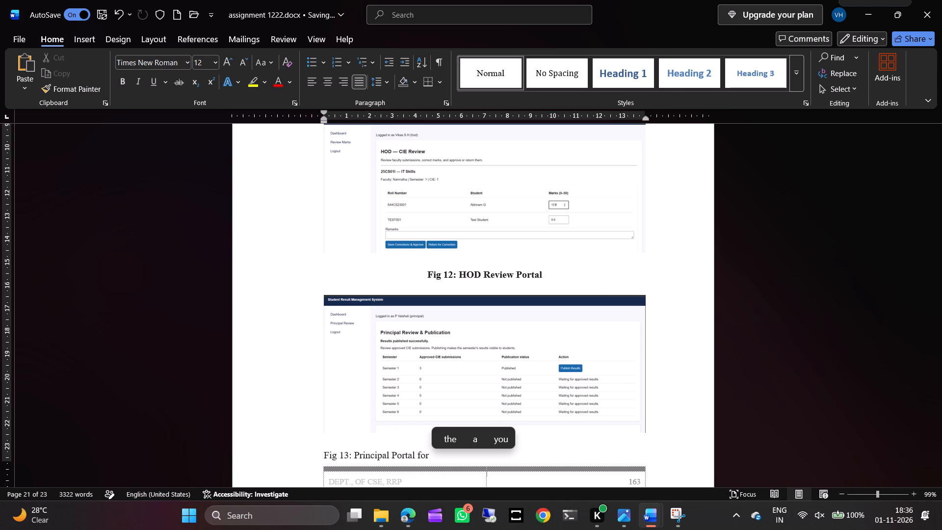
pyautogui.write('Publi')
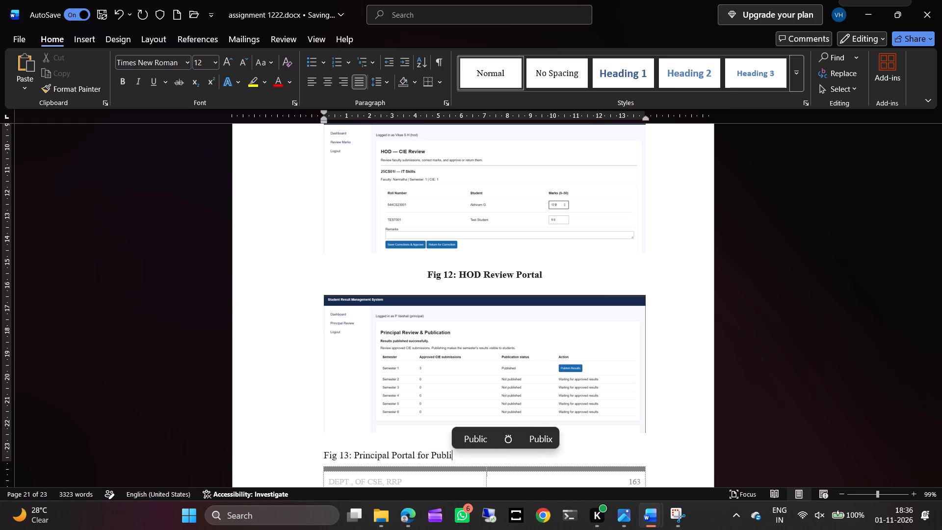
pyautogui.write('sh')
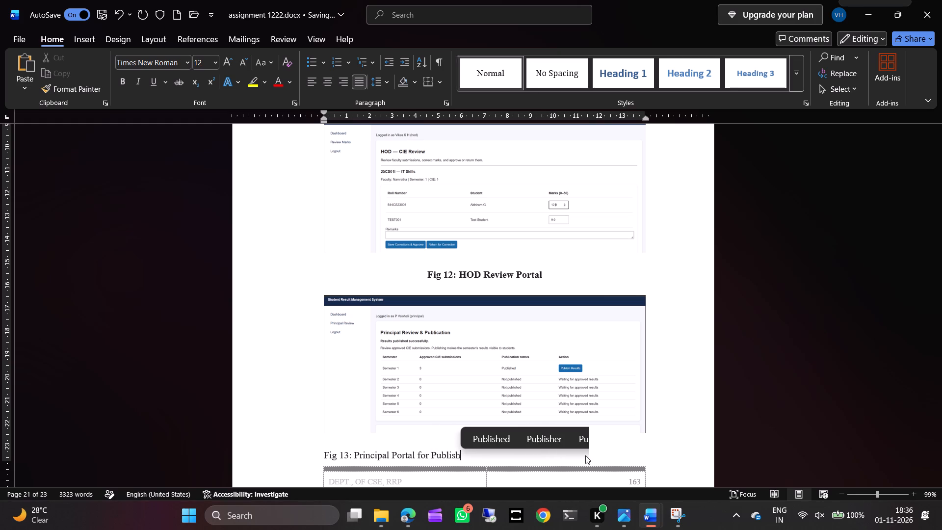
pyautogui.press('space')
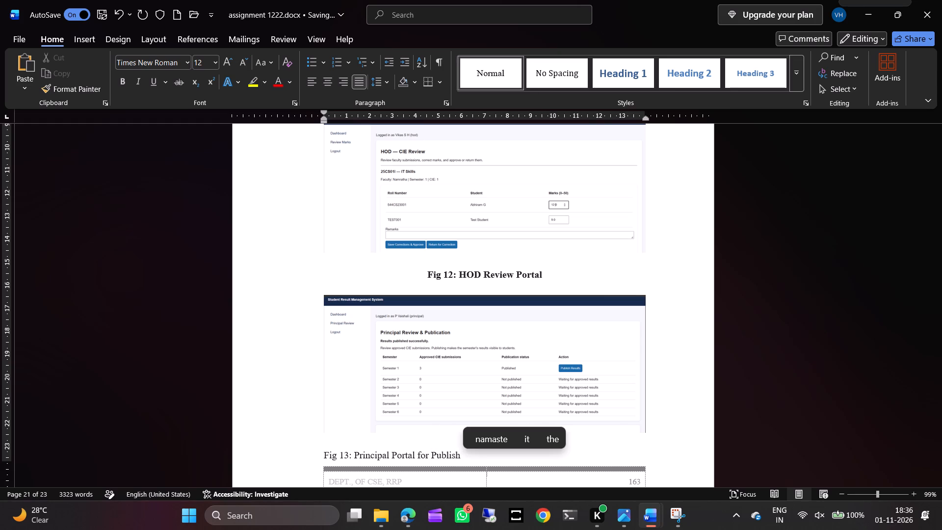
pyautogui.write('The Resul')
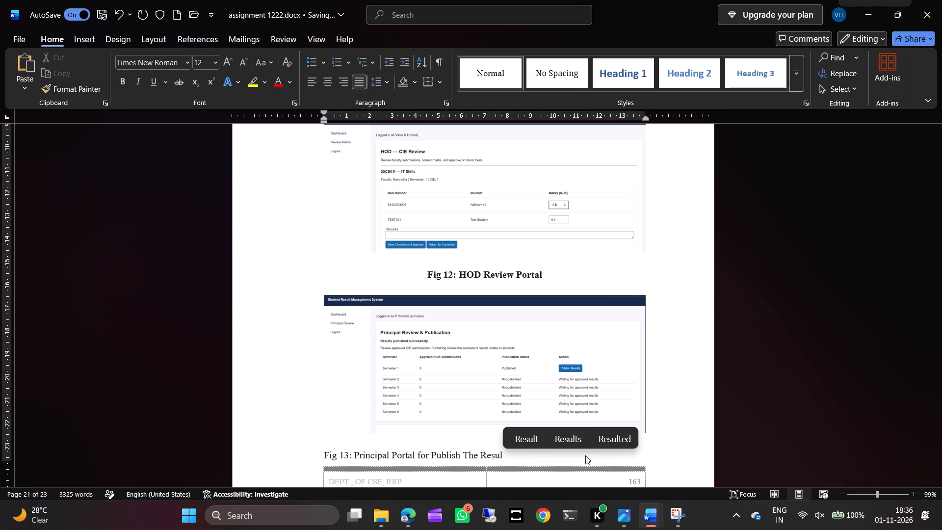
pyautogui.click(575, 439)
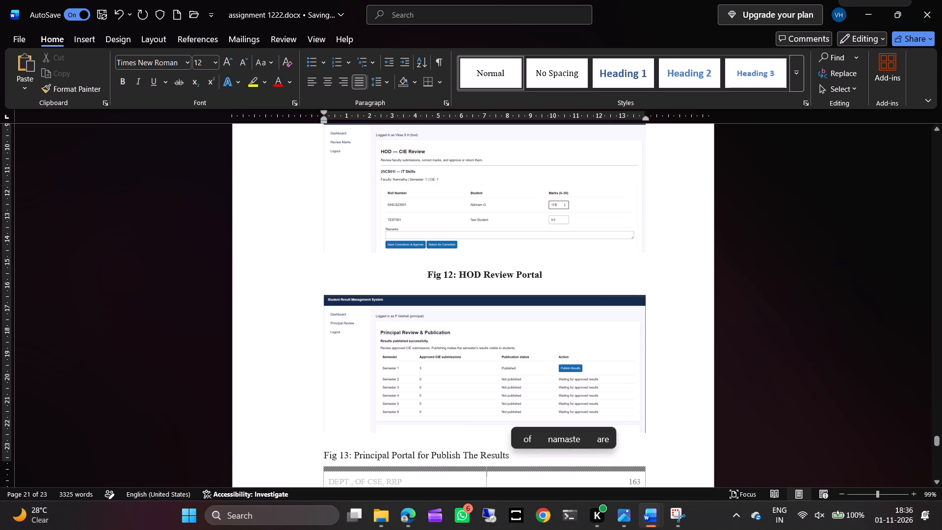
pyautogui.click(419, 457)
pyautogui.press('BackSpace')
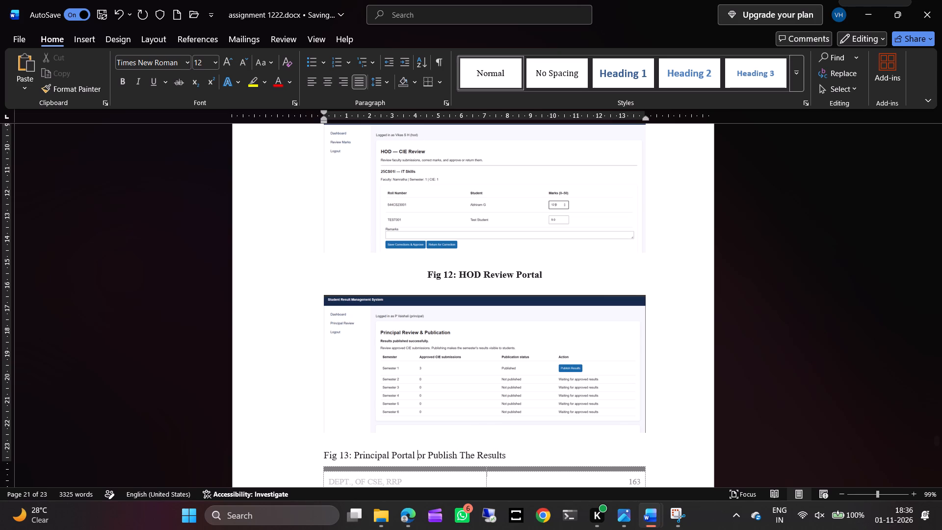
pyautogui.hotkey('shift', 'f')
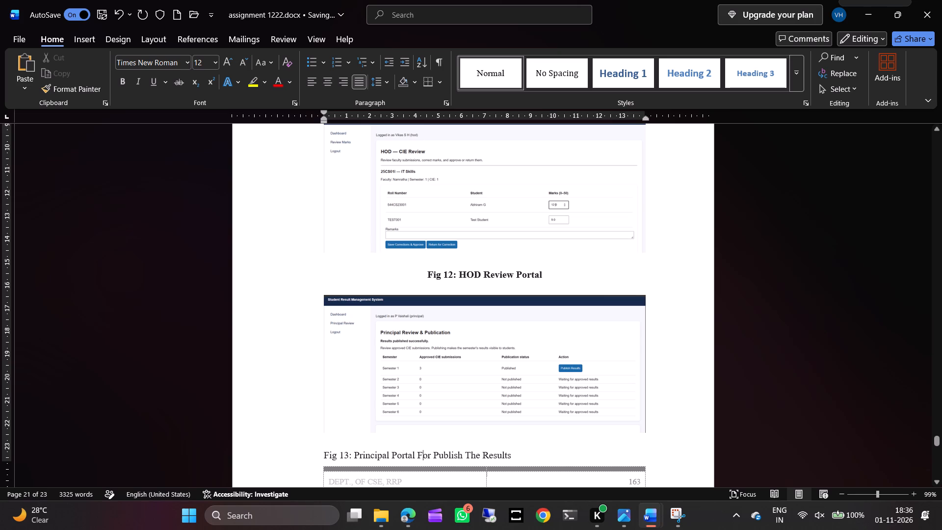
# Make the Fig 13 caption bold and centre it beneath the Principal Review screenshot.
pyautogui.moveTo(324, 456); pyautogui.dragTo(539, 461)
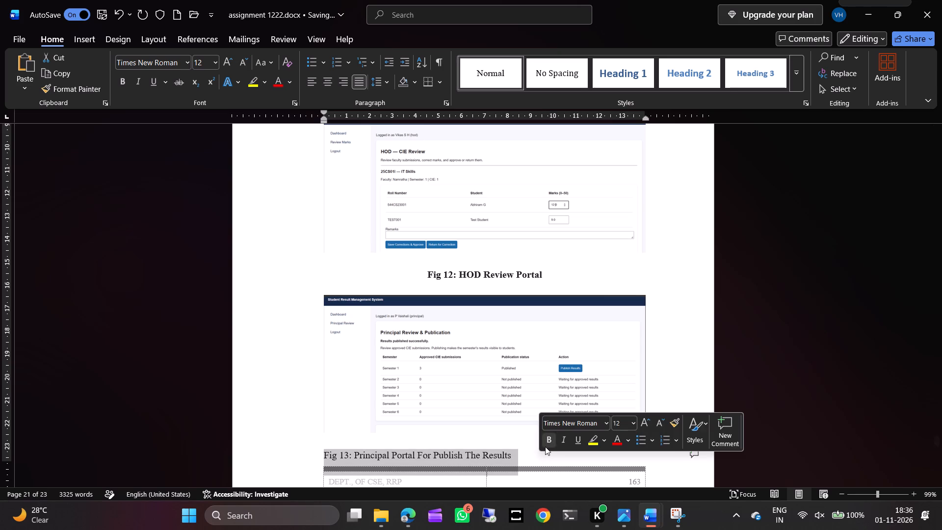
pyautogui.click(545, 447)
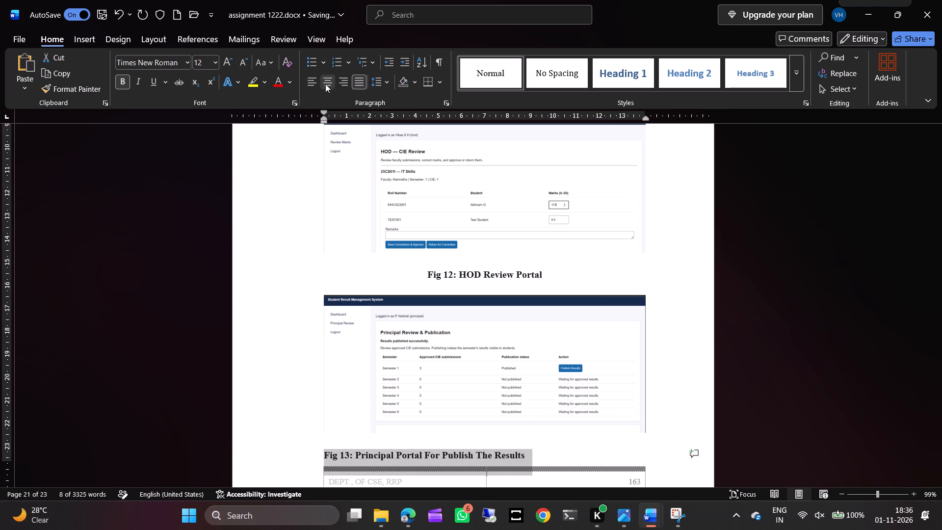
pyautogui.click(326, 83)
pyautogui.click(372, 289)
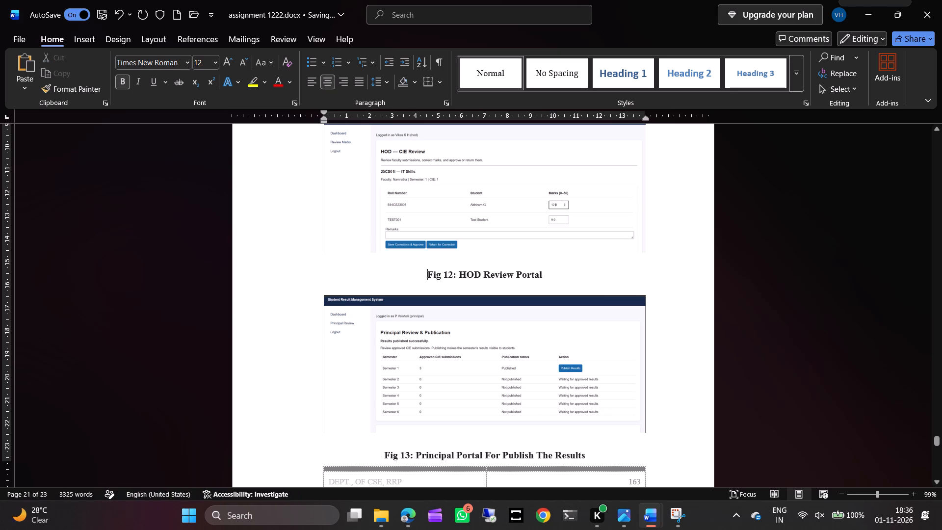
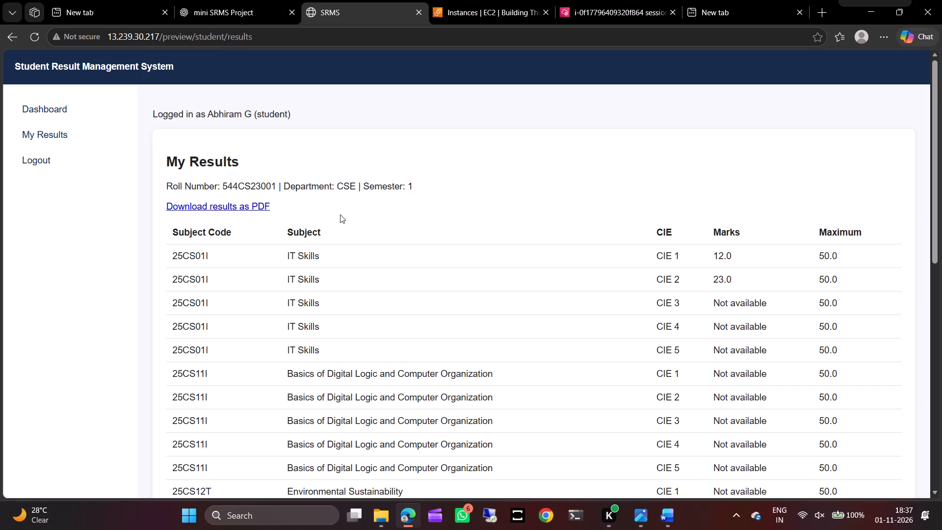
# Capture the student My Results page across its full width, from the Student Result Management System header down to the 25CS11I CIE 3 row.
pyautogui.moveTo(1, 50); pyautogui.dragTo(618, 416)
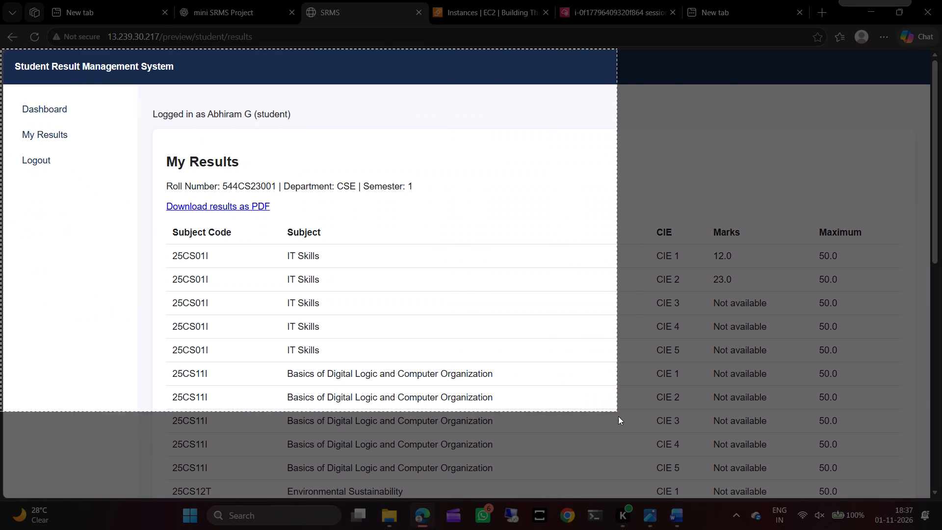
pyautogui.moveTo(618, 416); pyautogui.dragTo(880, 424)
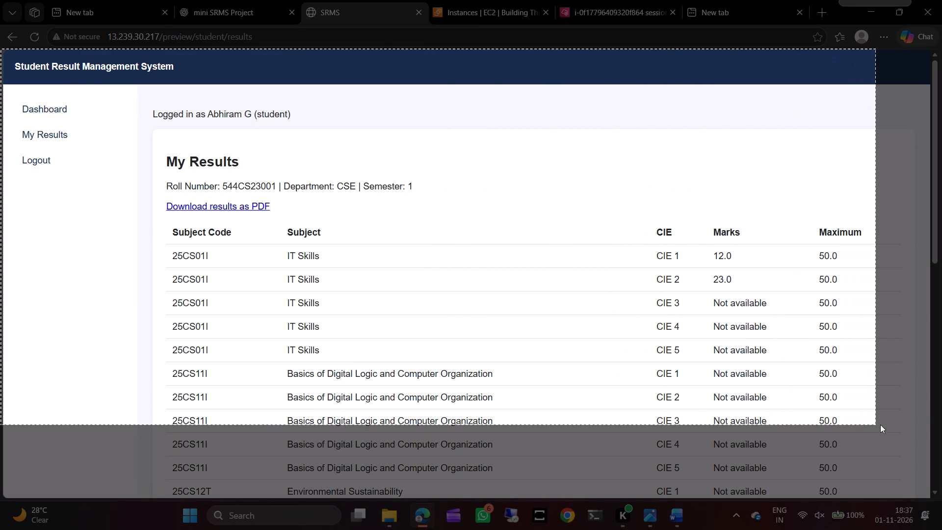
pyautogui.moveTo(880, 424); pyautogui.dragTo(941, 421)
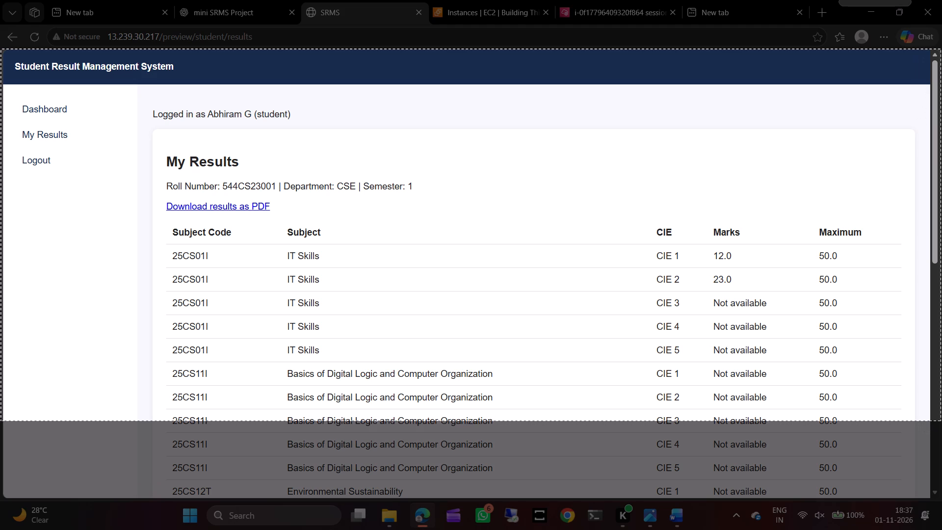
pyautogui.moveTo(941, 421); pyautogui.dragTo(927, 421)
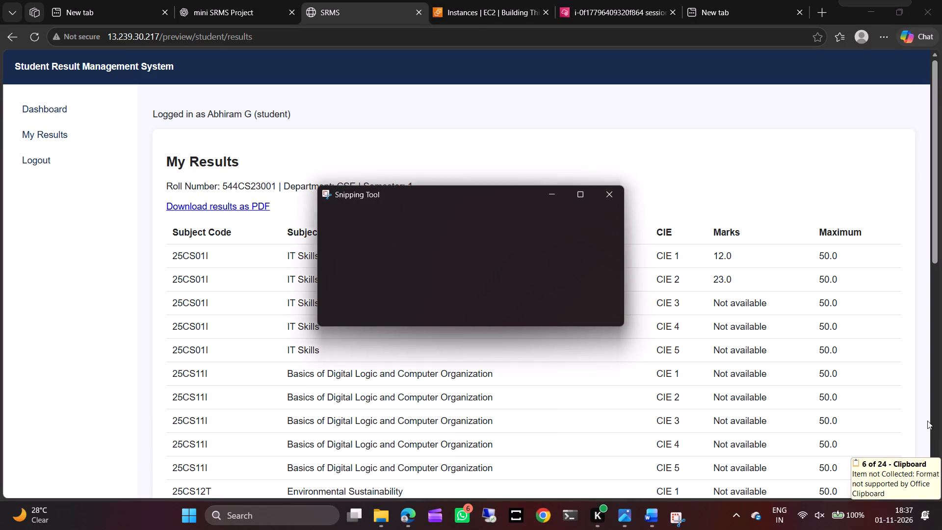
# Copy the My Results capture and paste it into the empty line above the Figure 14 placeholder in the Word document assignment 1222.docx.
pyautogui.hotkey('ctrl', 'c')
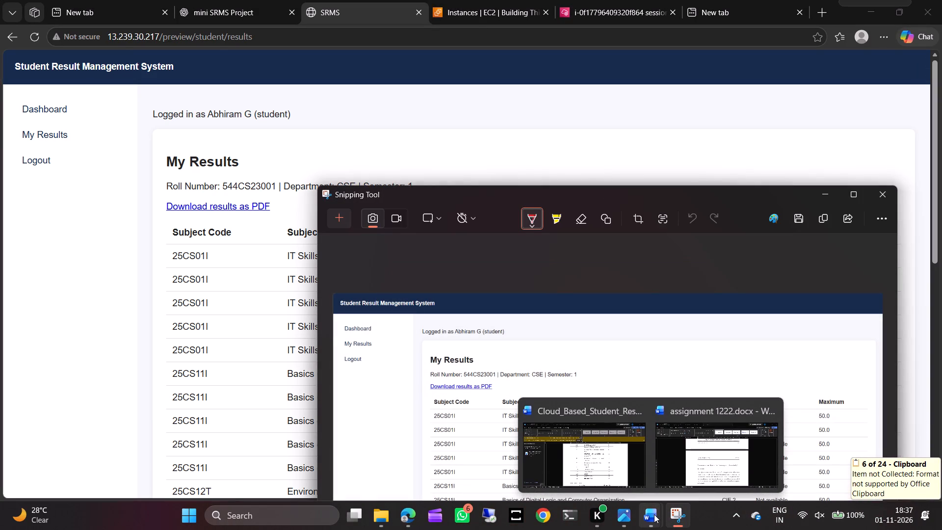
pyautogui.click(682, 455)
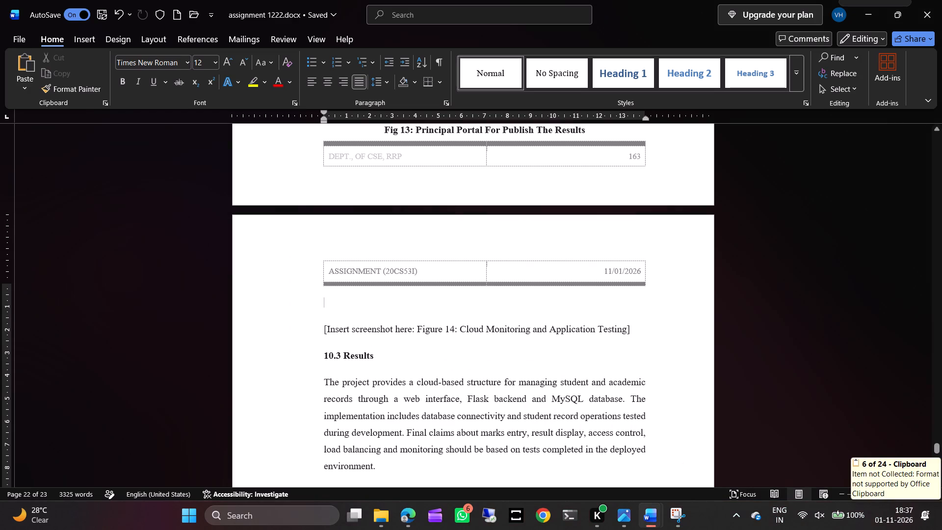
pyautogui.hotkey('ctrl', 'v')
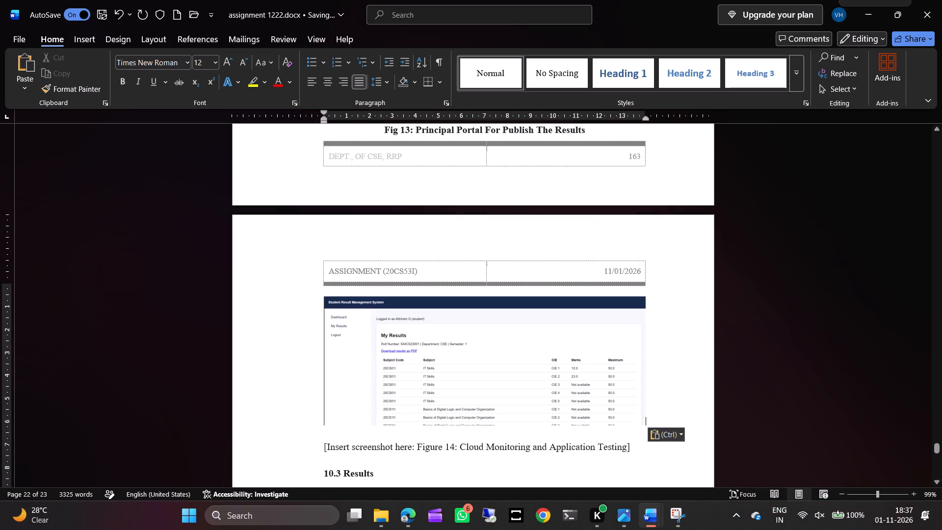
# Delete the placeholder text "[Insert screenshot here: Figure 14: Cloud Monitoring and Application Testing]" beneath the pasted My Results screenshot.
pyautogui.click(638, 449)
pyautogui.press('BackSpace')
pyautogui.press('BackSpace')
pyautogui.press('BackSpace')
pyautogui.press('BackSpace')
pyautogui.press('BackSpace')
pyautogui.press('BackSpace')
pyautogui.press('BackSpace')
pyautogui.press('BackSpace')
pyautogui.press('BackSpace')
pyautogui.press('BackSpace')
pyautogui.press('BackSpace')
pyautogui.press('BackSpace')
pyautogui.press('BackSpace')
pyautogui.press('BackSpace')
pyautogui.press('BackSpace')
pyautogui.press('BackSpace')
pyautogui.press('BackSpace')
pyautogui.press('BackSpace')
pyautogui.press('BackSpace')
pyautogui.press('BackSpace')
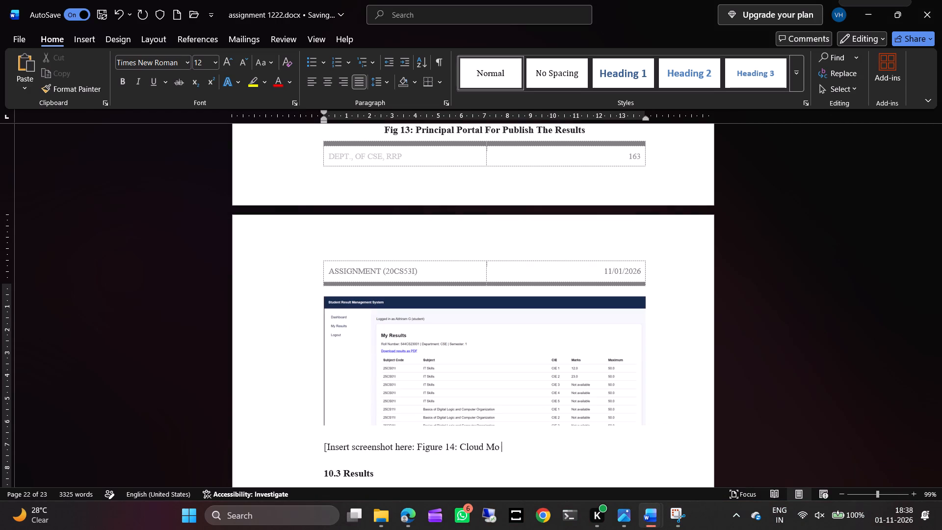
pyautogui.press('BackSpace')
pyautogui.press('BackSpace')
pyautogui.press('BackSpace')
pyautogui.press('BackSpace')
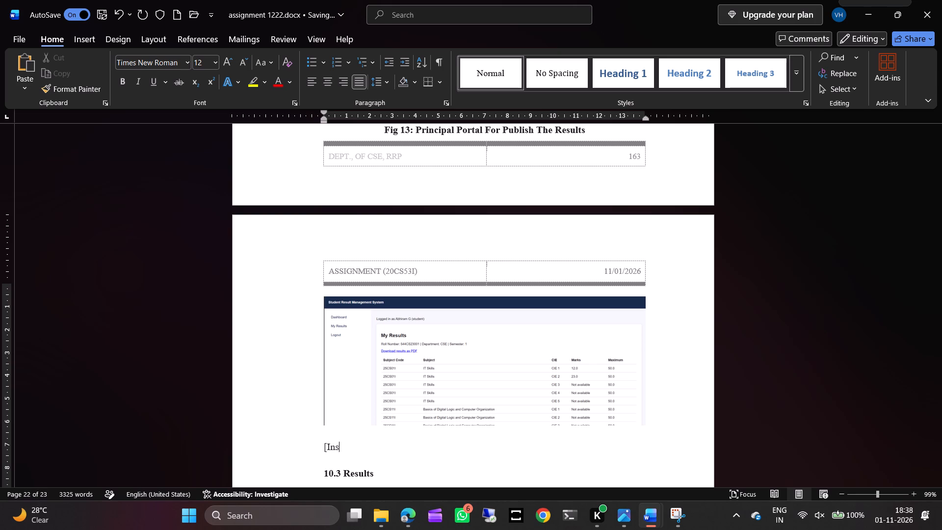
pyautogui.press('BackSpace')
pyautogui.press('BackSpace')
pyautogui.press('BackSpace')
# Add the caption "Fig 14: Student Portal to View Or Download the Results" on the empty line below the My Results screenshot.
pyautogui.write('fig 14')
pyautogui.write(':')
pyautogui.press('space')
pyautogui.write('Stu')
pyautogui.write('dent Das')
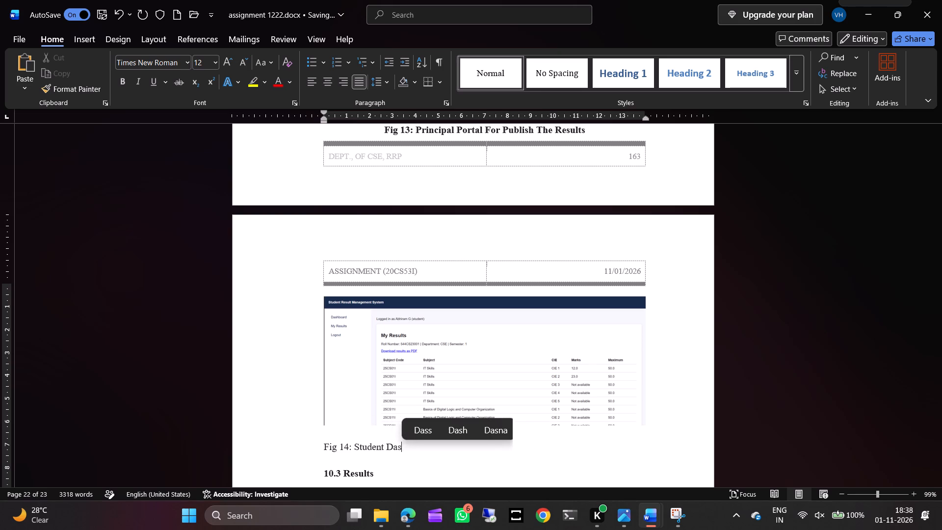
pyautogui.press('BackSpace')
pyautogui.press('BackSpace')
pyautogui.press('BackSpace')
pyautogui.press('p')
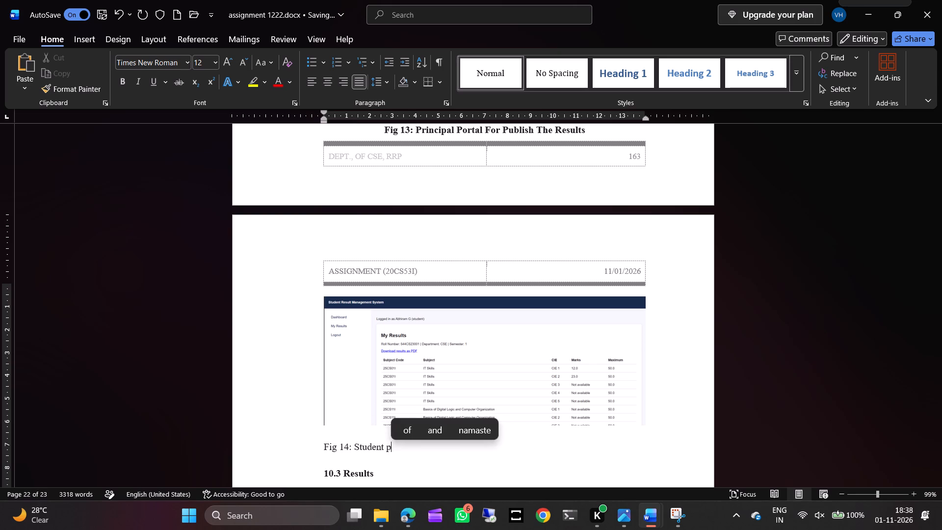
pyautogui.press('BackSpace')
pyautogui.write('Portal to')
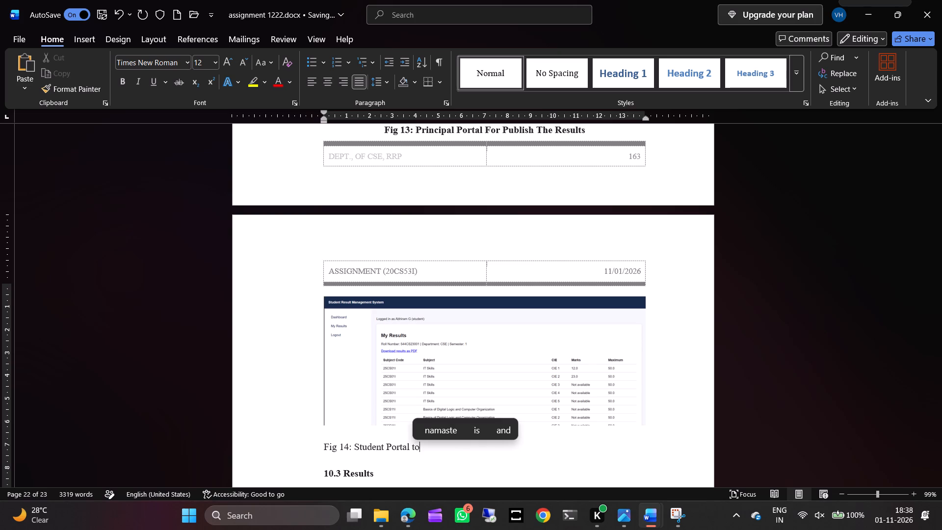
pyautogui.press('space')
pyautogui.write('VIe')
pyautogui.press('BackSpace')
pyautogui.press('BackSpace')
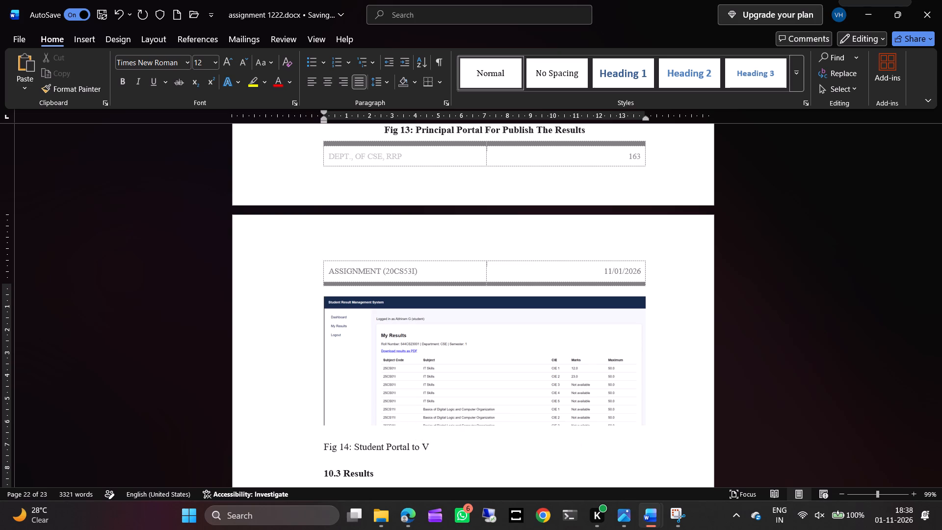
pyautogui.write('iew')
pyautogui.press('space')
pyautogui.press('o')
pyautogui.press('BackSpace')
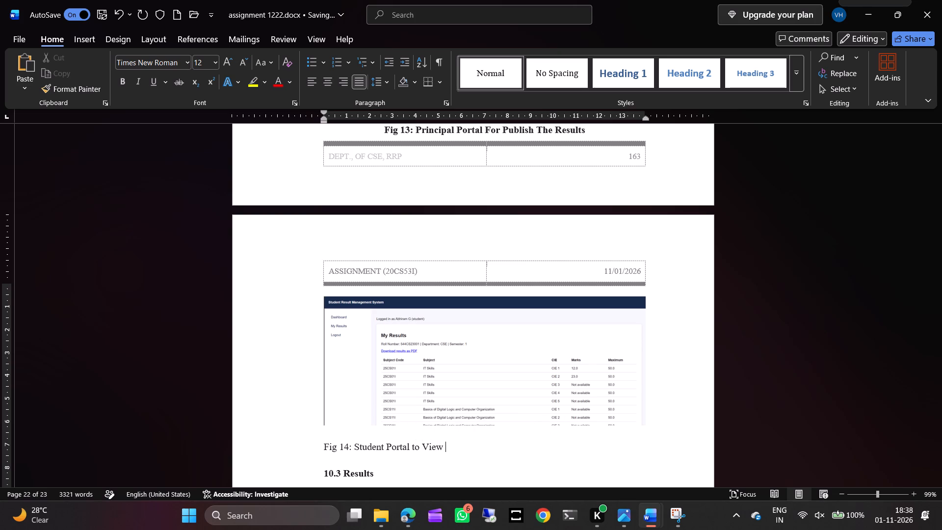
pyautogui.write('Or Do')
pyautogui.write('wnla')
pyautogui.press('BackSpace')
pyautogui.write('oad the')
pyautogui.press('space')
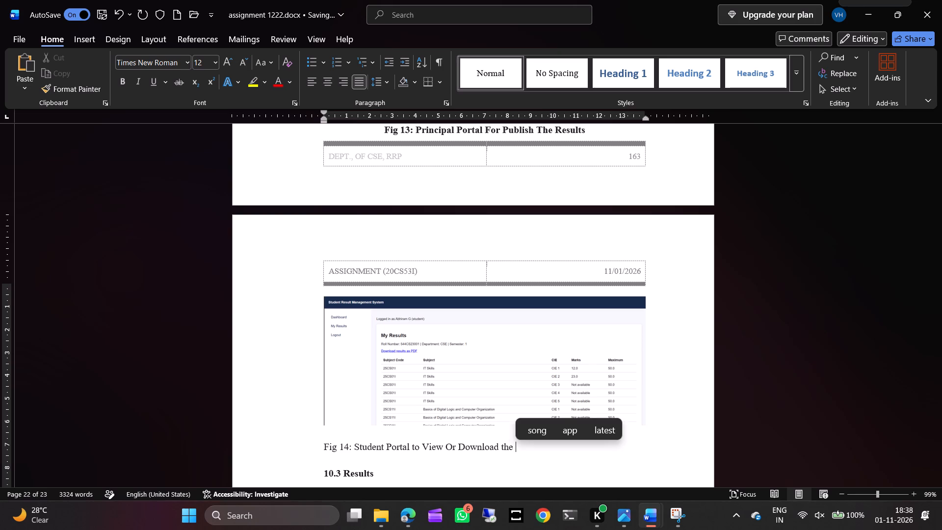
pyautogui.write('Resul')
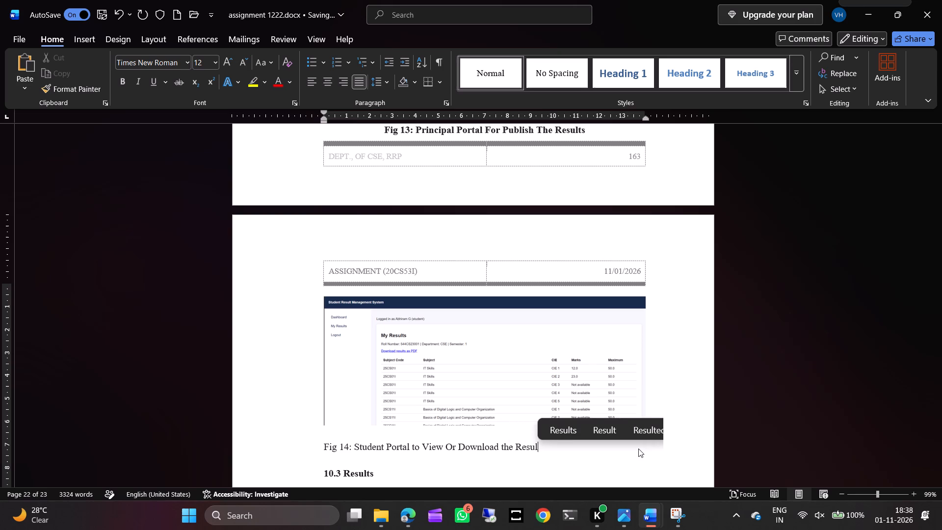
pyautogui.click(569, 429)
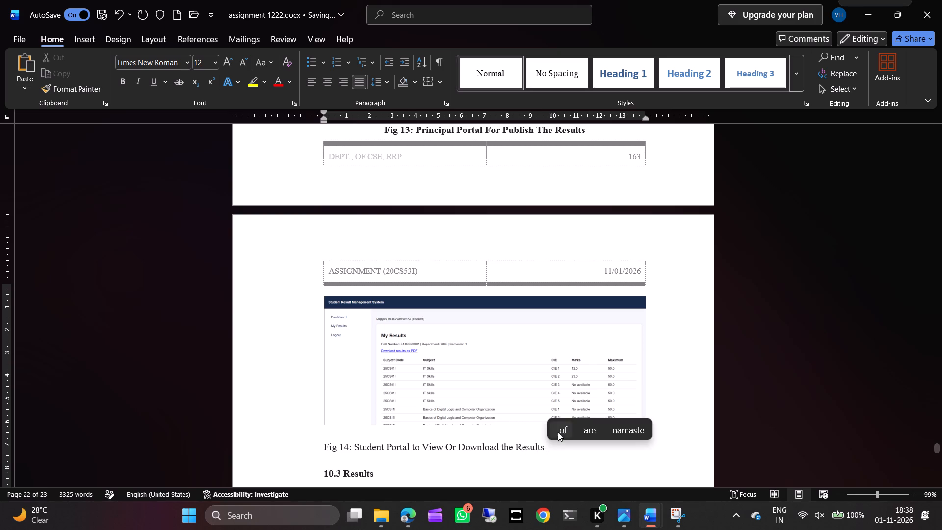
# Make the Fig 14 caption bold and centre it beneath the My Results screenshot.
pyautogui.moveTo(553, 445); pyautogui.dragTo(323, 448)
pyautogui.moveTo(323, 448); pyautogui.dragTo(550, 450)
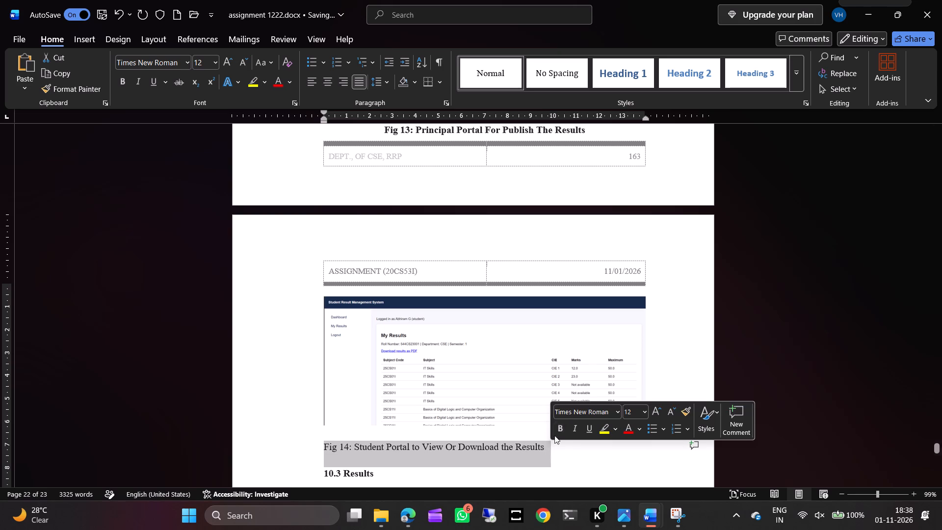
pyautogui.click(557, 430)
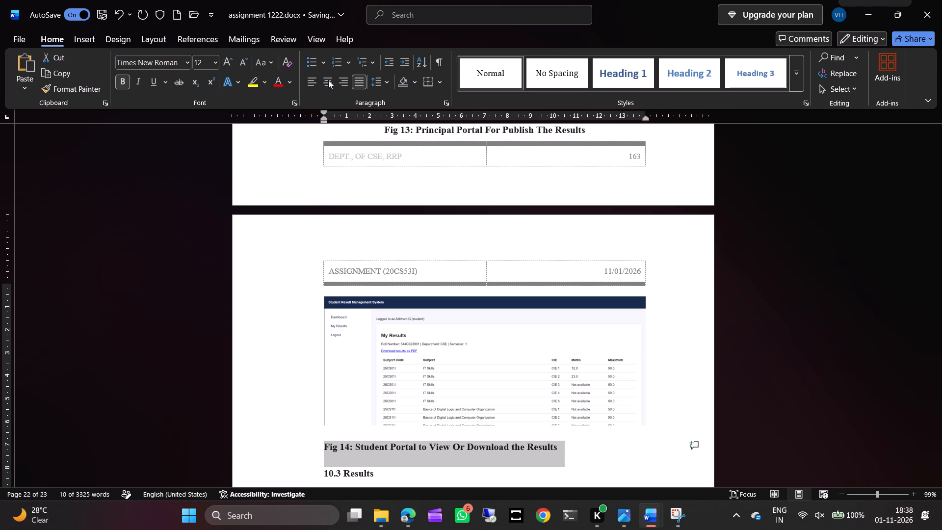
pyautogui.click(328, 80)
# Indent the first line of the paragraph under the 10.3 Results heading.
pyautogui.scroll(-2, 375, 296)
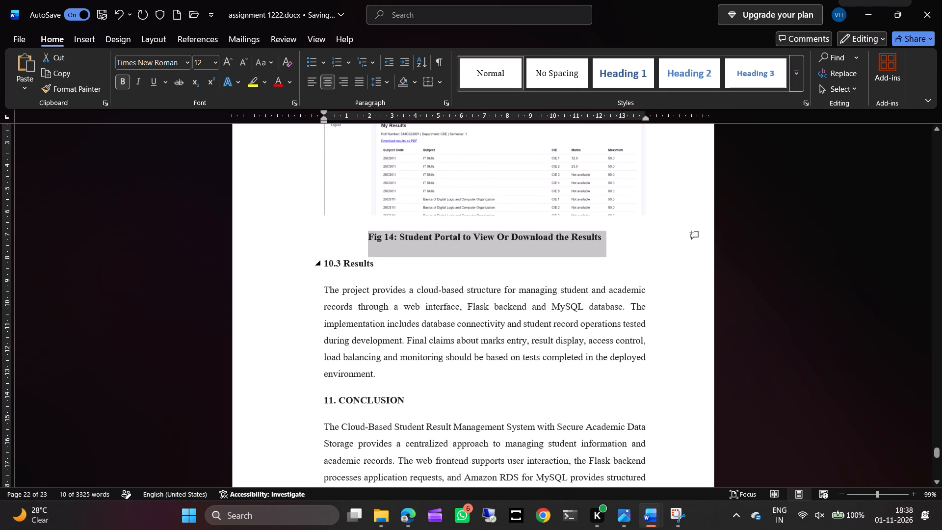
pyautogui.click(326, 290)
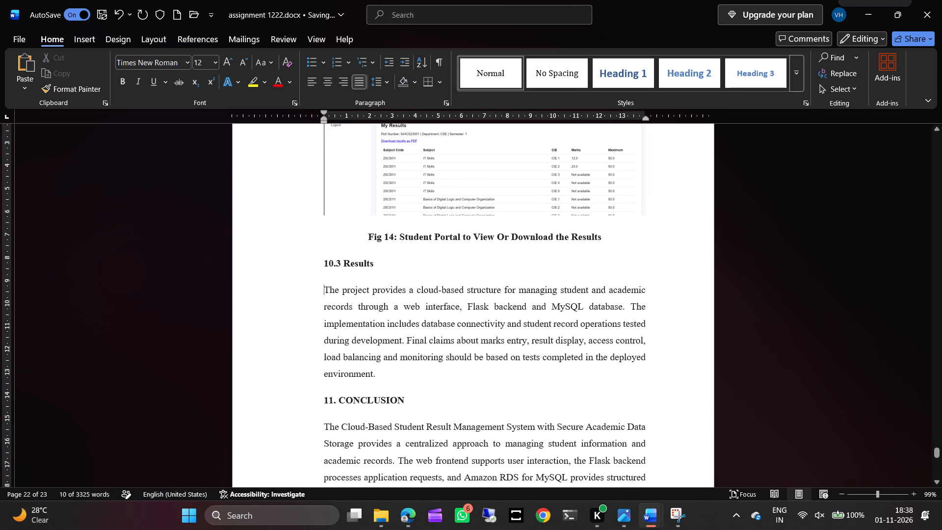
pyautogui.press('Tab')
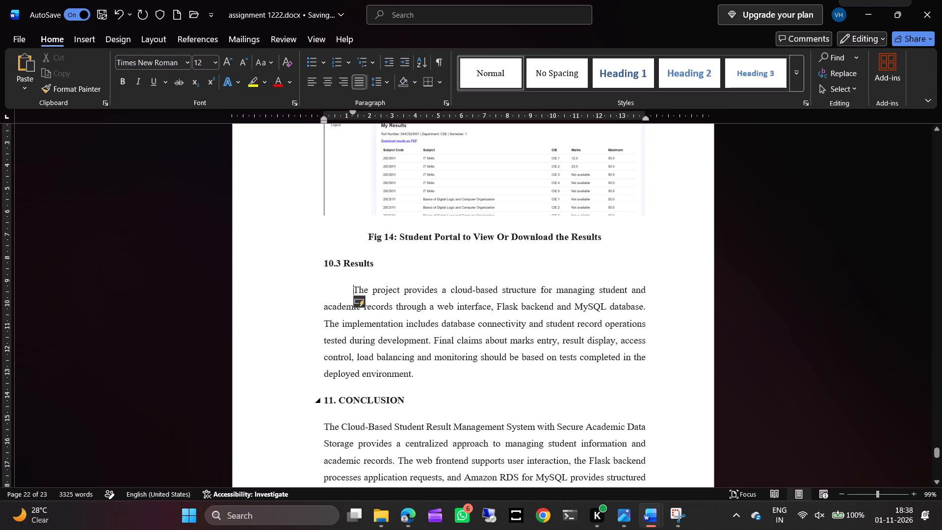
# Remove the number "11." from the CONCLUSION heading.
pyautogui.click(340, 400)
pyautogui.press('BackSpace')
pyautogui.press('BackSpace')
pyautogui.press('BackSpace')
pyautogui.press('BackSpace')
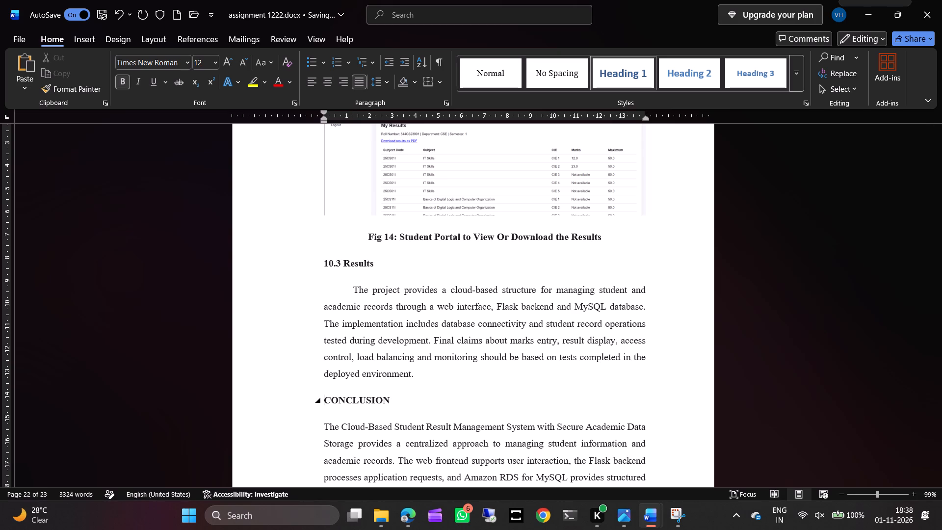
# Indent the first line of the paragraph under the CONCLUSION heading.
pyautogui.scroll(-2, 406, 423)
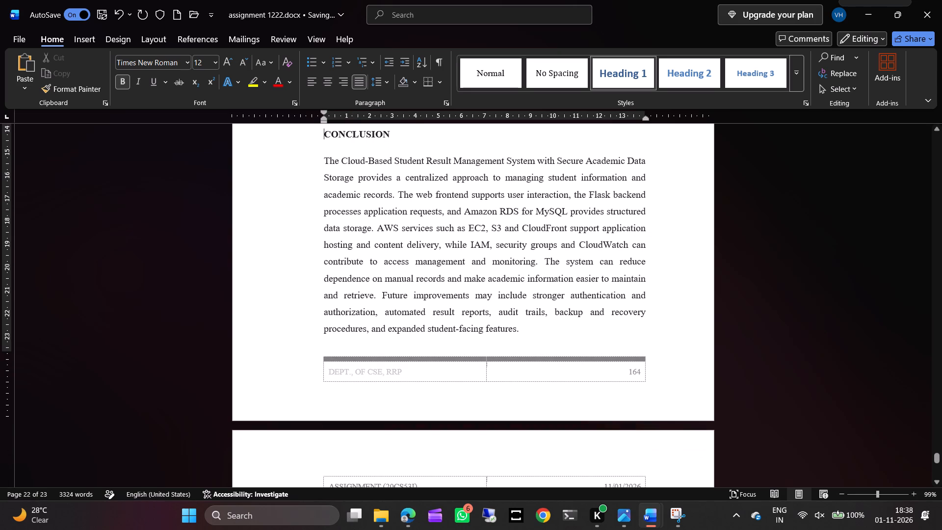
pyautogui.click(323, 160)
pyautogui.press('Tab')
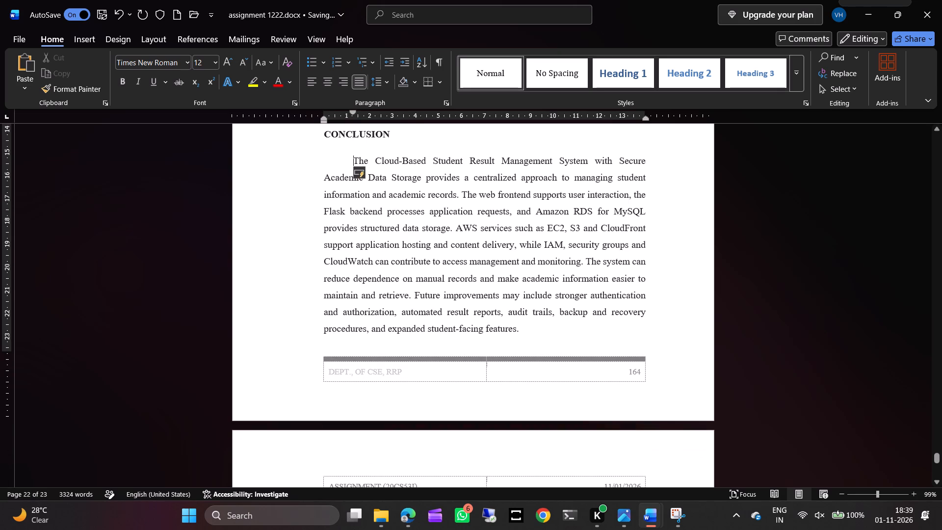
# Remove the number "12." from the REFERENCES heading.
pyautogui.scroll(-2, 533, 291)
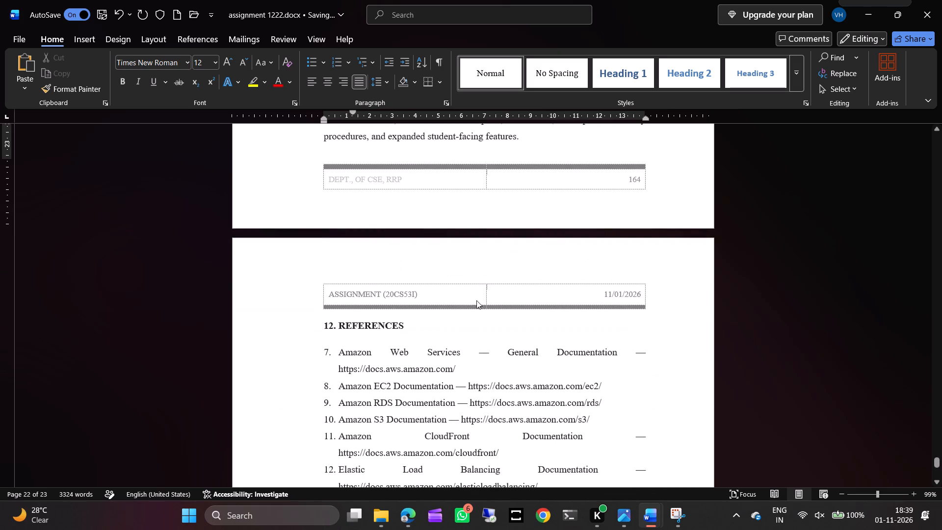
pyautogui.click(341, 328)
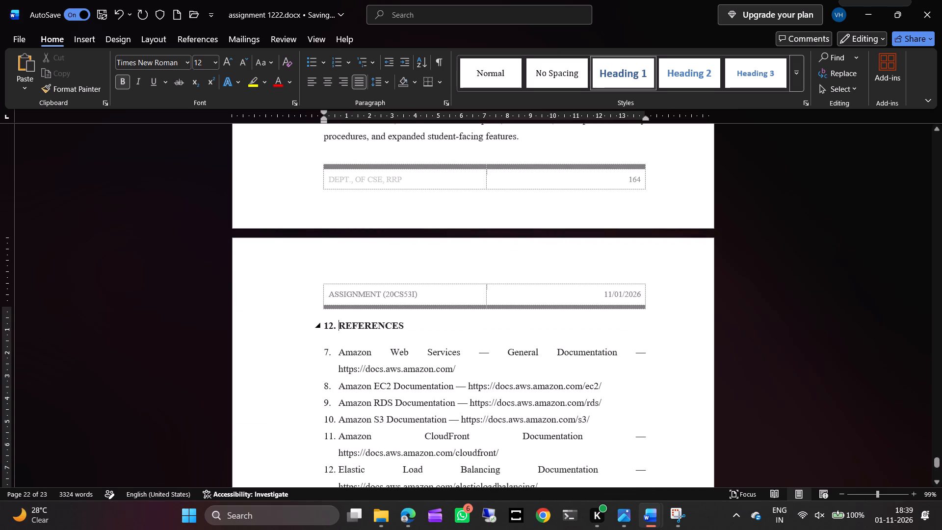
pyautogui.press('BackSpace')
pyautogui.press('BackSpace')
pyautogui.press('BackSpace')
pyautogui.press('BackSpace')
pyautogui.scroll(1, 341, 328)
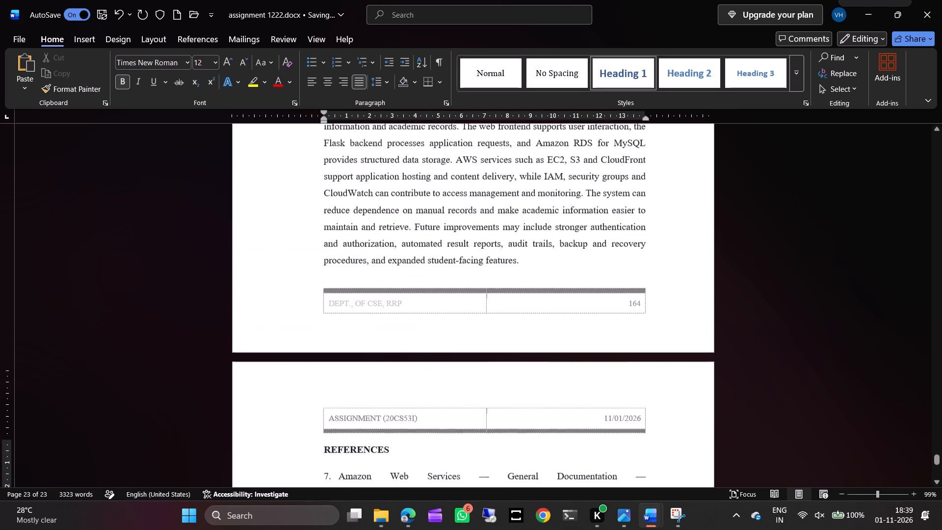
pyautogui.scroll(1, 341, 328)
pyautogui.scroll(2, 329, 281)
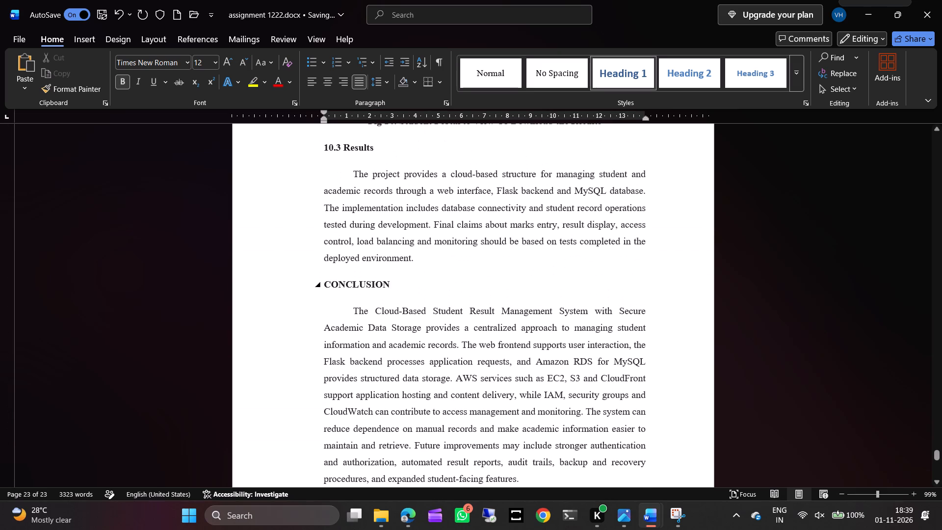
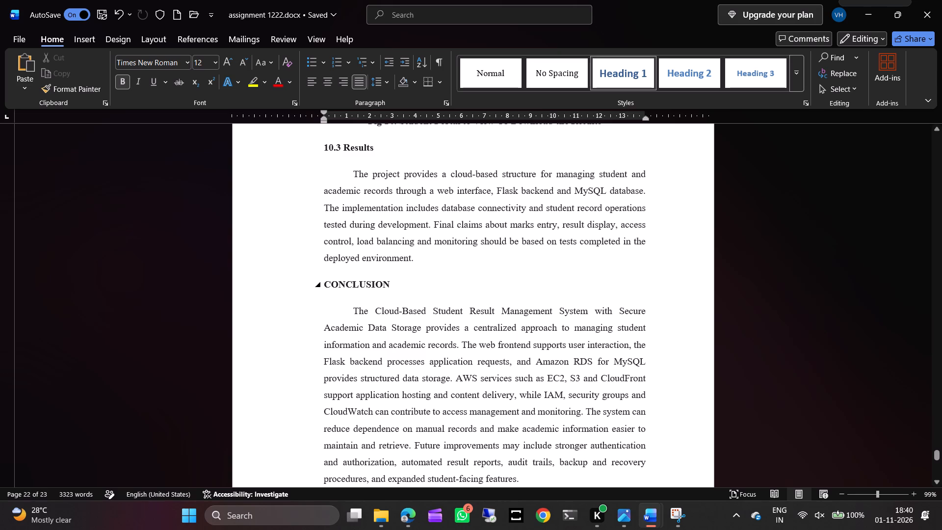
# Set the font size of the CONCLUSION heading to 14.
pyautogui.moveTo(400, 280); pyautogui.dragTo(303, 280)
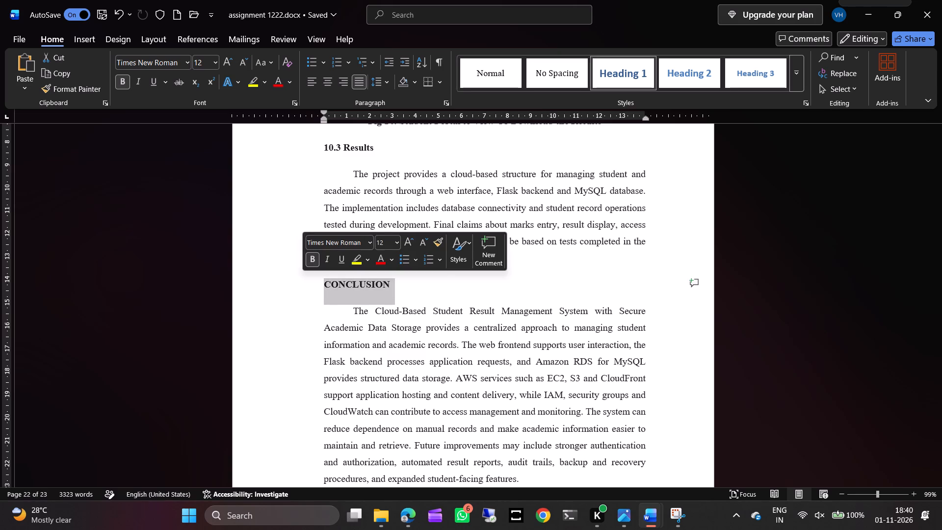
pyautogui.click(382, 242)
pyautogui.write('14')
pyautogui.press('Return')
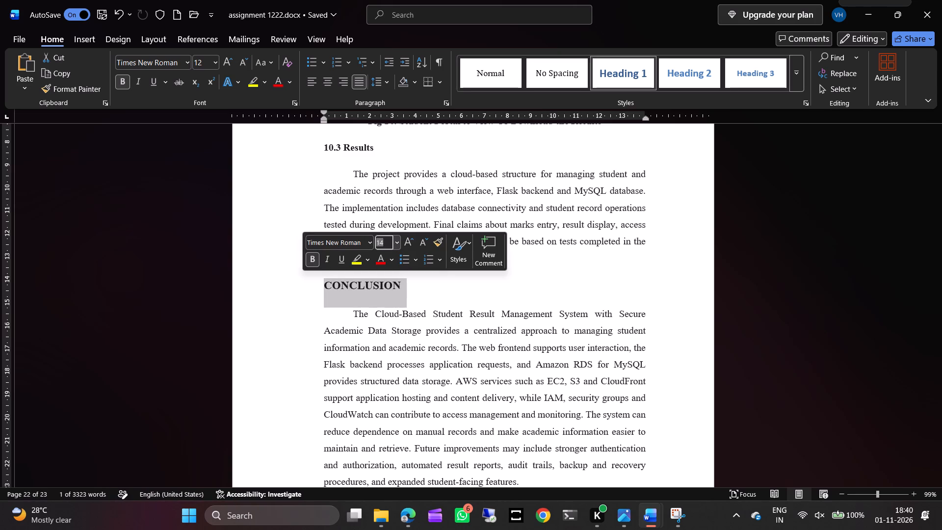
pyautogui.click(417, 279)
# Set the font size of the REFERENCES heading to 14.
pyautogui.scroll(-1, 417, 279)
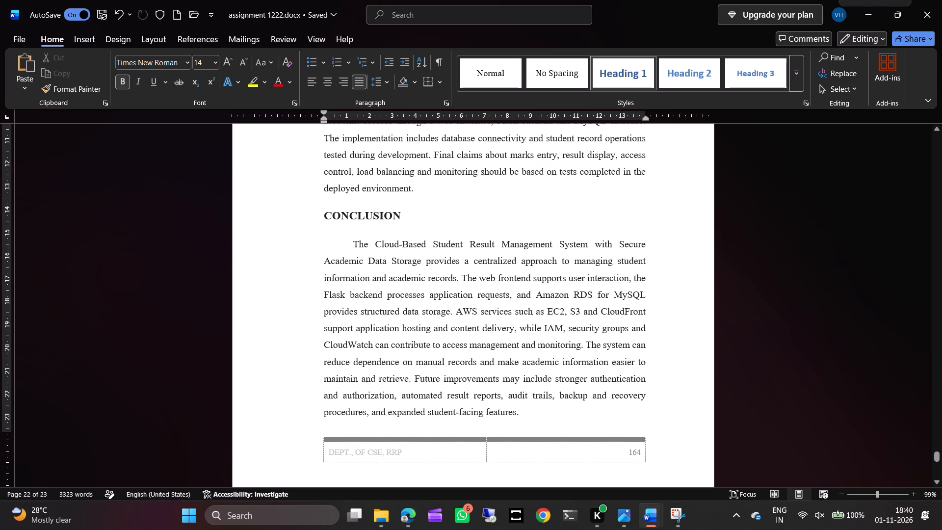
pyautogui.scroll(-2, 429, 280)
pyautogui.moveTo(398, 369); pyautogui.dragTo(368, 373)
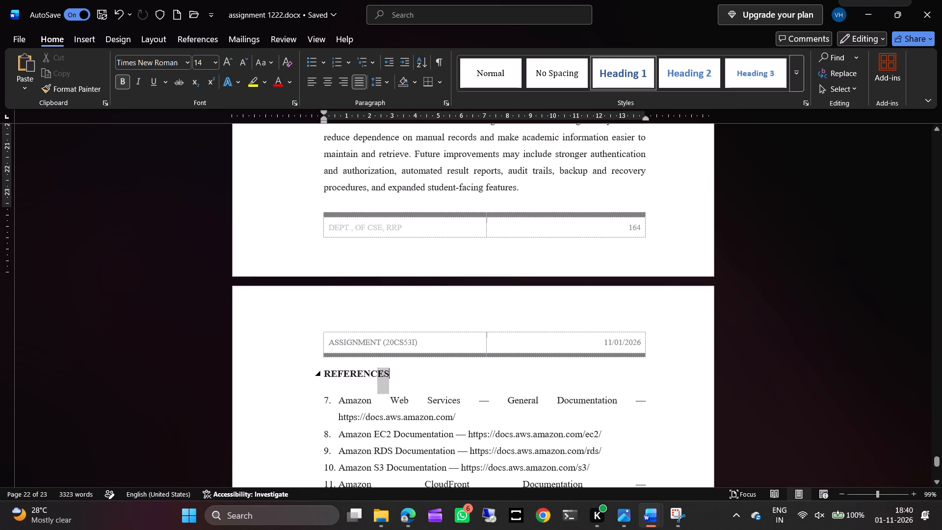
pyautogui.moveTo(368, 373); pyautogui.dragTo(319, 418)
pyautogui.click(319, 416)
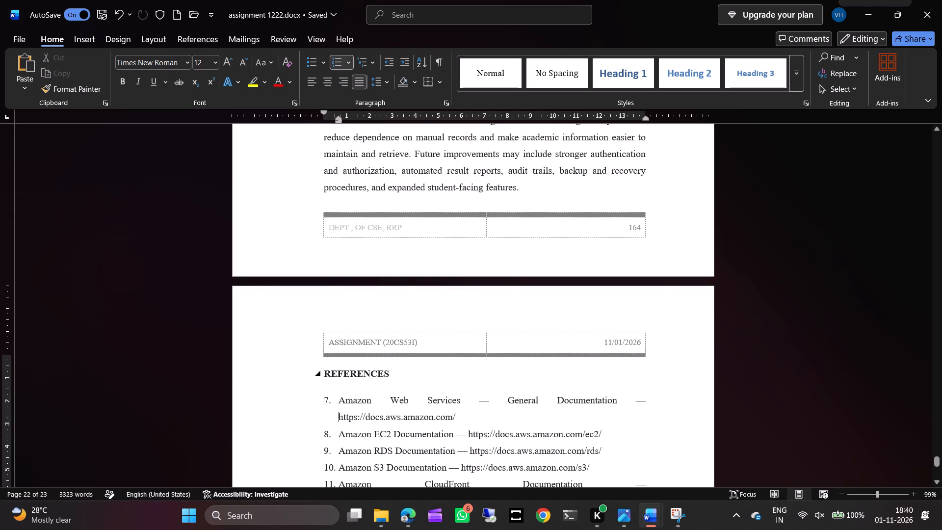
pyautogui.moveTo(324, 377); pyautogui.dragTo(392, 373)
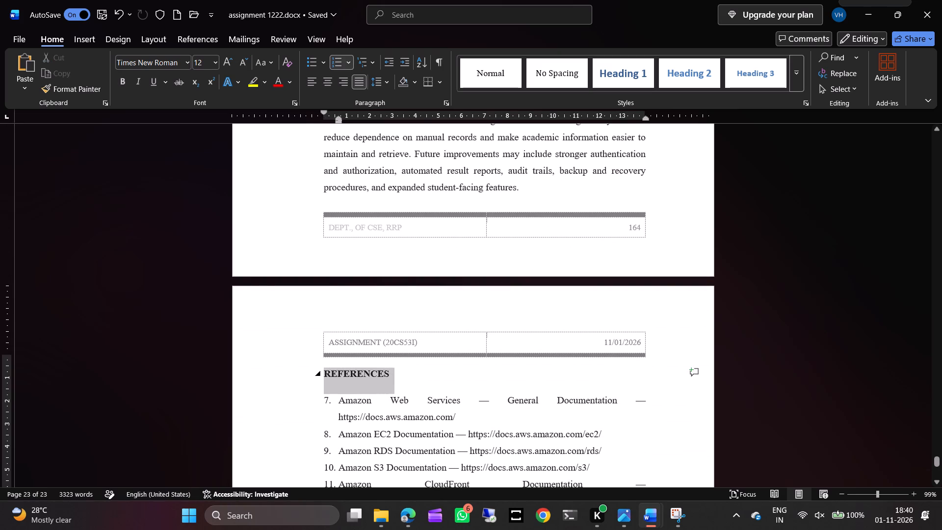
pyautogui.moveTo(392, 373); pyautogui.dragTo(393, 373)
pyautogui.click(475, 335)
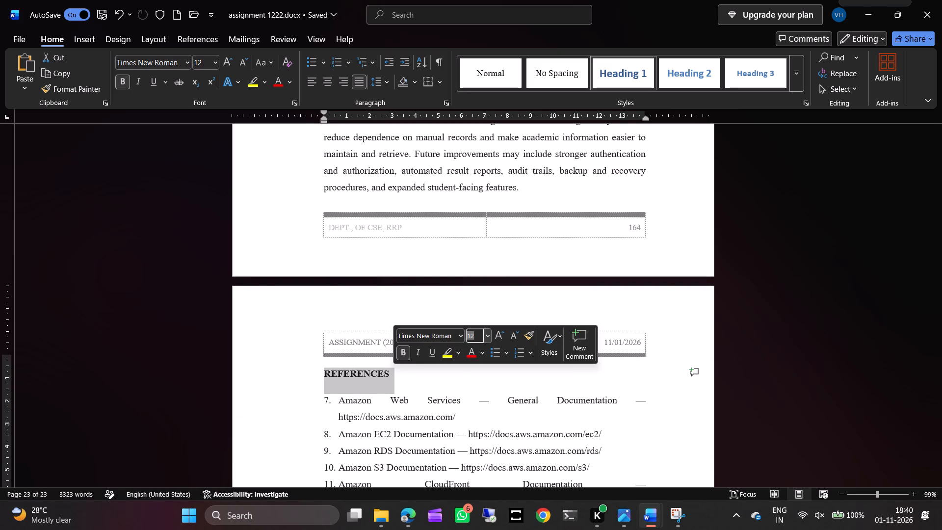
pyautogui.write('14')
pyautogui.press('Return')
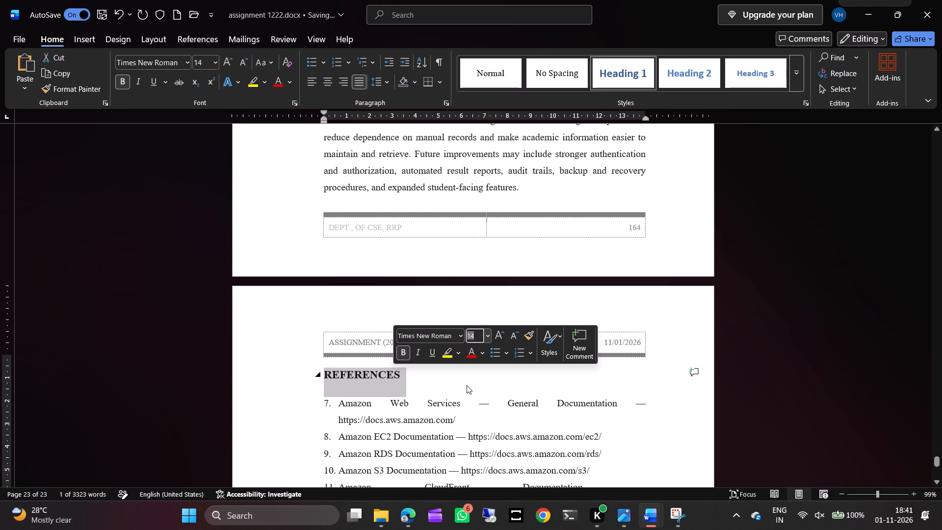
pyautogui.click(467, 385)
# Remove the list numbers from the Amazon Web Services, EC2 and RDS references, aligning their first lines with the page margin.
pyautogui.click(340, 404)
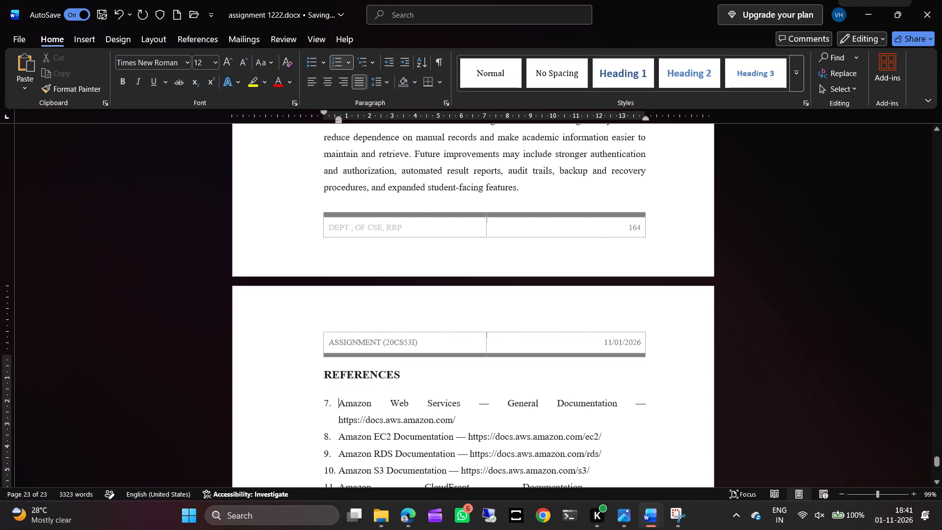
pyautogui.press('BackSpace')
pyautogui.press('BackSpace')
pyautogui.press('Down')
pyautogui.press('Down')
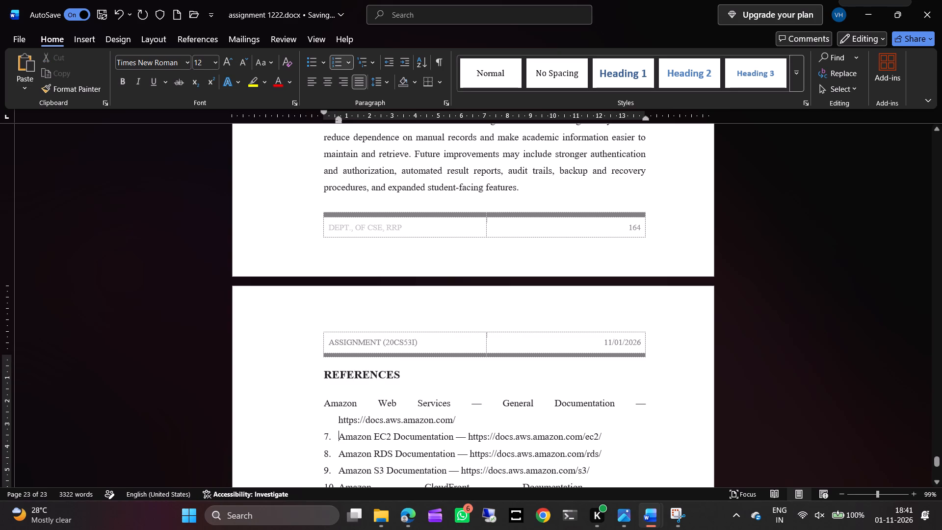
pyautogui.press('BackSpace')
pyautogui.press('BackSpace')
pyautogui.press('Down')
pyautogui.press('BackSpace')
pyautogui.press('BackSpace')
# Remove the list numbers from the Amazon S3, CloudFront and Elastic Load Balancing references, aligning their first lines with the margin.
pyautogui.press('Down')
pyautogui.press('BackSpace')
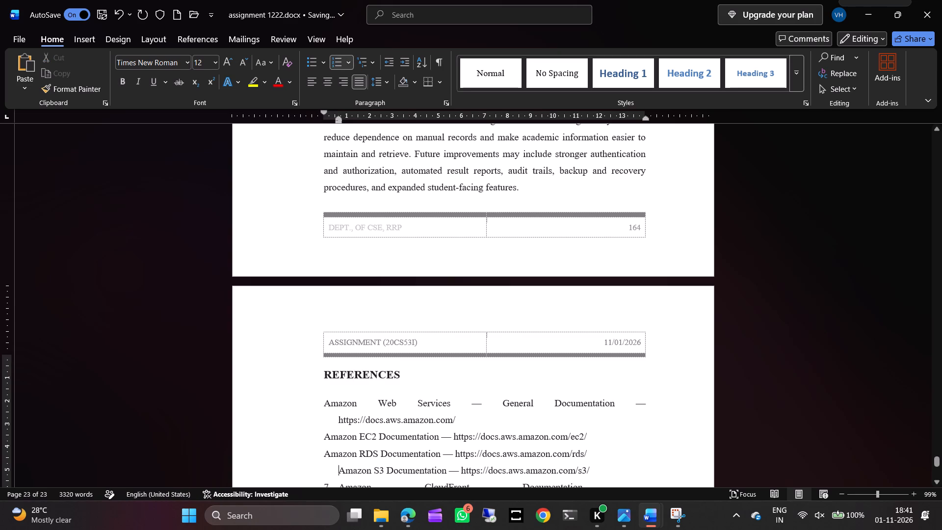
pyautogui.press('BackSpace')
pyautogui.press('Down')
pyautogui.press('BackSpace')
pyautogui.press('BackSpace')
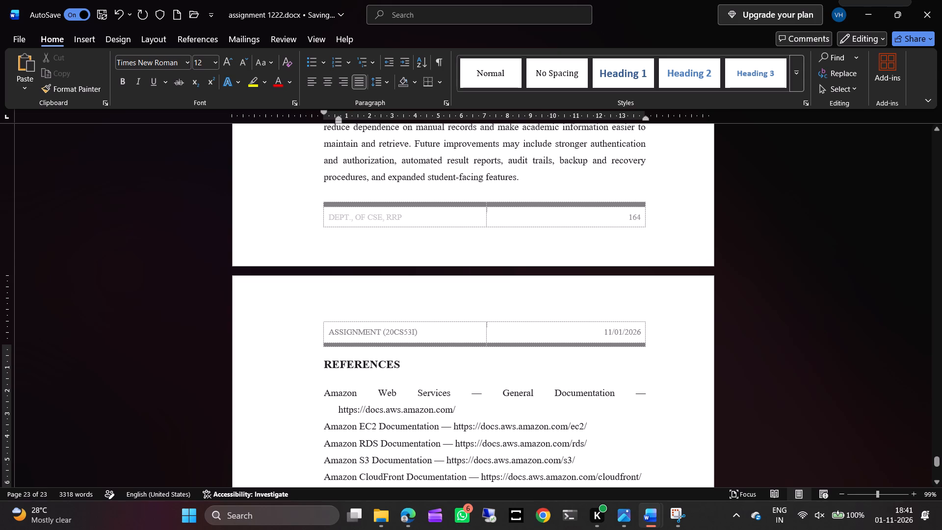
pyautogui.press('Down')
pyautogui.press('BackSpace')
pyautogui.press('BackSpace')
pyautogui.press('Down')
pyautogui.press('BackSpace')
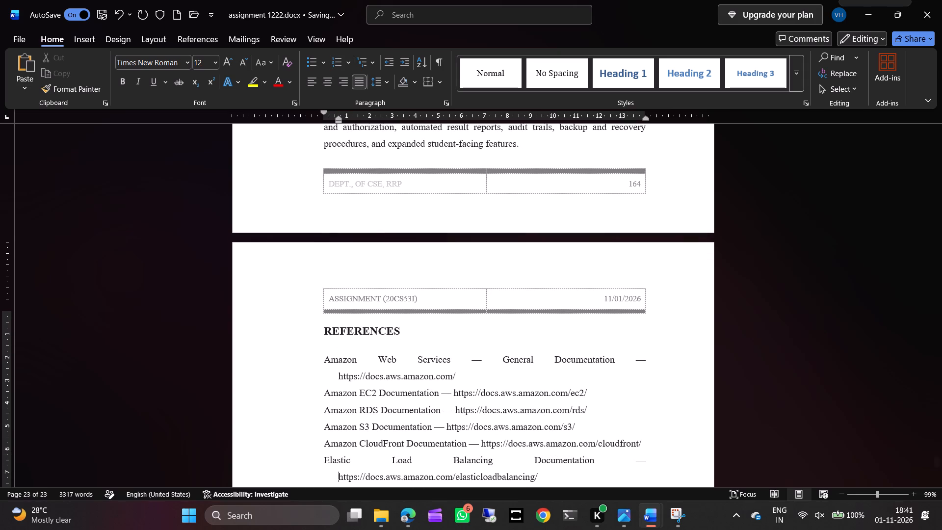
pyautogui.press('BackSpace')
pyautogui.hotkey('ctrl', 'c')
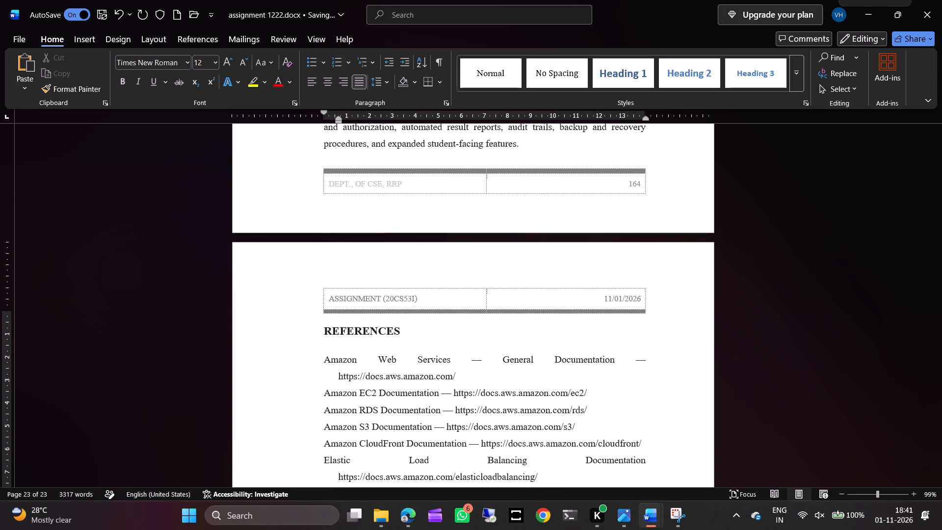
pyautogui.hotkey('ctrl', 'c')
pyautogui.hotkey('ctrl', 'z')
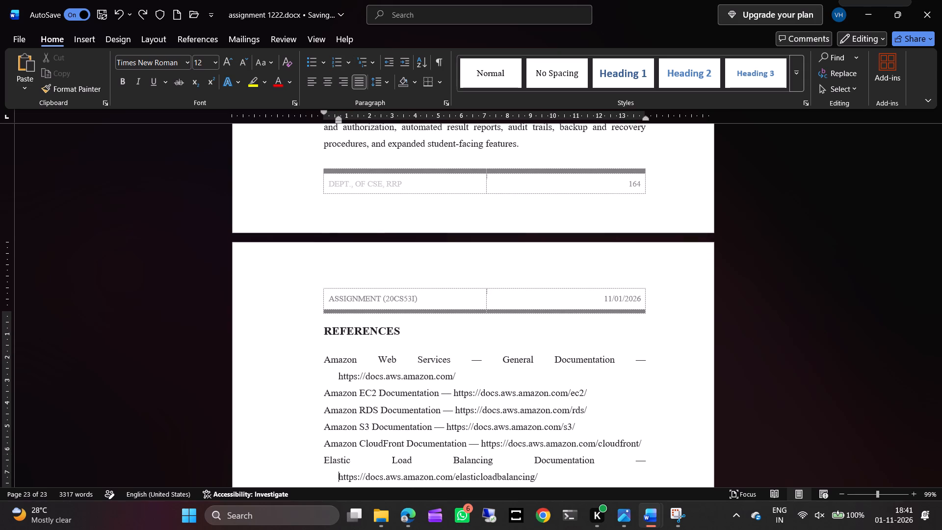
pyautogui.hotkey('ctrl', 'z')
# Remove the list numbers from the AWS Identity and Access Management, CloudWatch, Flask and MySQL references, aligning their first lines with the margin.
pyautogui.scroll(-1, 376, 395)
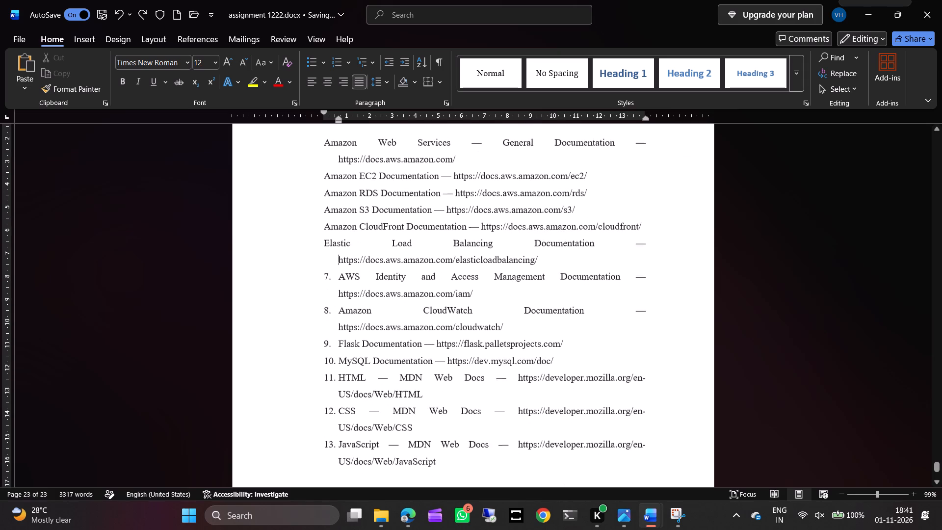
pyautogui.click(340, 277)
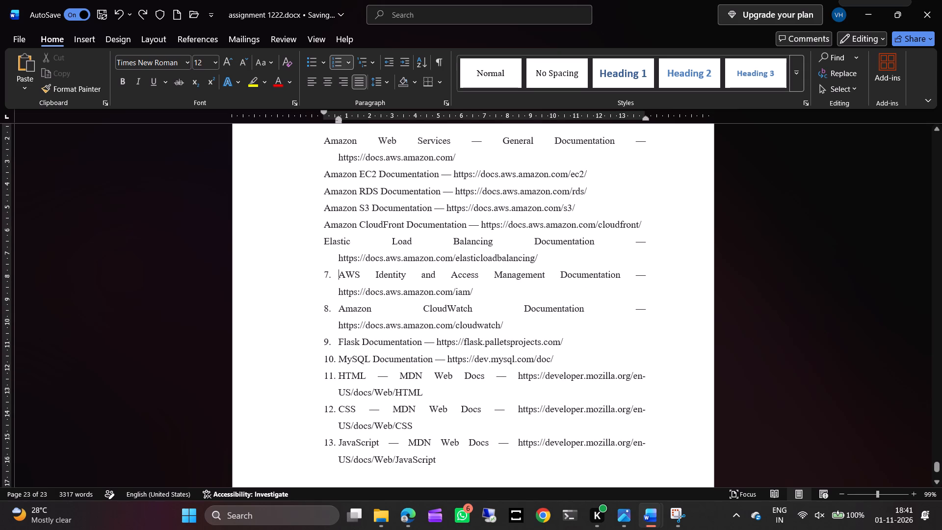
pyautogui.press('BackSpace')
pyautogui.press('BackSpace')
pyautogui.press('Down')
pyautogui.press('Down')
pyautogui.press('BackSpace')
pyautogui.press('BackSpace')
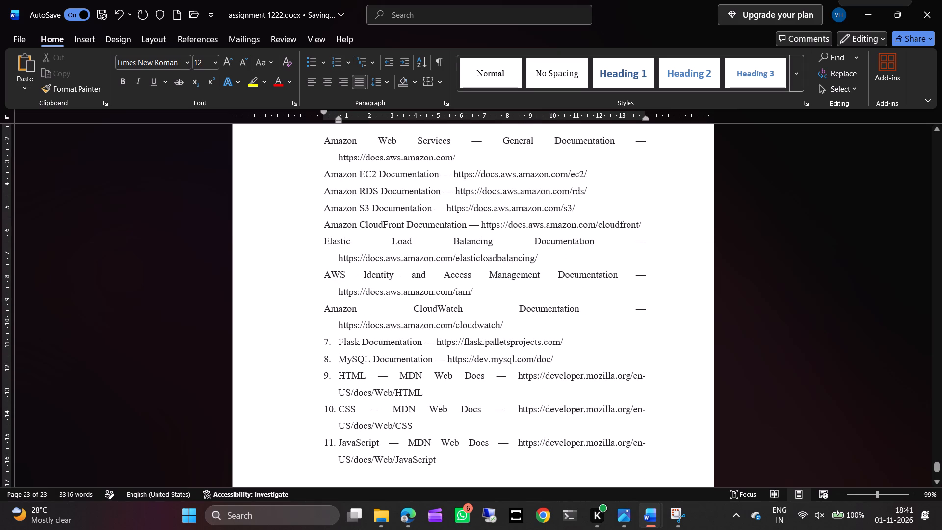
pyautogui.press('Down')
pyautogui.press('Down')
pyautogui.press('BackSpace')
pyautogui.press('BackSpace')
pyautogui.press('Down')
pyautogui.press('BackSpace')
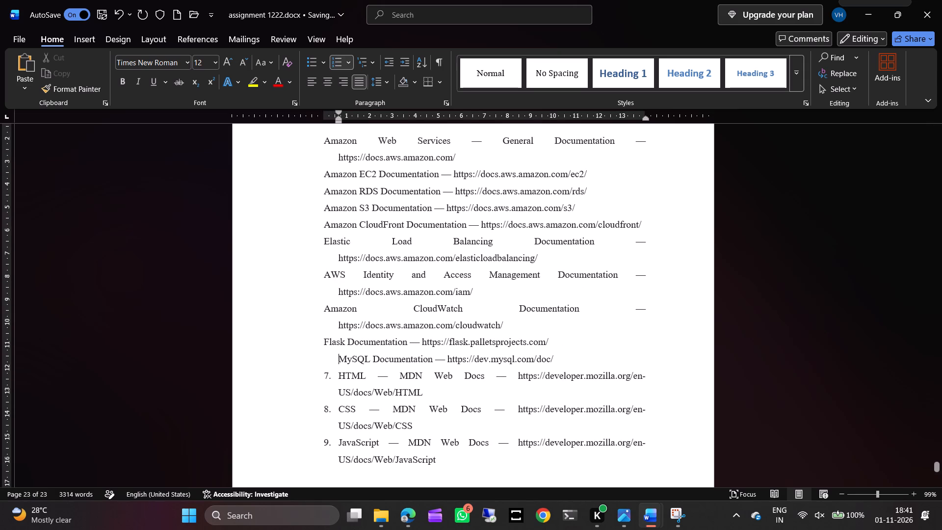
pyautogui.press('BackSpace')
# Remove the list numbers from the HTML, CSS and JavaScript references, aligning their first lines with the margin.
pyautogui.press('Down')
pyautogui.press('BackSpace')
pyautogui.press('BackSpace')
pyautogui.press('Down')
pyautogui.press('BackSpace')
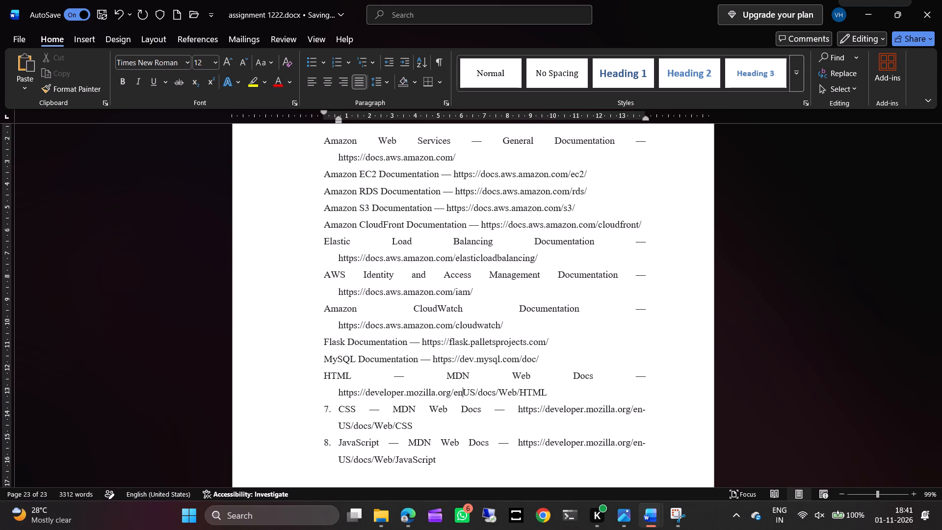
pyautogui.hotkey('ctrl', 'z')
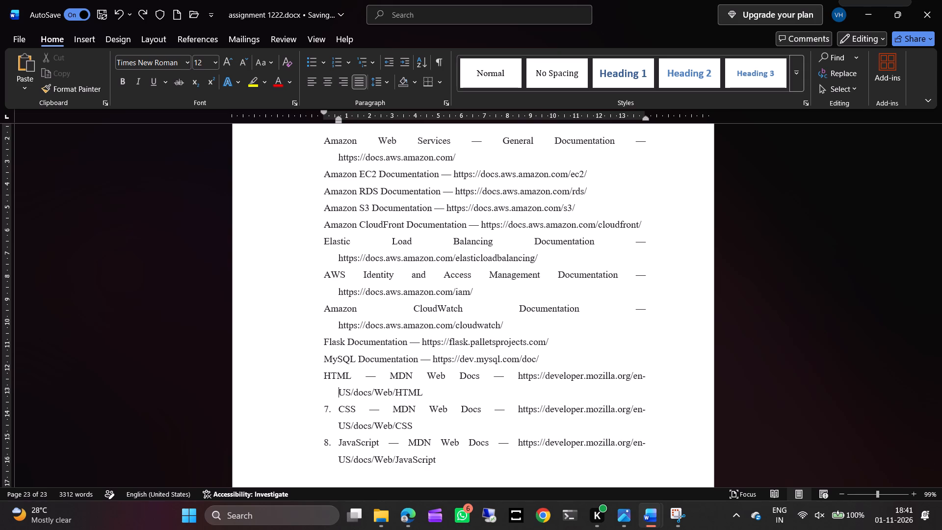
pyautogui.press('Down')
pyautogui.press('BackSpace')
pyautogui.press('BackSpace')
pyautogui.press('Down')
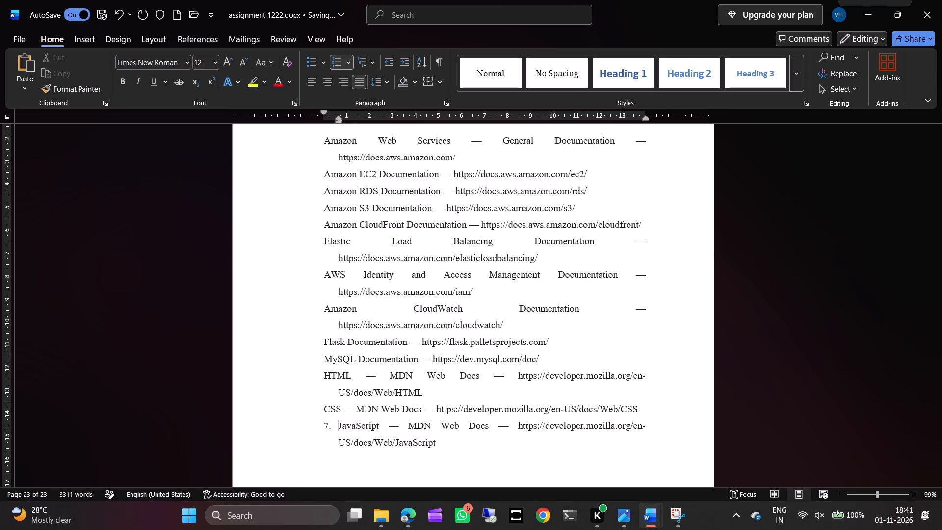
pyautogui.press('BackSpace')
pyautogui.press('BackSpace')
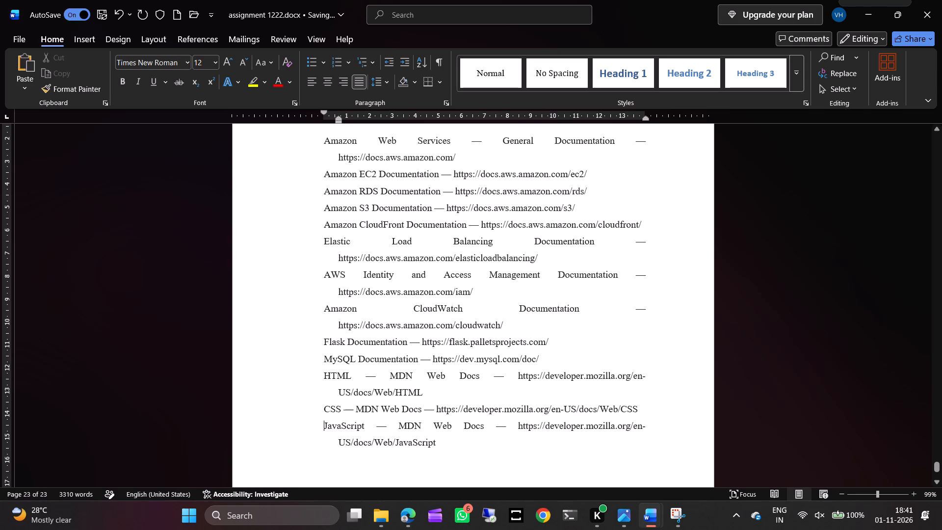
# Replace both em dashes in the Amazon Web Services General Documentation reference with spaced hyphens.
pyautogui.scroll(1, 383, 266)
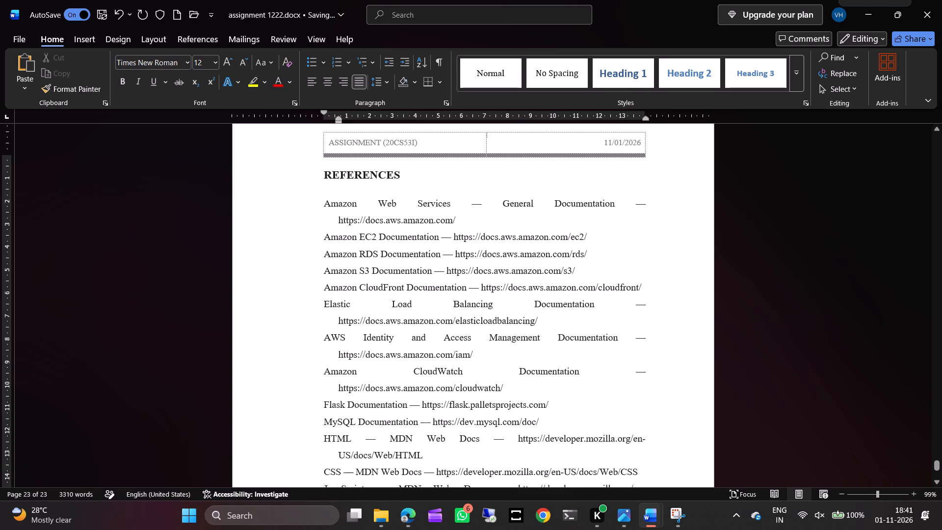
pyautogui.click(381, 203)
pyautogui.click(507, 206)
pyautogui.press('Left')
pyautogui.press('BackSpace')
pyautogui.press('BackSpace')
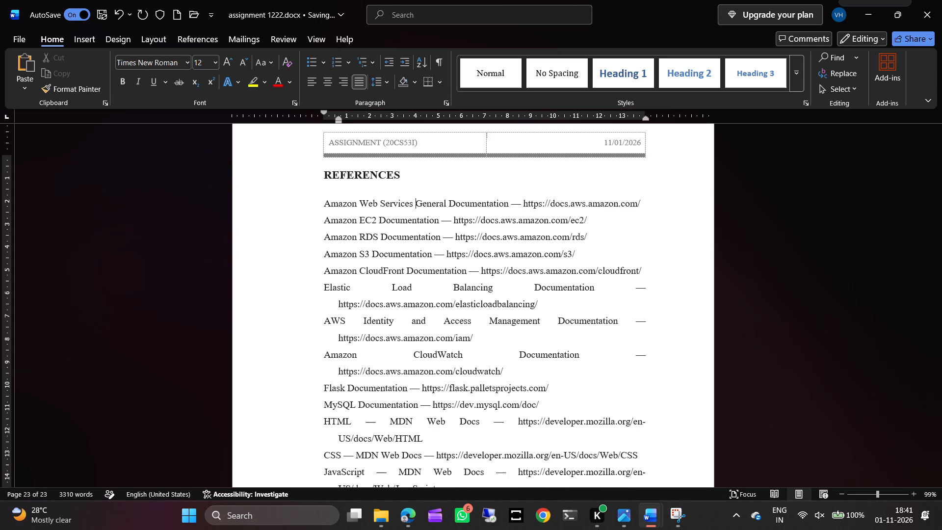
pyautogui.press('-')
pyautogui.press('space')
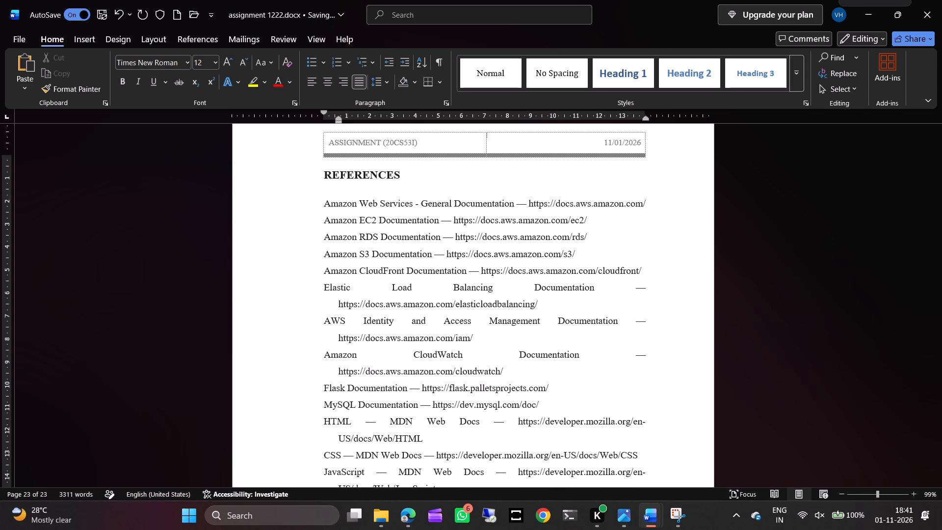
pyautogui.click(528, 202)
pyautogui.press('BackSpace')
pyautogui.press('BackSpace')
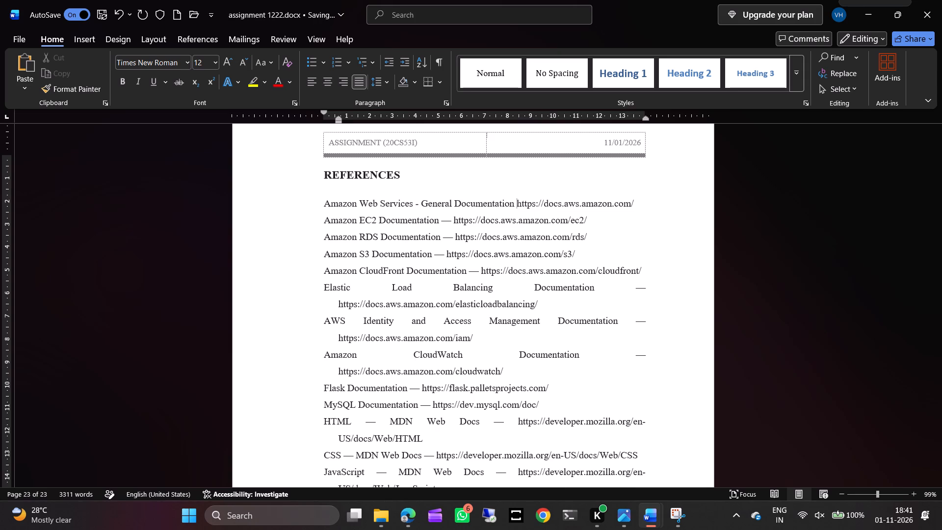
pyautogui.write('-')
pyautogui.press('space')
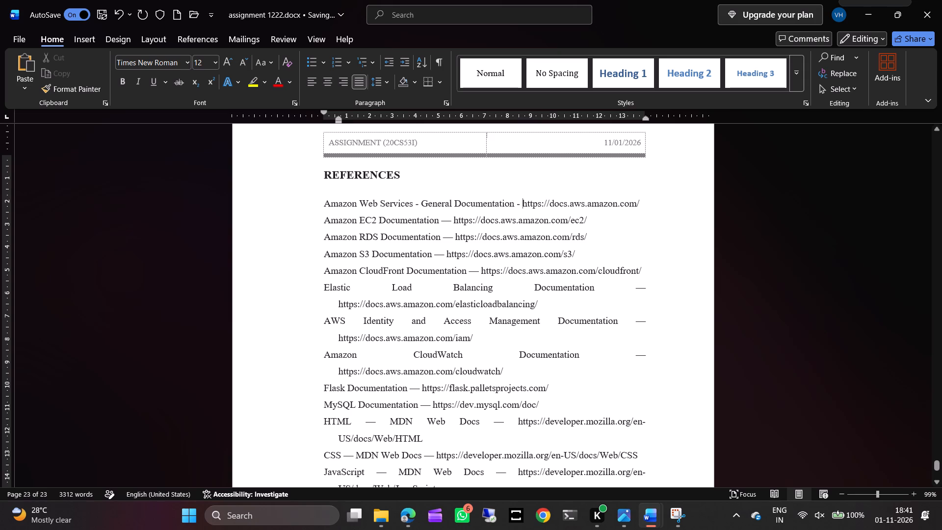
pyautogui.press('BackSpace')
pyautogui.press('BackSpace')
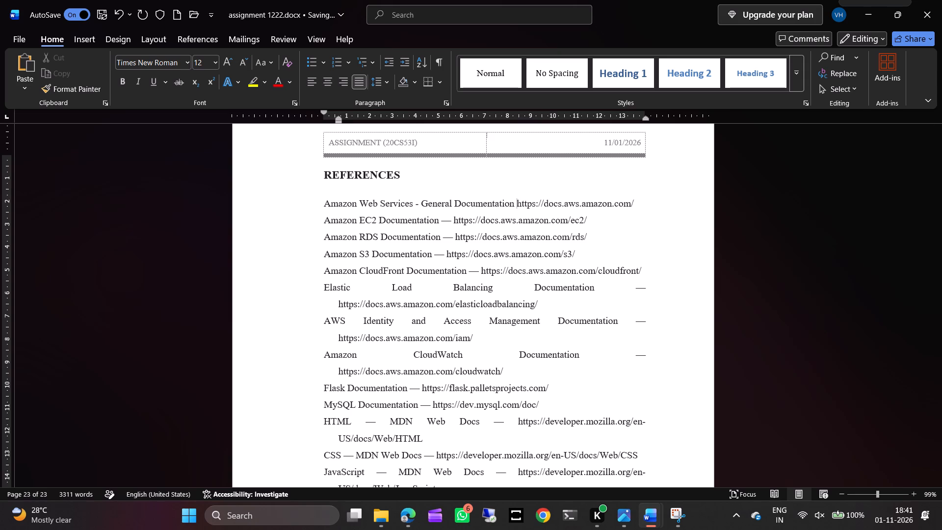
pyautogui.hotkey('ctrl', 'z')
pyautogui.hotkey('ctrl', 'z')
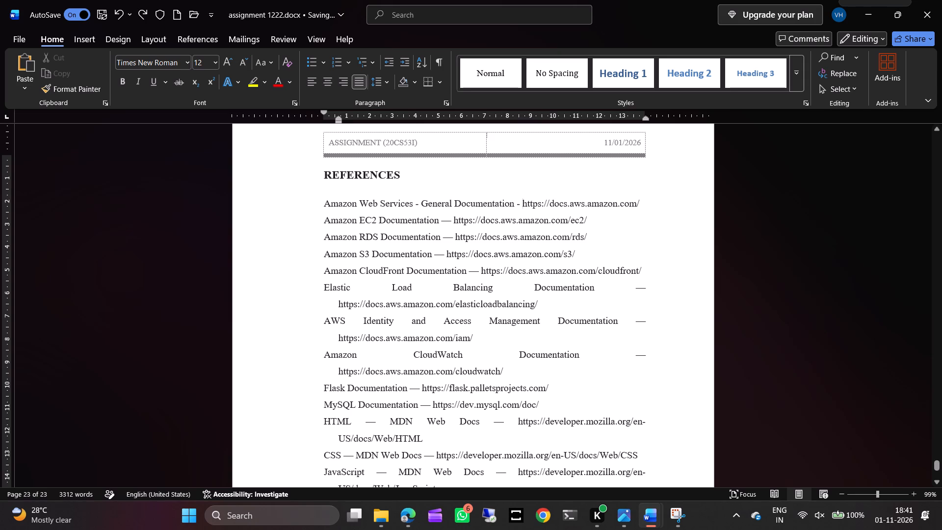
# Replace the em dash in the Amazon EC2 Documentation reference with a hyphen.
pyautogui.click(450, 221)
pyautogui.press('BackSpace')
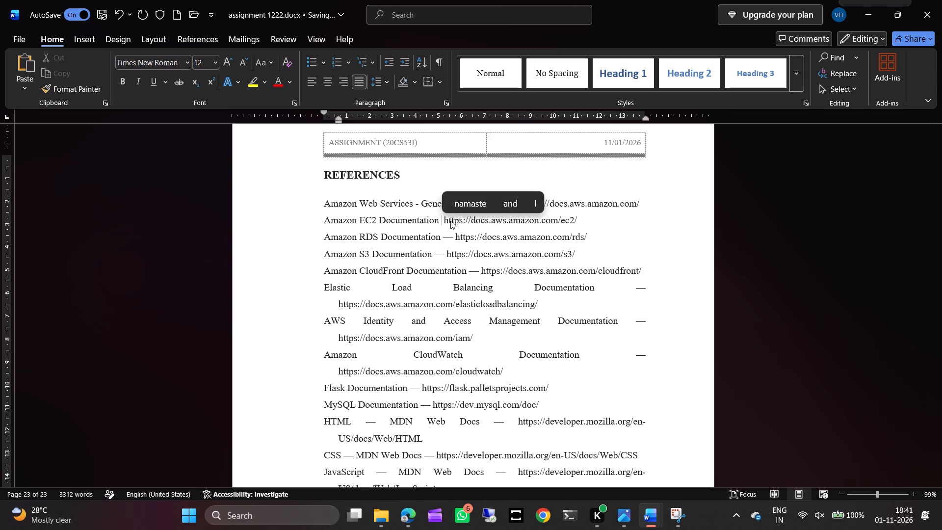
pyautogui.press('-')
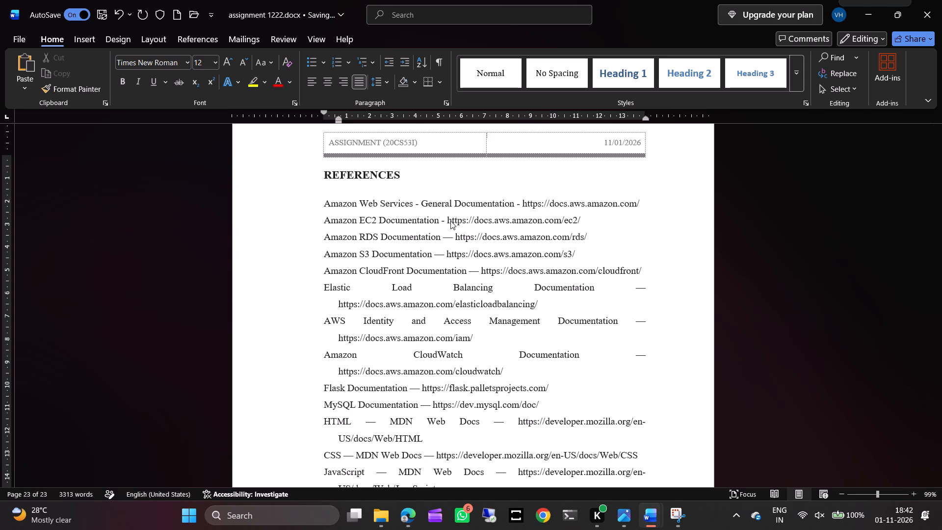
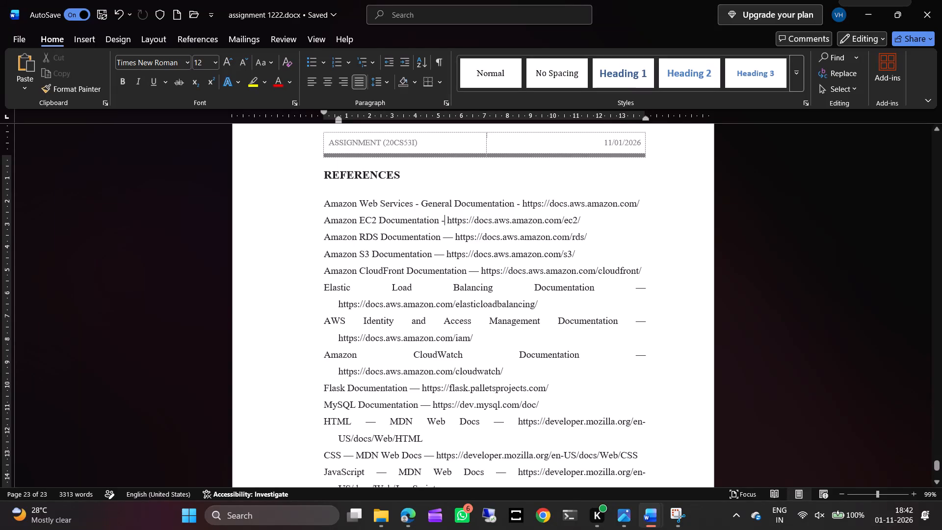
# Replace the em dashes in the Amazon RDS and Amazon S3 Documentation references with hyphens.
pyautogui.click(454, 238)
pyautogui.press('BackSpace')
pyautogui.press('-')
pyautogui.click(444, 251)
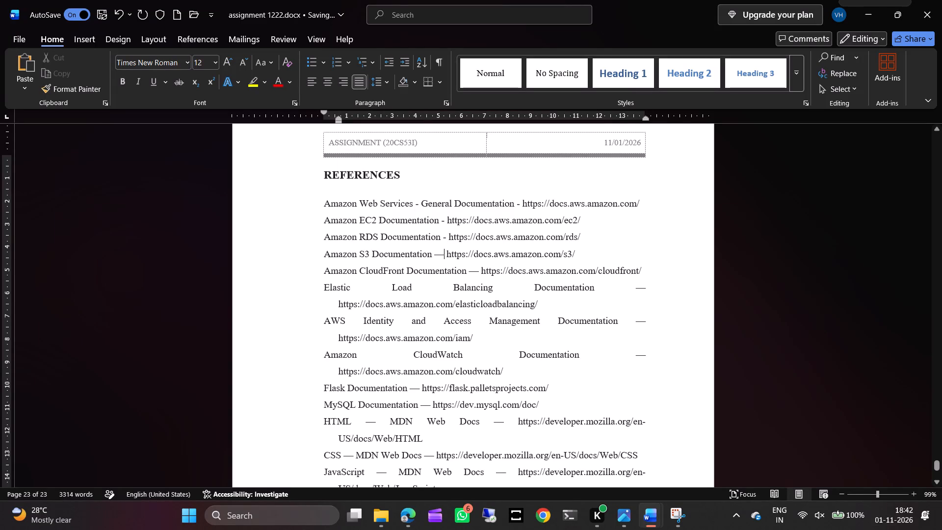
pyautogui.press('BackSpace')
pyautogui.press('-')
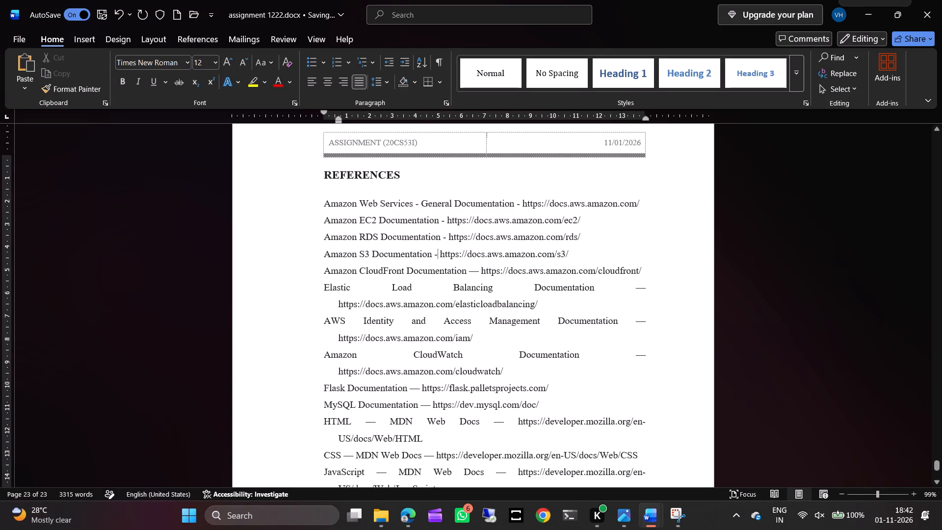
# Delete the Amazon CloudFront and Elastic Load Balancing Documentation references from the list.
pyautogui.click(478, 272)
pyautogui.press('BackSpace')
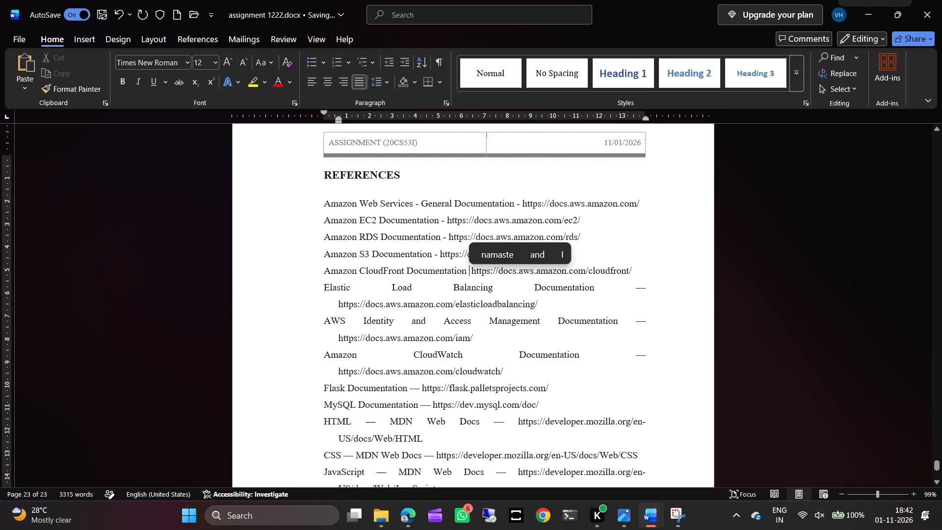
pyautogui.moveTo(325, 272); pyautogui.dragTo(634, 267)
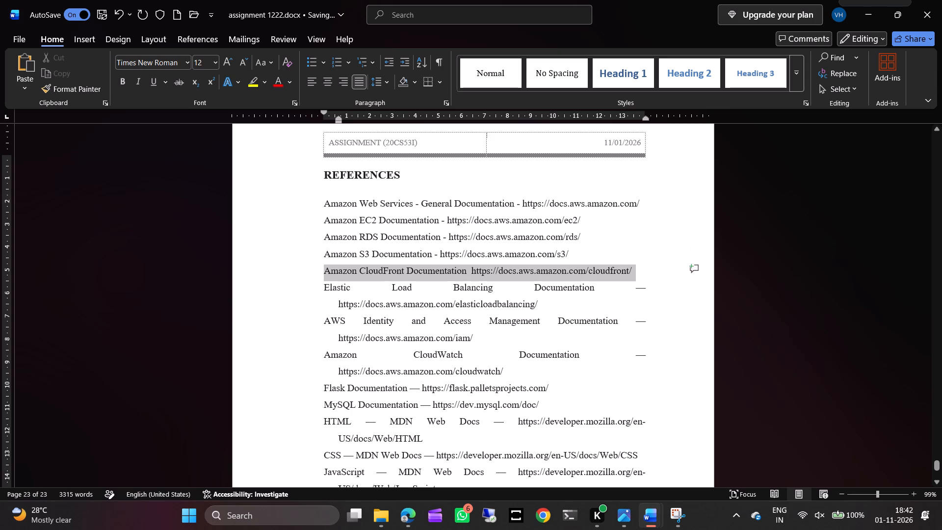
pyautogui.moveTo(634, 267); pyautogui.dragTo(641, 305)
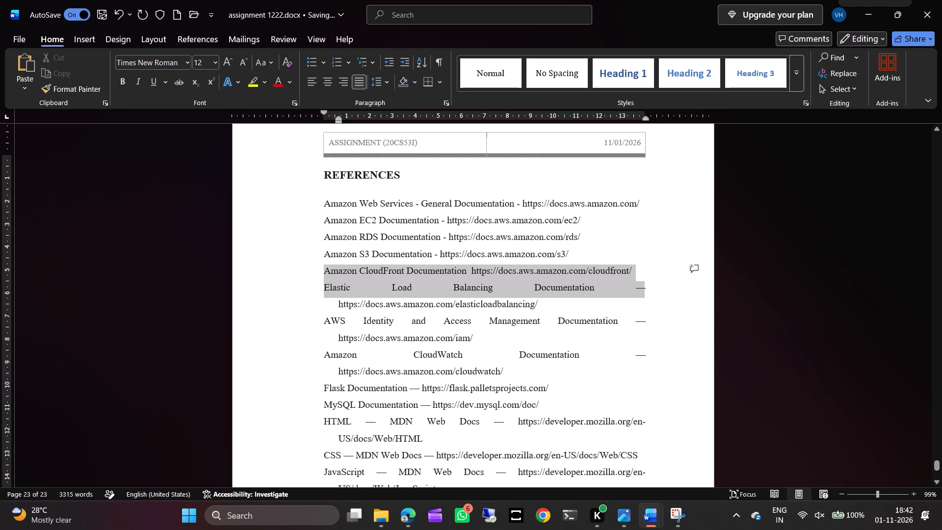
pyautogui.moveTo(641, 305); pyautogui.dragTo(641, 306)
pyautogui.press('BackSpace')
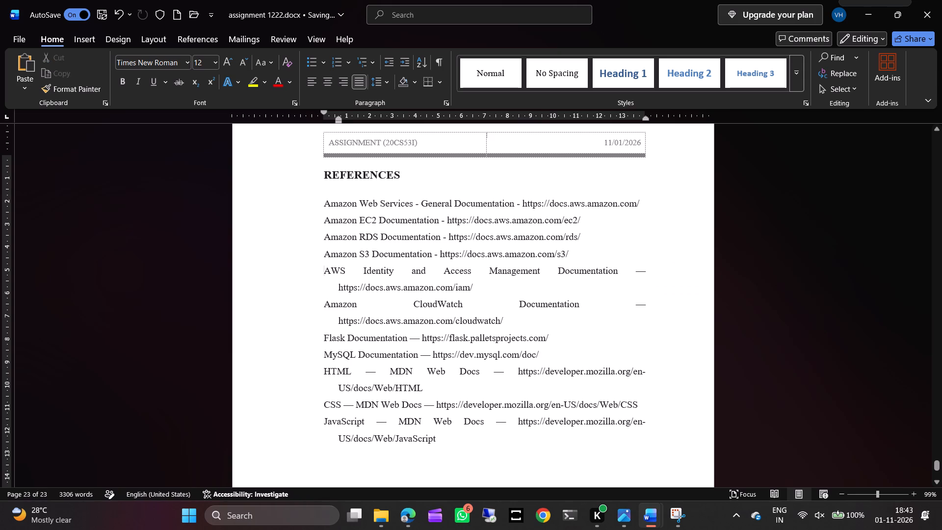
# Remove the em dash before the URL in the AWS Identity and Access Management Documentation reference.
pyautogui.click(650, 271)
pyautogui.press('BackSpace')
pyautogui.press('BackSpace')
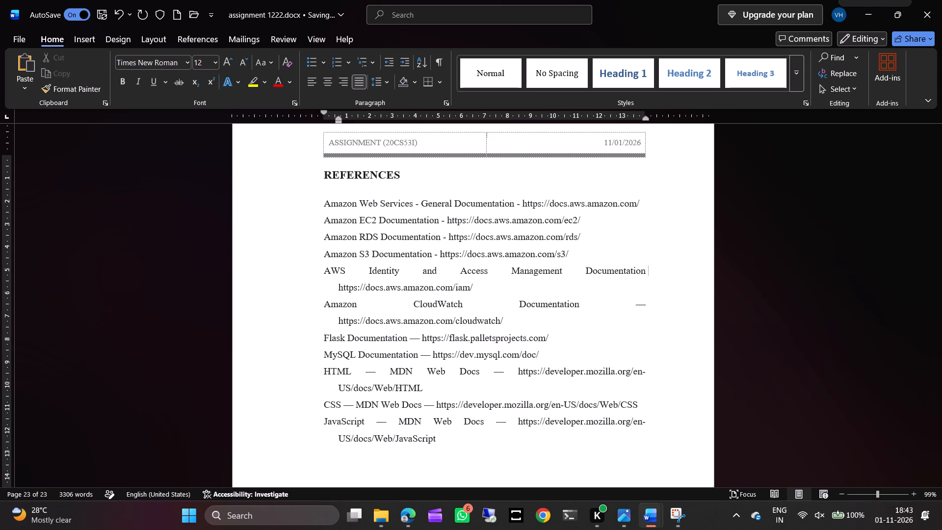
pyautogui.press('-')
pyautogui.press('BackSpace')
pyautogui.click(364, 272)
pyautogui.press('BackSpace')
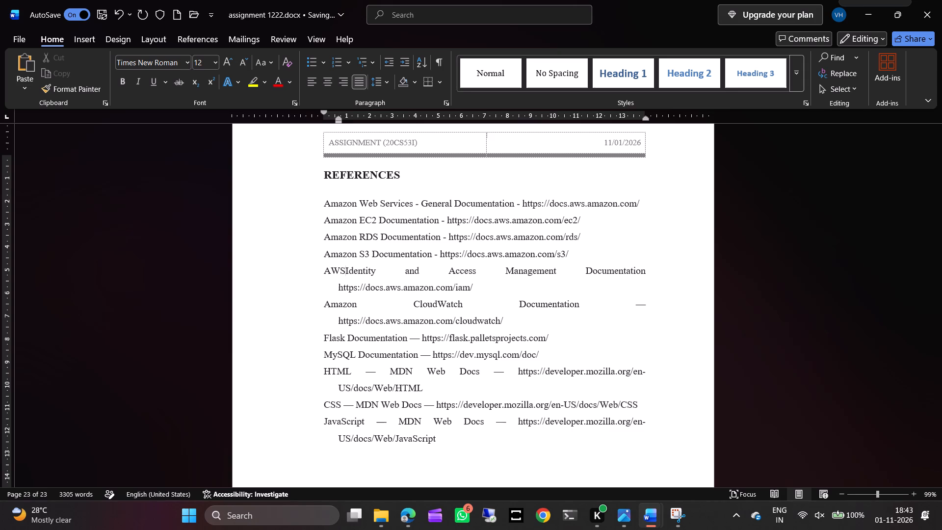
pyautogui.press('space')
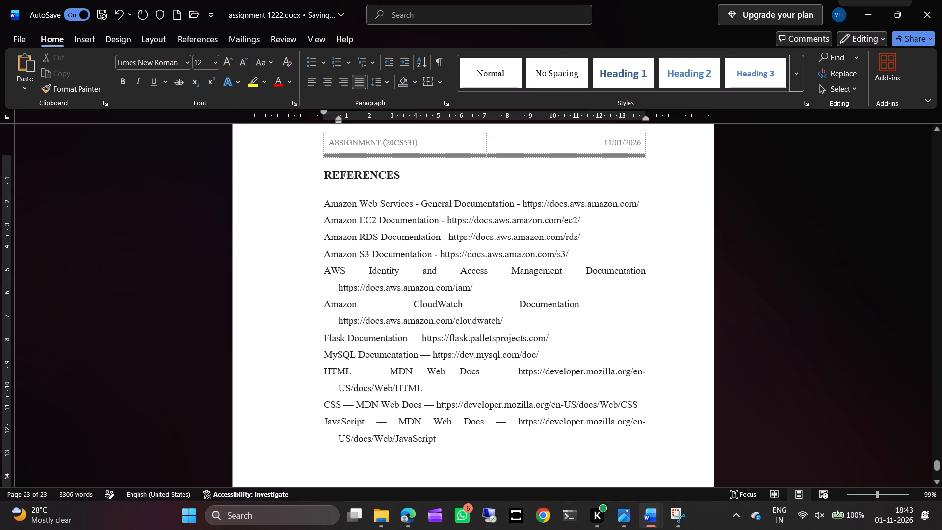
# Delete the Amazon CloudWatch Documentation reference, including its URL.
pyautogui.moveTo(323, 302); pyautogui.dragTo(476, 319)
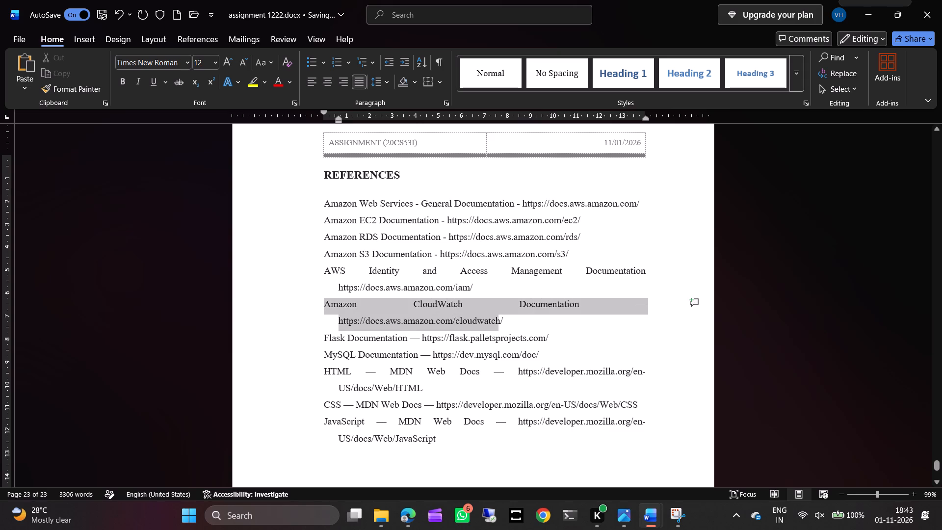
pyautogui.moveTo(476, 319); pyautogui.dragTo(540, 325)
pyautogui.press('BackSpace')
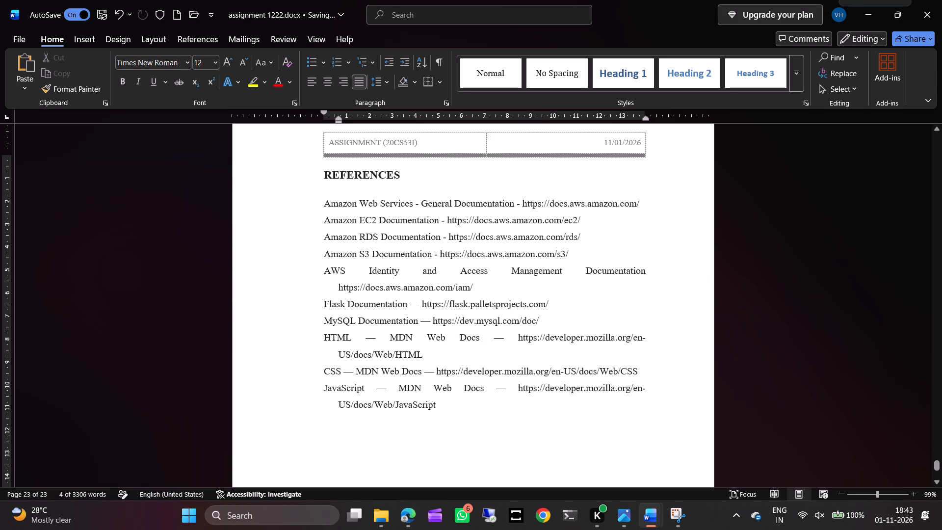
# Replace the em dashes in the Flask and MySQL Documentation references with hyphens.
pyautogui.click(418, 301)
pyautogui.press('BackSpace')
pyautogui.press('-')
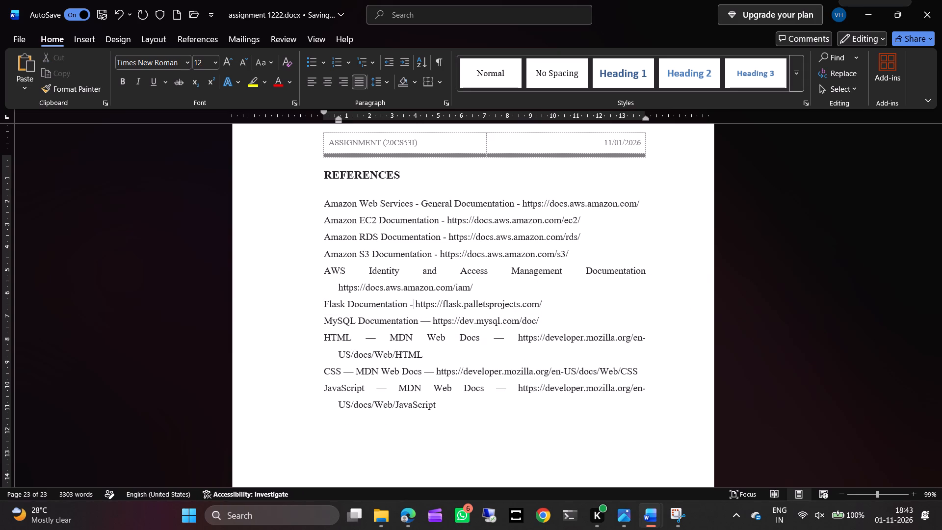
pyautogui.press('Right')
pyautogui.press('Down')
pyautogui.press('Right')
pyautogui.press('Right')
pyautogui.press('Right')
pyautogui.press('Left')
pyautogui.press('BackSpace')
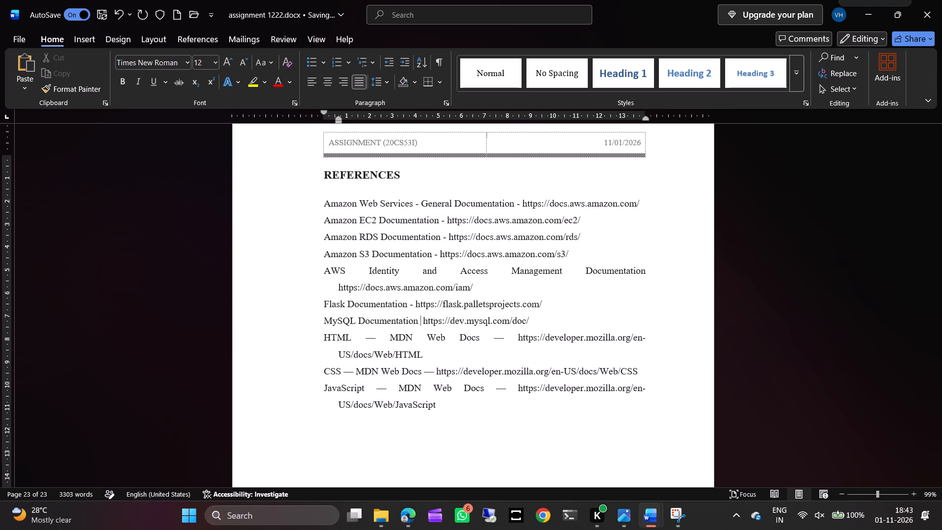
pyautogui.press('-')
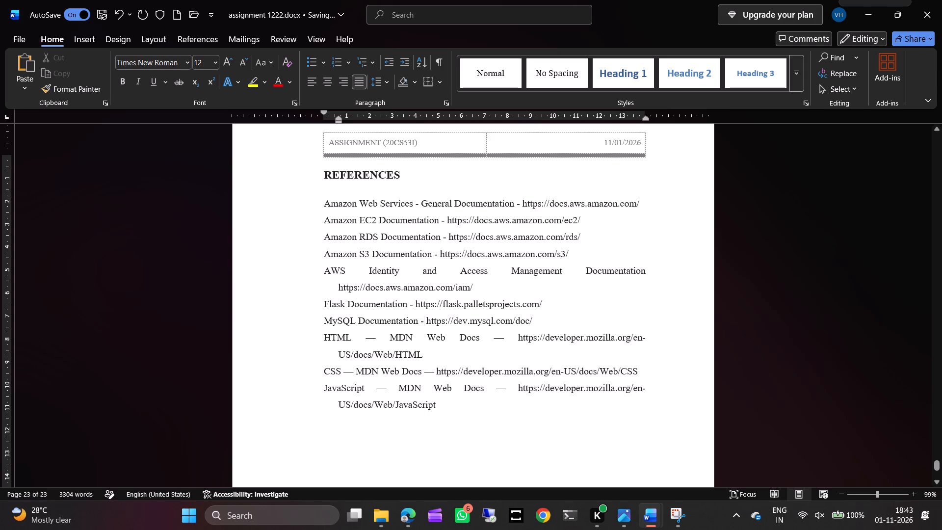
# Remove the em dash between "HTML" and "MDN Web Docs" in the HTML reference.
pyautogui.click(377, 339)
pyautogui.press('BackSpace')
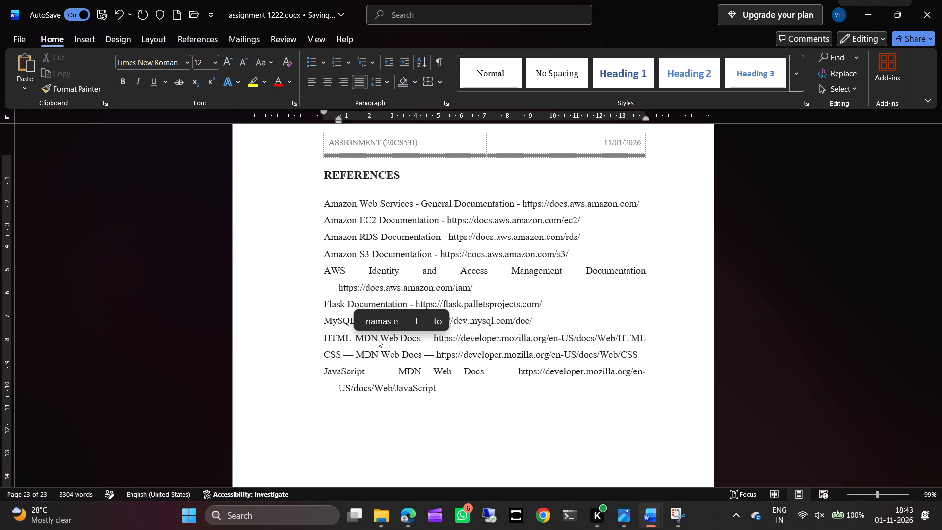
pyautogui.press('-')
pyautogui.press('BackSpace')
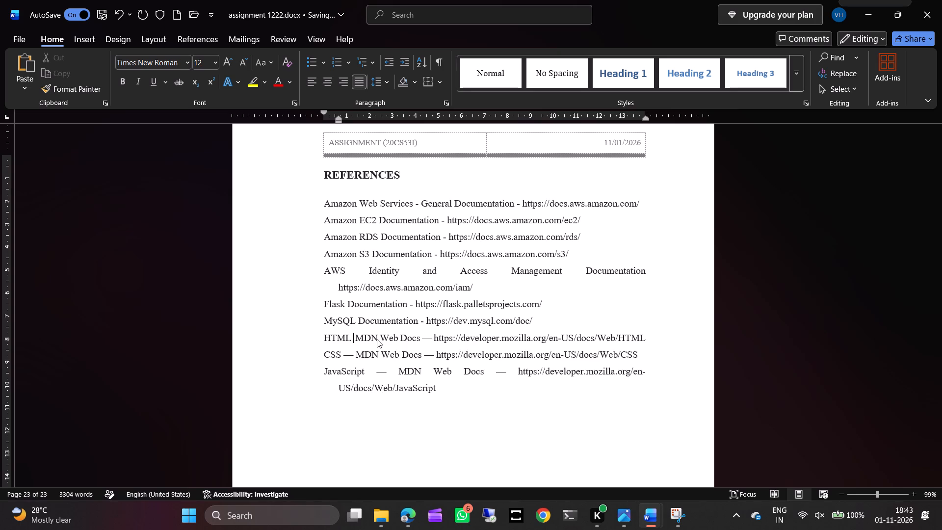
# Replace the em dash before the URL in the HTML reference with a hyphen.
pyautogui.click(432, 338)
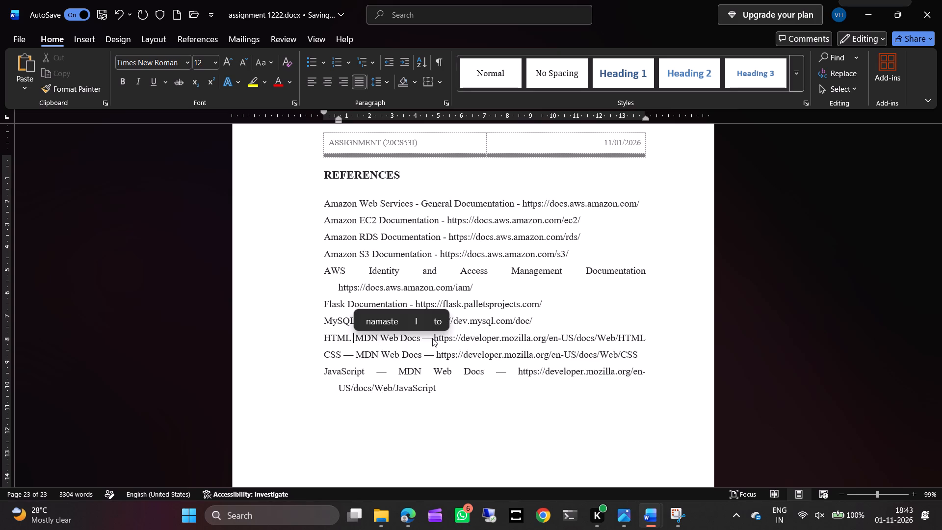
pyautogui.click(432, 338)
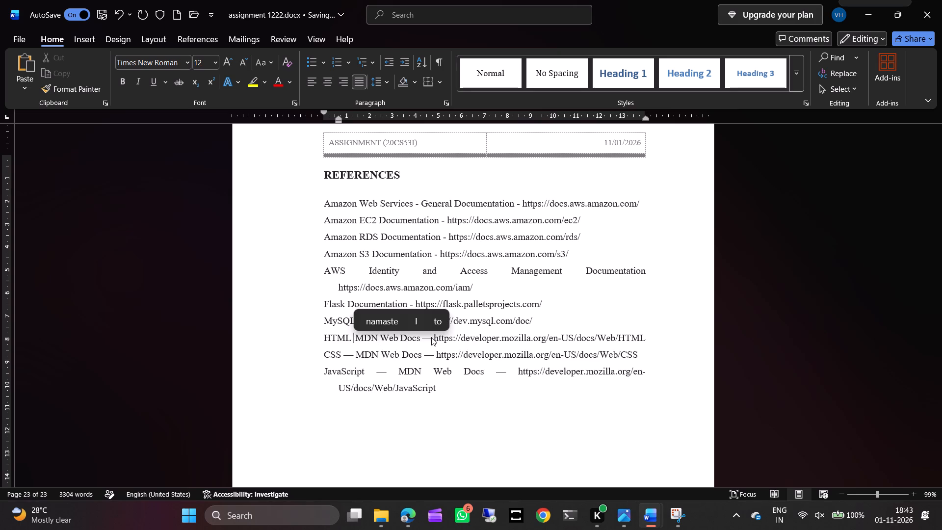
pyautogui.click(431, 337)
pyautogui.press('Right')
pyautogui.press('Right')
pyautogui.press('Right')
pyautogui.press('Right')
pyautogui.press('Right')
pyautogui.press('Right')
pyautogui.press('Right')
pyautogui.press('Right')
pyautogui.press('Right')
pyautogui.press('Right')
pyautogui.press('Right')
pyautogui.press('Right')
pyautogui.press('Right')
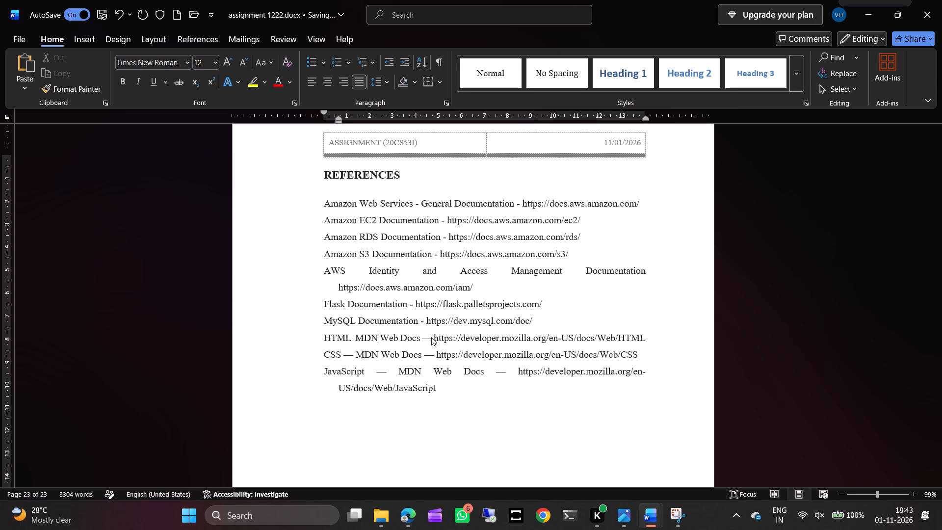
pyautogui.press('Right')
pyautogui.press('Right')
pyautogui.press('Right')
pyautogui.press('Left')
pyautogui.press('BackSpace')
pyautogui.press('-')
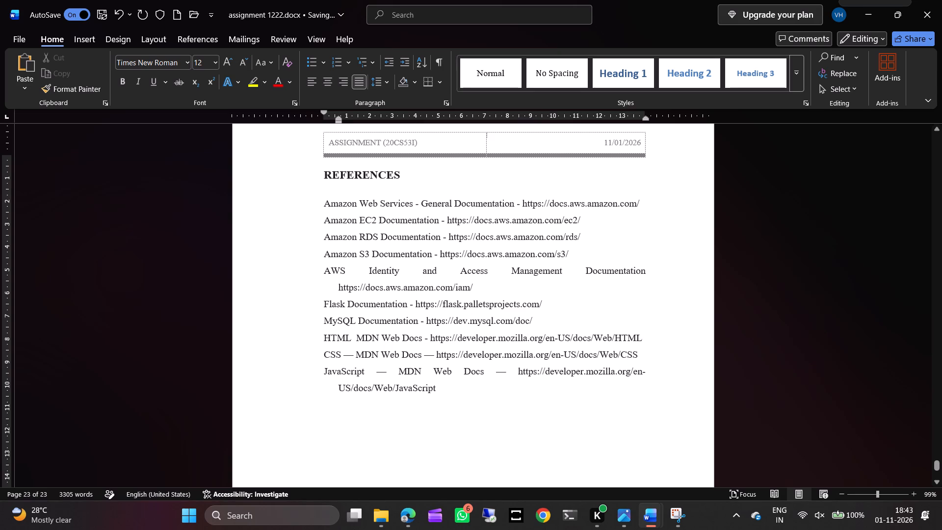
# Replace both em dashes in the CSS MDN Web Docs reference with hyphens.
pyautogui.click(433, 355)
pyautogui.press('BackSpace')
pyautogui.press('-')
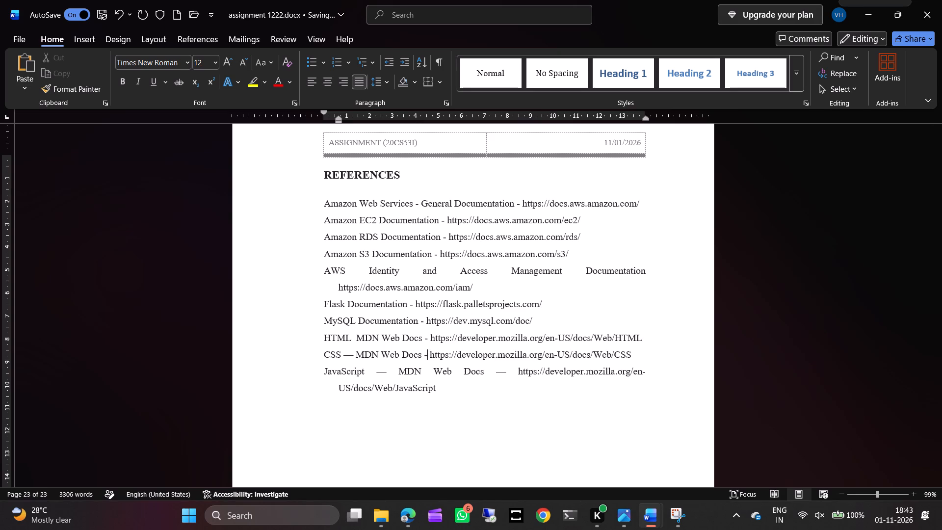
pyautogui.click(354, 356)
pyautogui.press('BackSpace')
pyautogui.press('-')
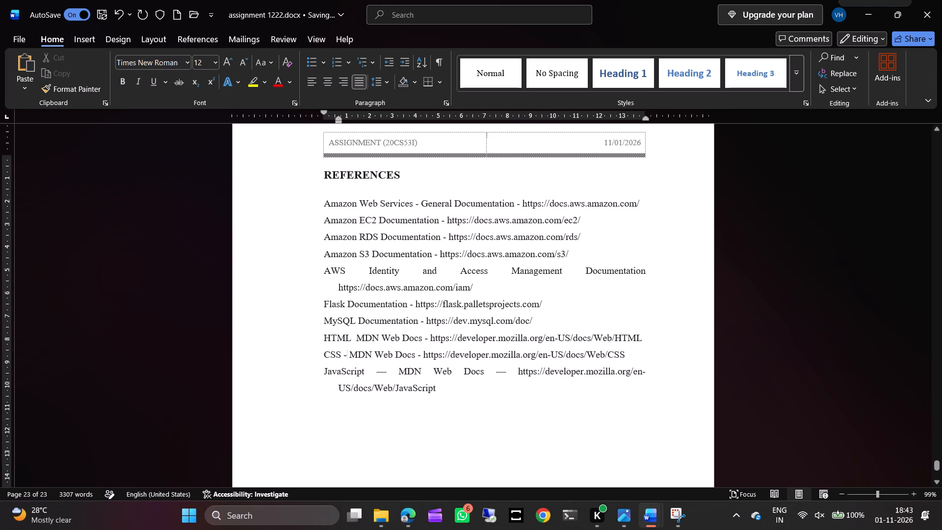
# Replace the em dash between "JavaScript" and "MDN" in the JavaScript reference with an unspaced hyphen.
pyautogui.click(389, 375)
pyautogui.press('BackSpace')
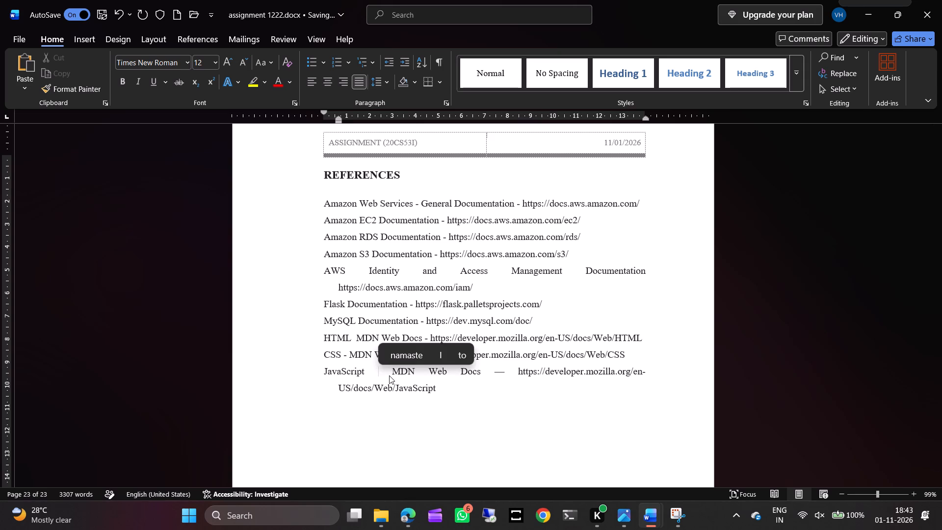
pyautogui.press('BackSpace')
pyautogui.press('Right')
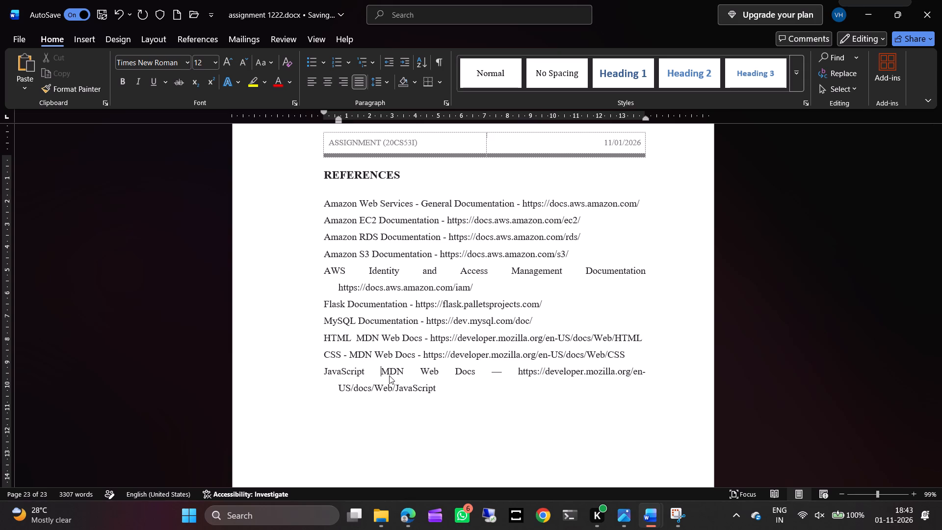
pyautogui.press('BackSpace')
pyautogui.press('space')
pyautogui.press('BackSpace')
pyautogui.press('-')
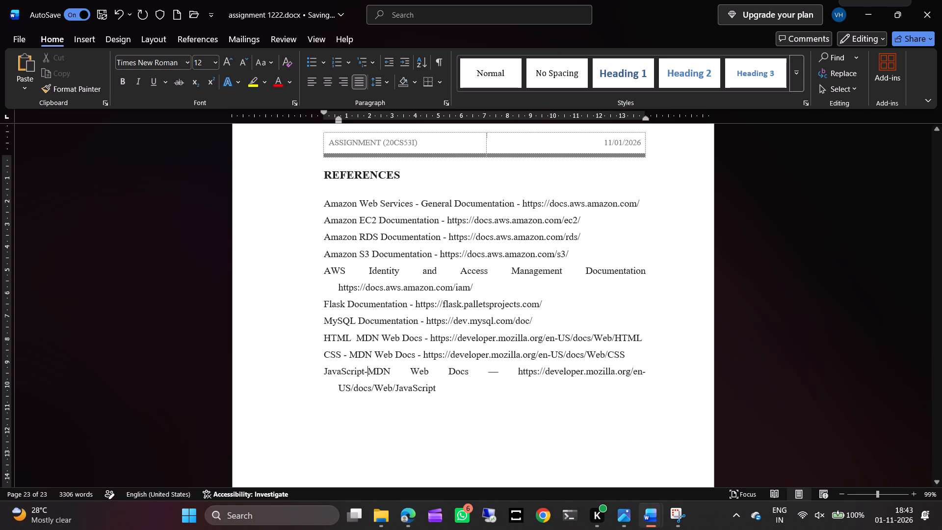
# Replace the em dash before the URL in the JavaScript reference with an unspaced hyphen.
pyautogui.click(502, 371)
pyautogui.press('BackSpace')
pyautogui.press('BackSpace')
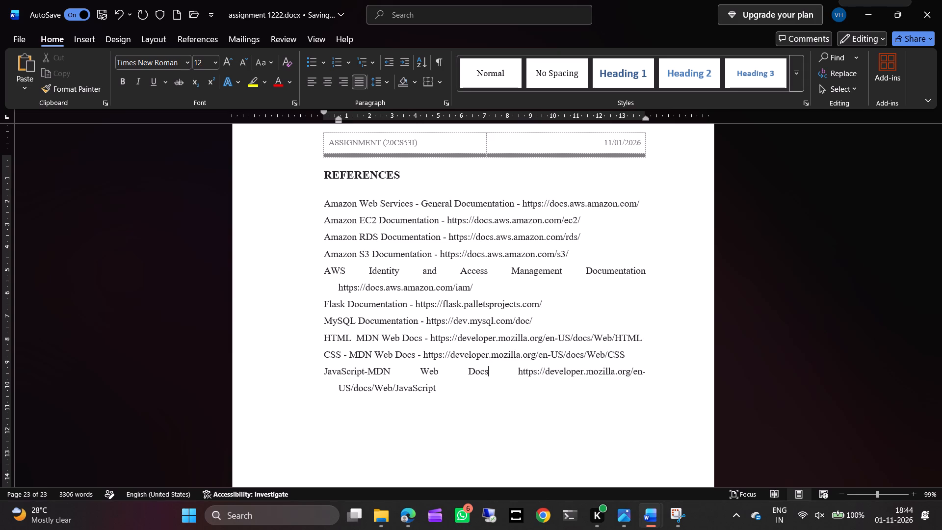
pyautogui.press('Right')
pyautogui.press('Right')
pyautogui.press('Left')
pyautogui.press('BackSpace')
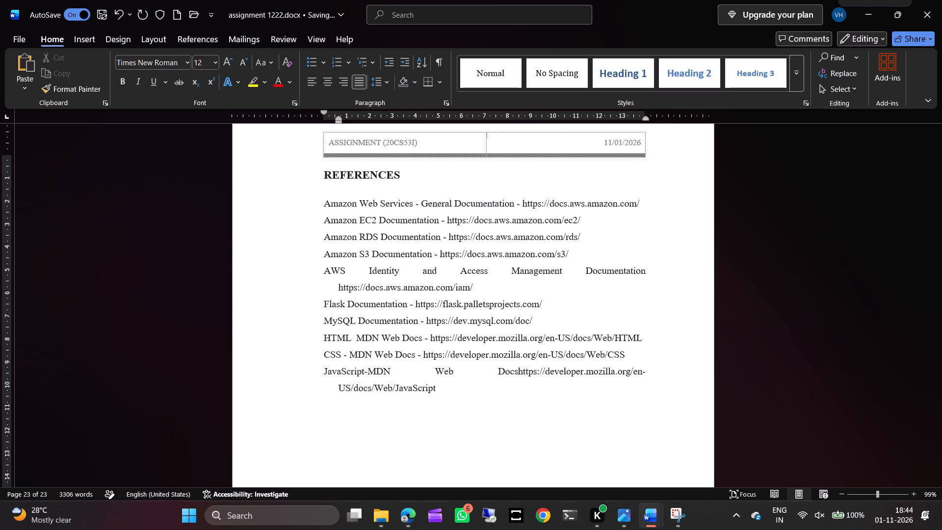
pyautogui.press('-')
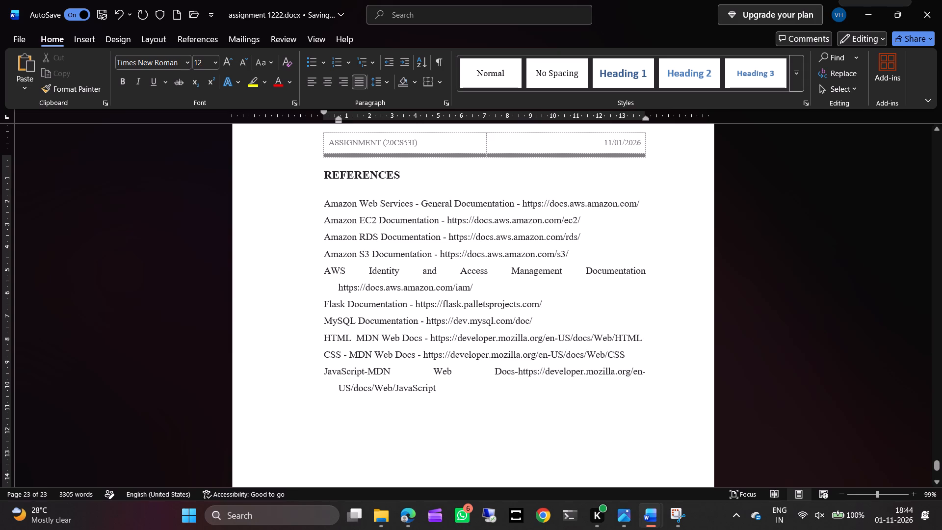
pyautogui.click(471, 372)
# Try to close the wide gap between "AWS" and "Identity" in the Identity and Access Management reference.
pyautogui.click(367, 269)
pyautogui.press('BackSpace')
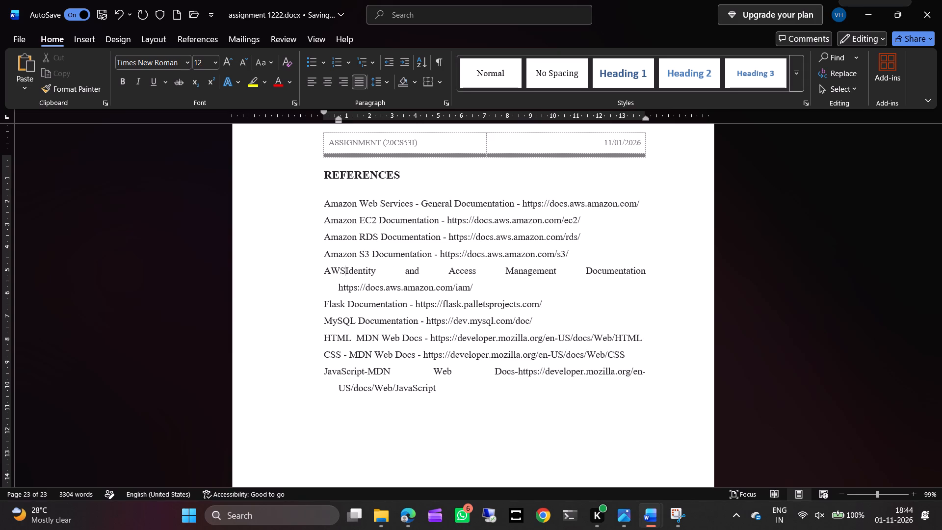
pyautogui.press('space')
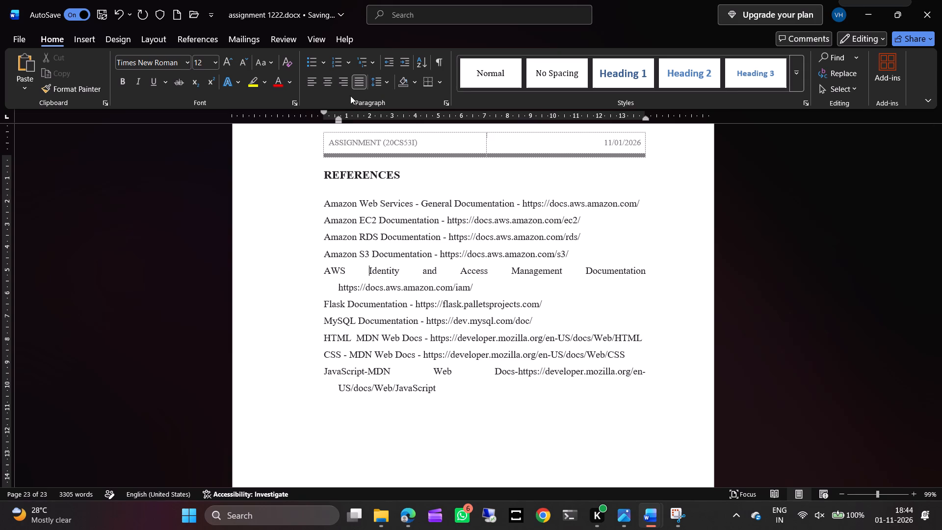
# Apply a numbered list to all the entries under the REFERENCES heading.
pyautogui.moveTo(323, 203); pyautogui.dragTo(371, 322)
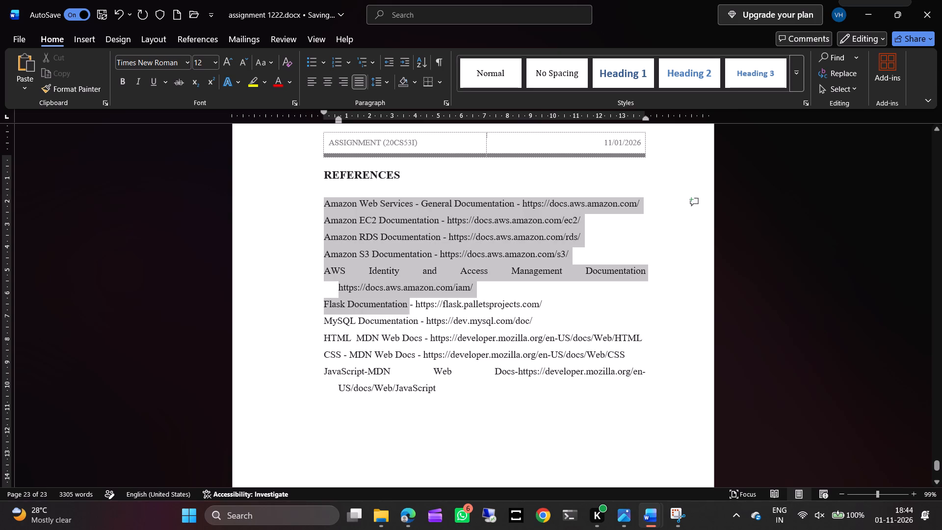
pyautogui.moveTo(371, 322); pyautogui.dragTo(443, 383)
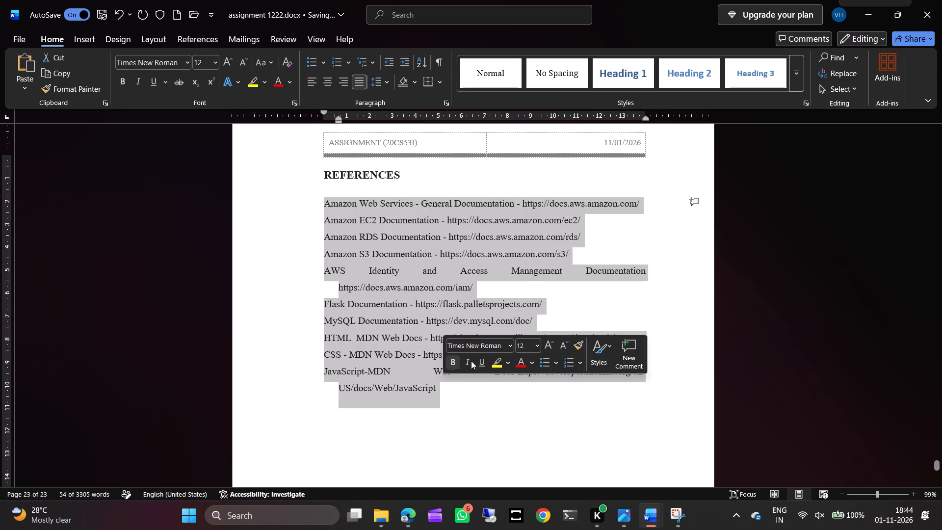
pyautogui.click(565, 364)
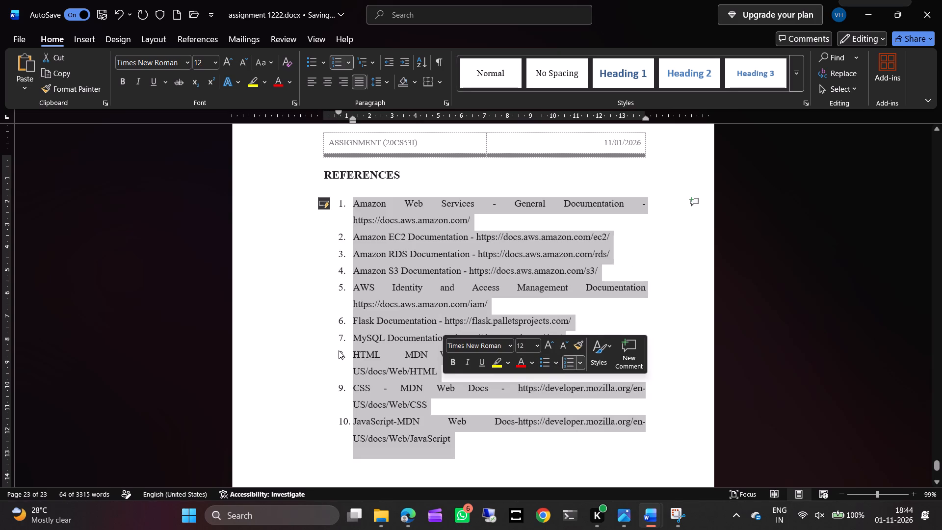
pyautogui.click(318, 344)
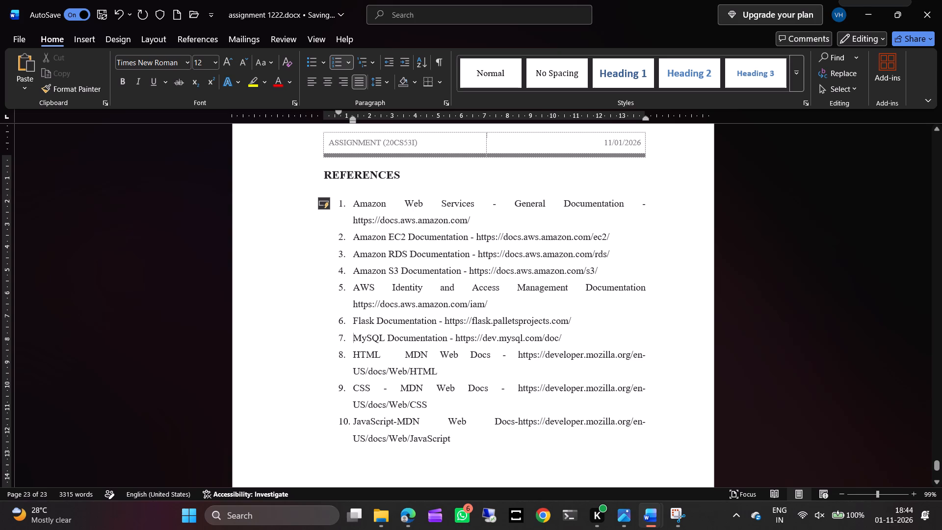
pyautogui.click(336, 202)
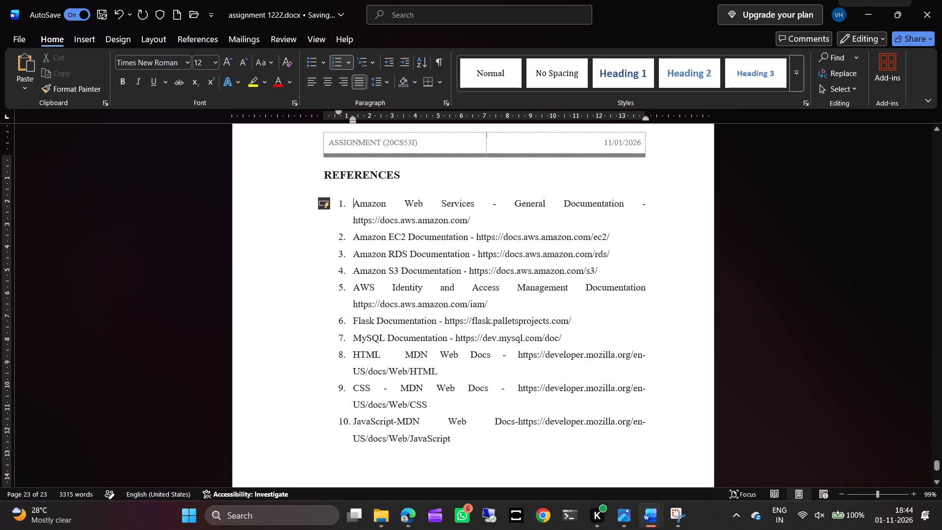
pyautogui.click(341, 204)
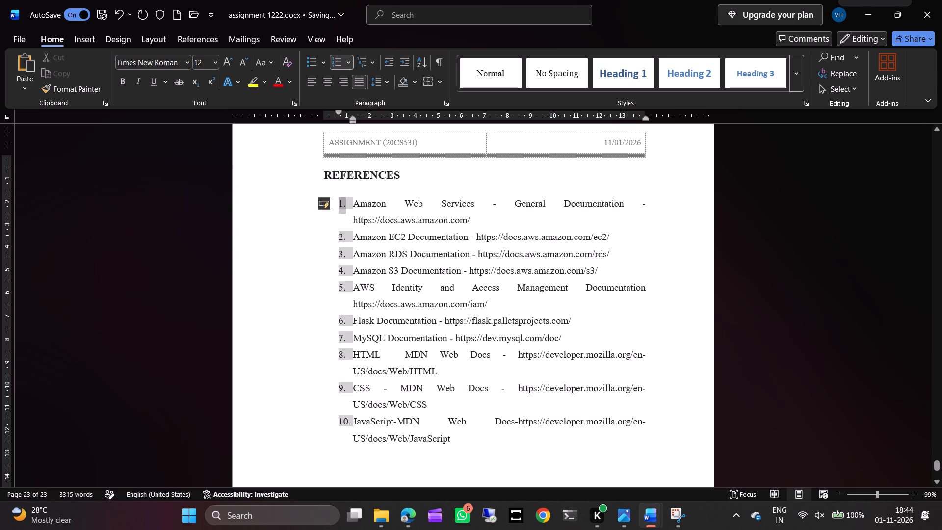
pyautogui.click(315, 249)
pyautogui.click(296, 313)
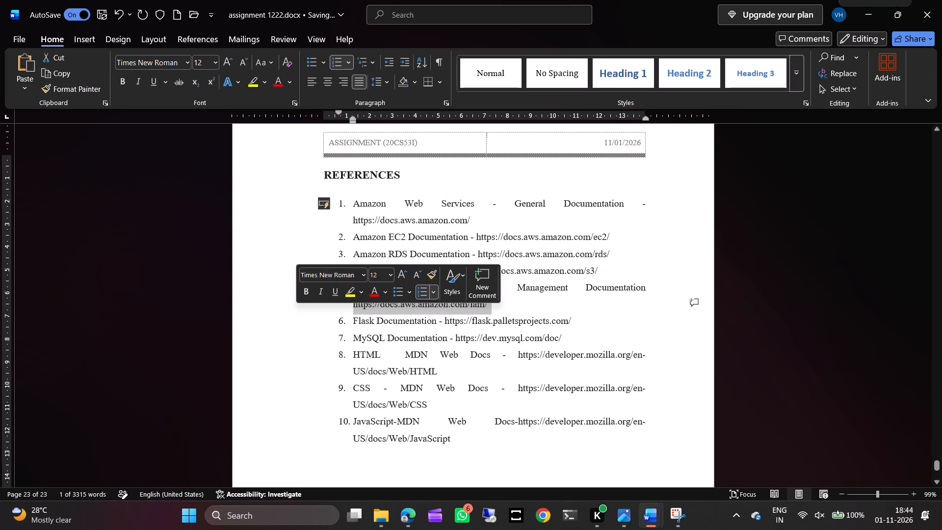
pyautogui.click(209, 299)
# Replace the extra spaces between "HTML" and "MDN" in the HTML reference with an unspaced hyphen.
pyautogui.scroll(-1, 302, 373)
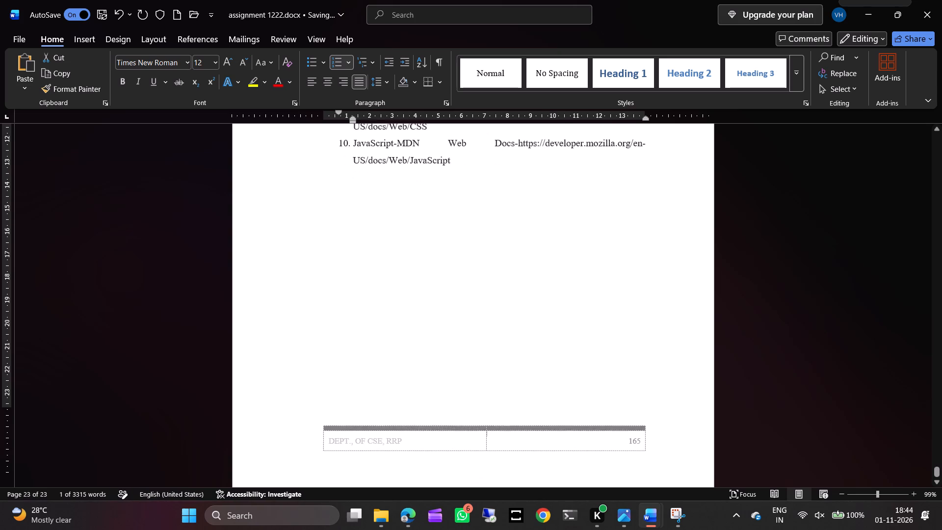
pyautogui.scroll(-1, 302, 373)
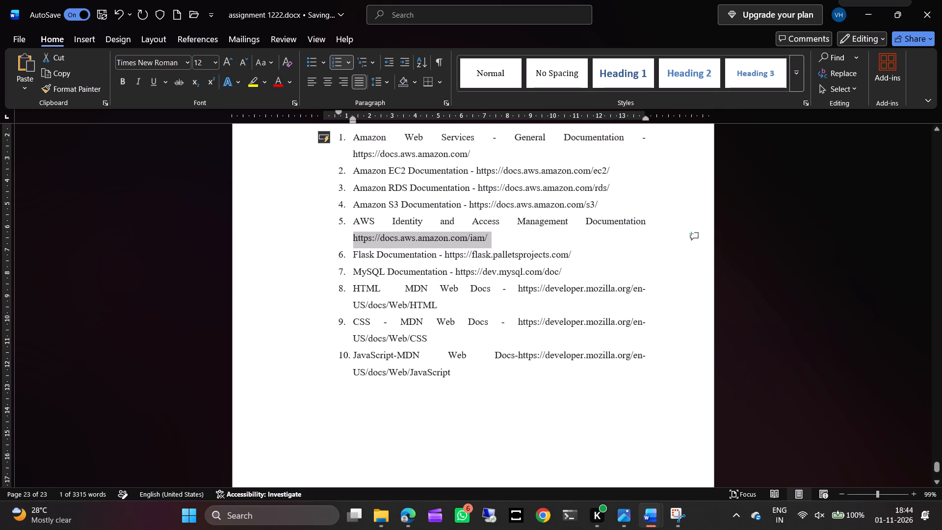
pyautogui.click(398, 284)
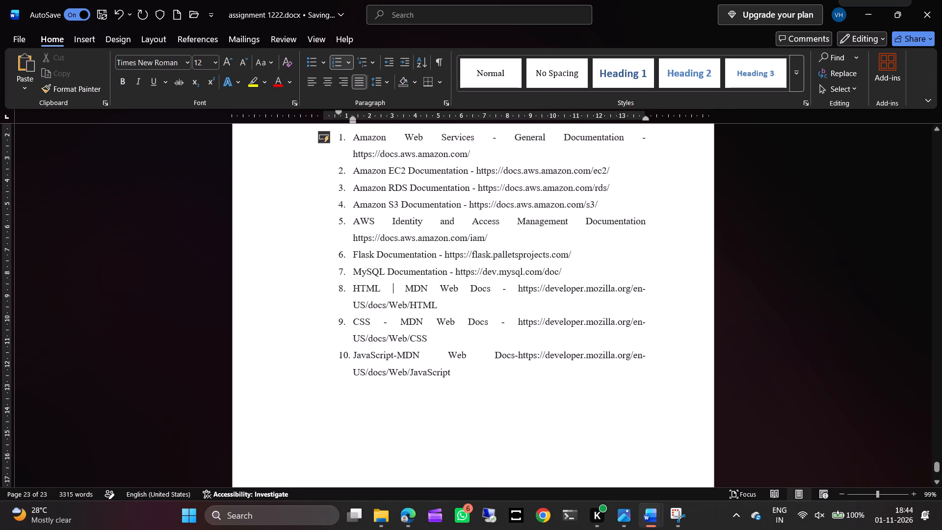
pyautogui.press('BackSpace')
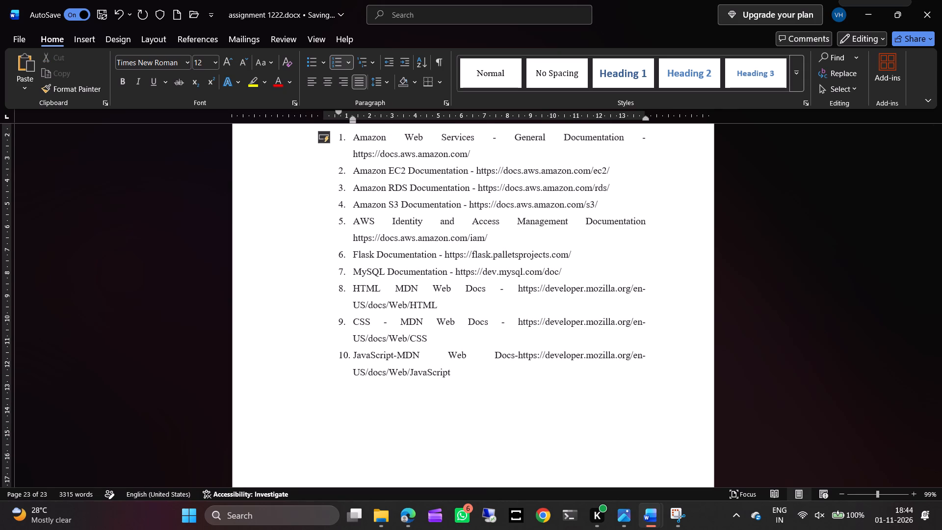
pyautogui.press('Right')
pyautogui.press('BackSpace')
pyautogui.press('-')
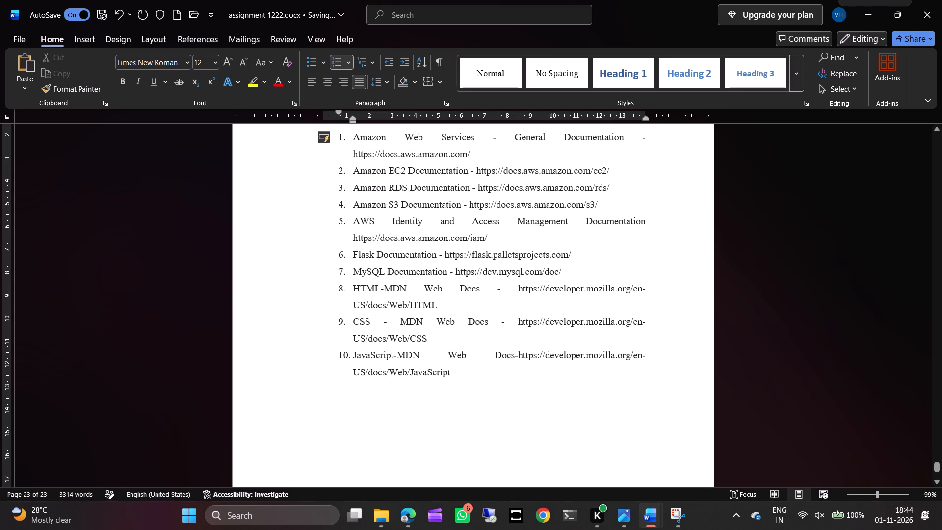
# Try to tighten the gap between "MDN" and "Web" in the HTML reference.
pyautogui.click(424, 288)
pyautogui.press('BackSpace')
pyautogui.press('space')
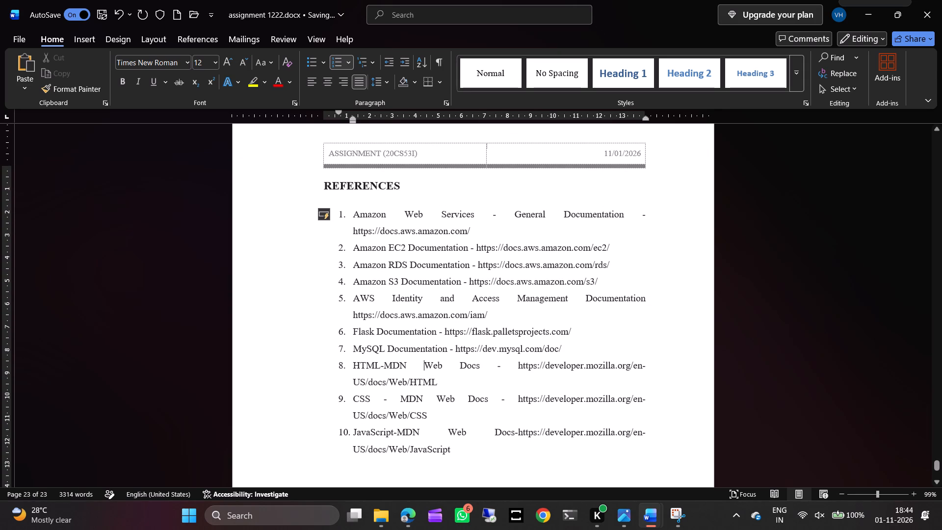
# Left-align the whole numbered reference list to remove the stretched word spacing.
pyautogui.moveTo(355, 217); pyautogui.dragTo(463, 445)
pyautogui.click(310, 77)
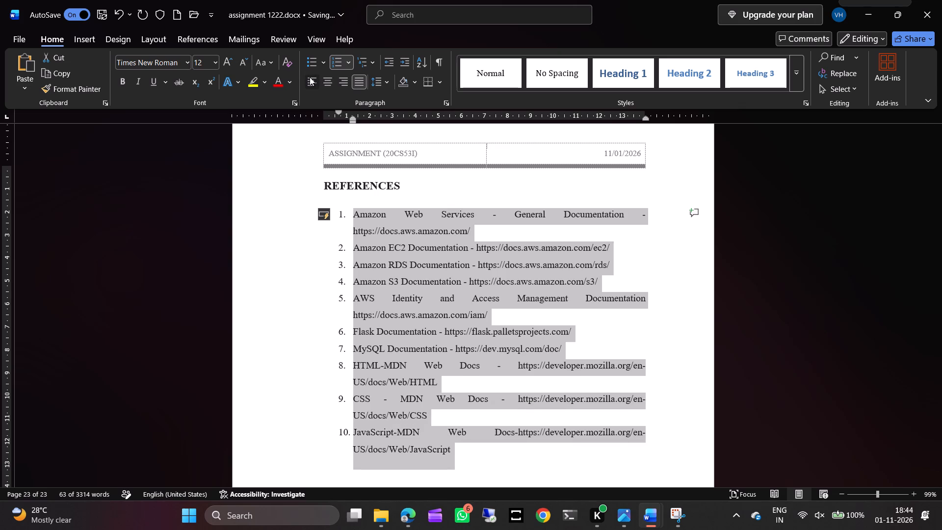
pyautogui.click(431, 185)
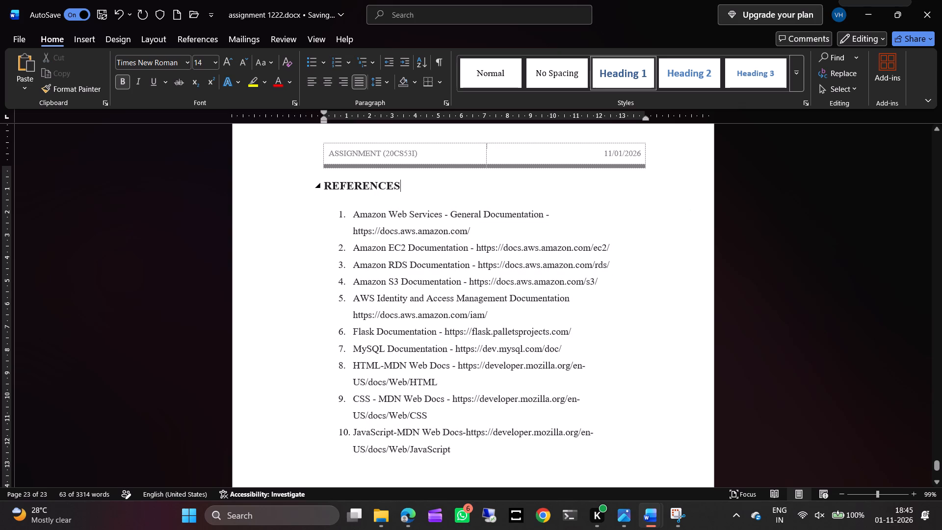
pyautogui.click(340, 218)
pyautogui.click(482, 197)
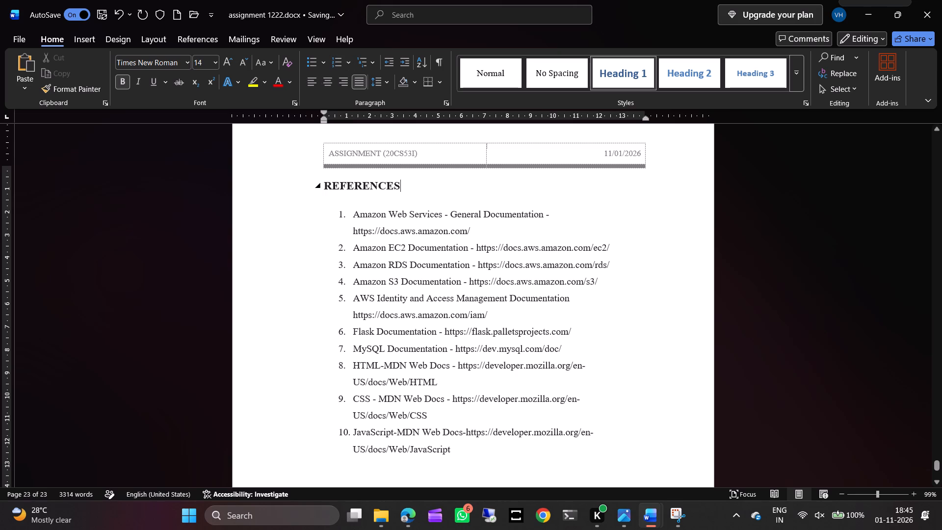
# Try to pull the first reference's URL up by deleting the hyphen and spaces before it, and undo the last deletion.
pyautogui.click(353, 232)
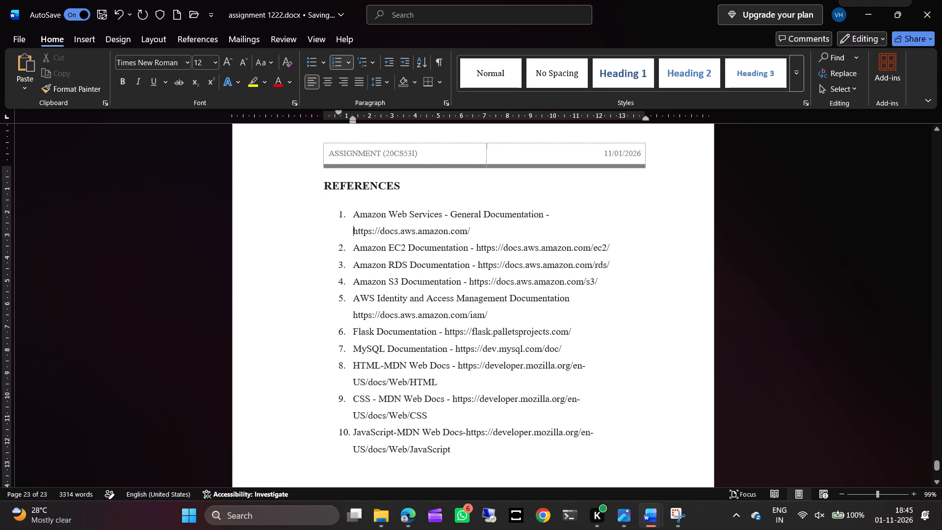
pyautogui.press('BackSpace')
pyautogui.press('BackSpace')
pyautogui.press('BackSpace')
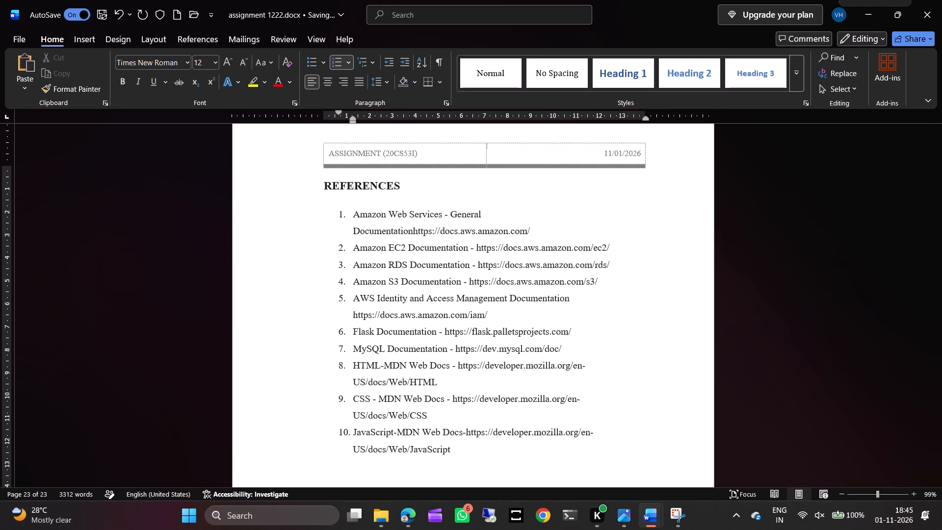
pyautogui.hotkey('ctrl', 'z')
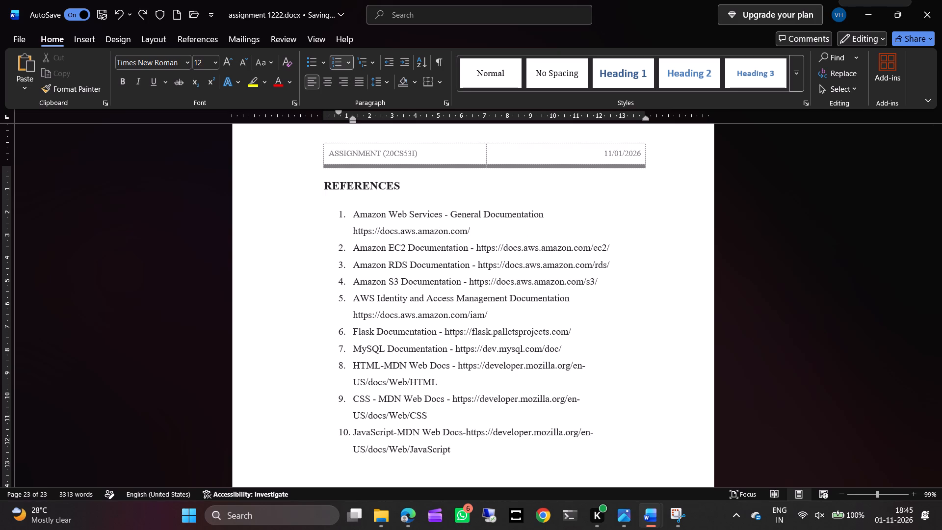
# Copy and remove the URL from the Amazon Web Services reference, and end the remaining text with a spaced hyphen.
pyautogui.moveTo(353, 232); pyautogui.dragTo(471, 235)
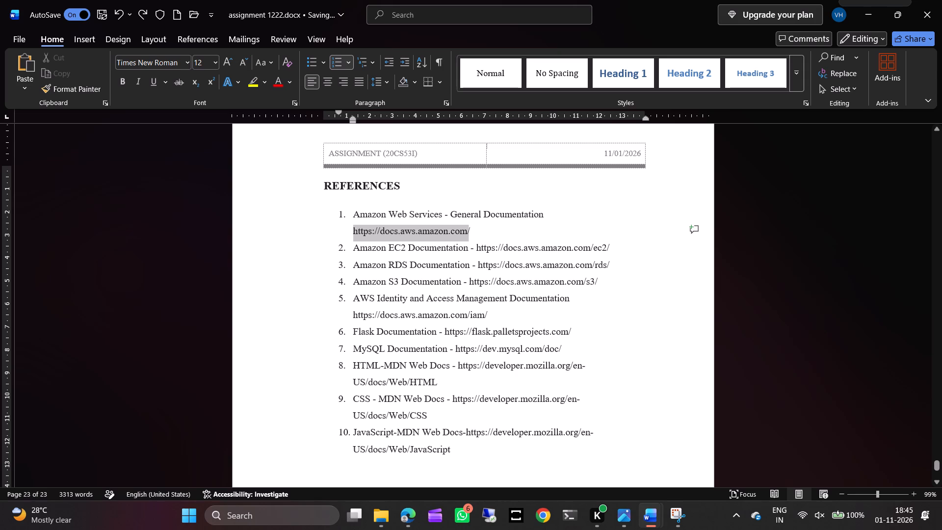
pyautogui.moveTo(471, 235); pyautogui.dragTo(472, 234)
pyautogui.hotkey('ctrl', 'c')
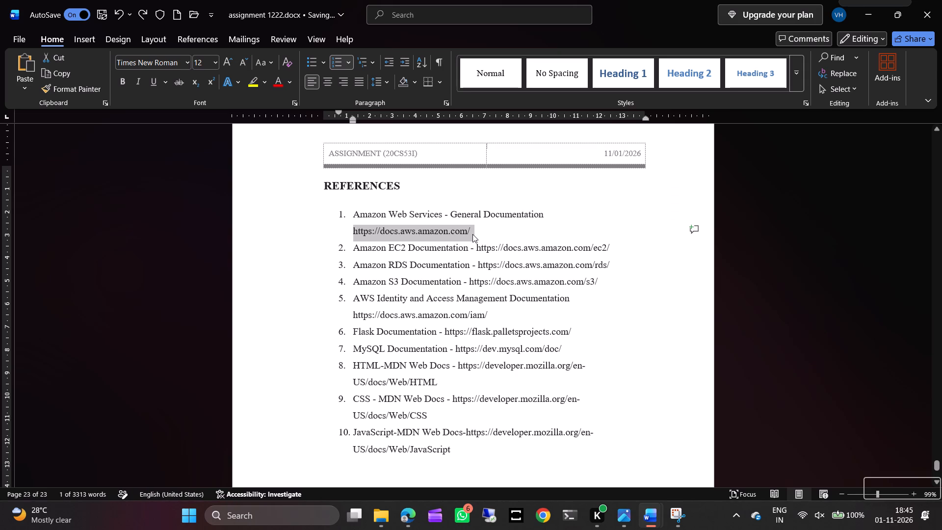
pyautogui.press('BackSpace')
pyautogui.press('BackSpace')
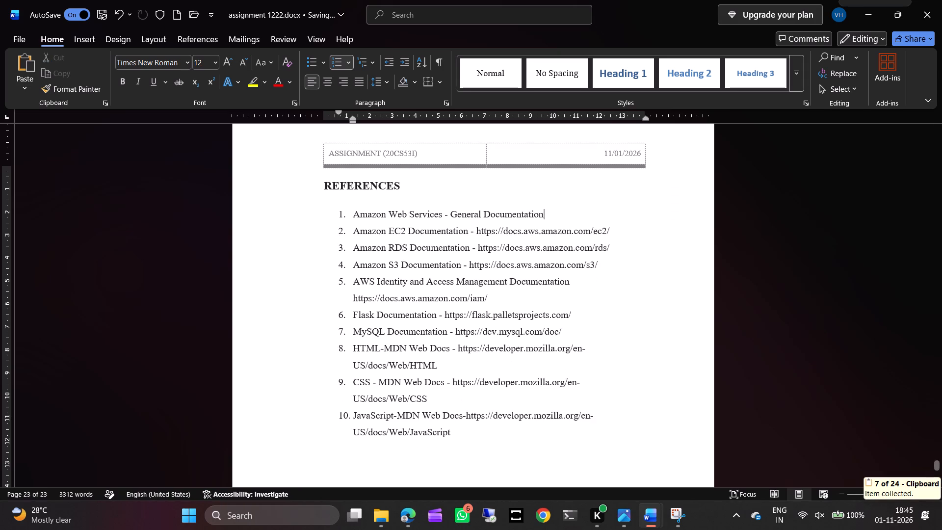
pyautogui.press('-')
pyautogui.press('BackSpace')
pyautogui.press('space')
pyautogui.write('-')
pyautogui.press('space')
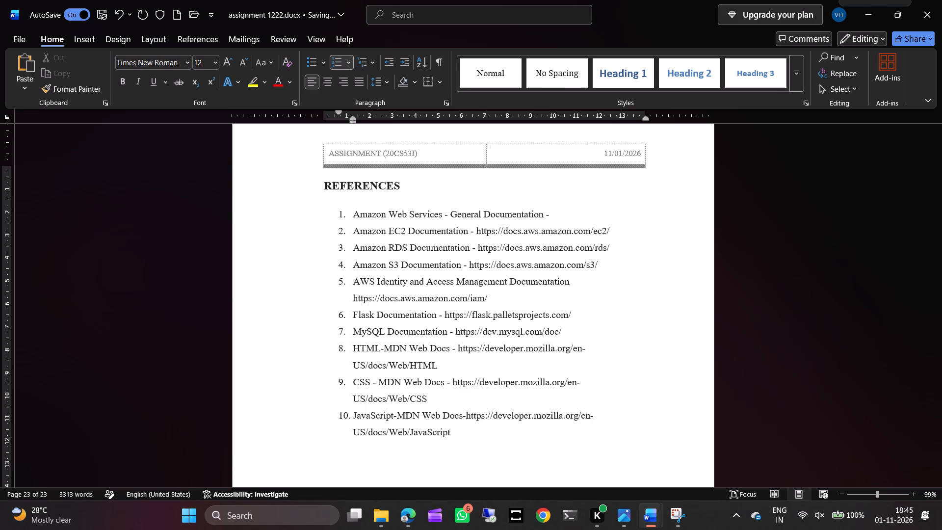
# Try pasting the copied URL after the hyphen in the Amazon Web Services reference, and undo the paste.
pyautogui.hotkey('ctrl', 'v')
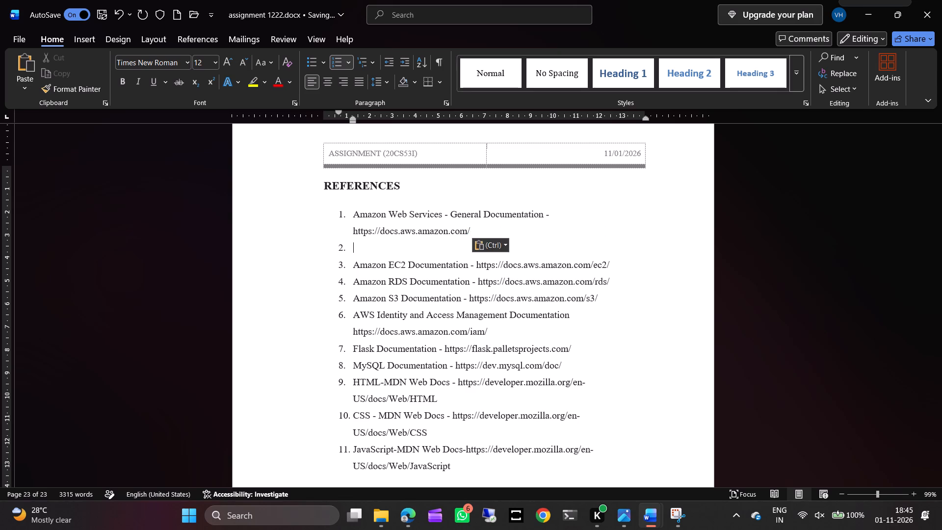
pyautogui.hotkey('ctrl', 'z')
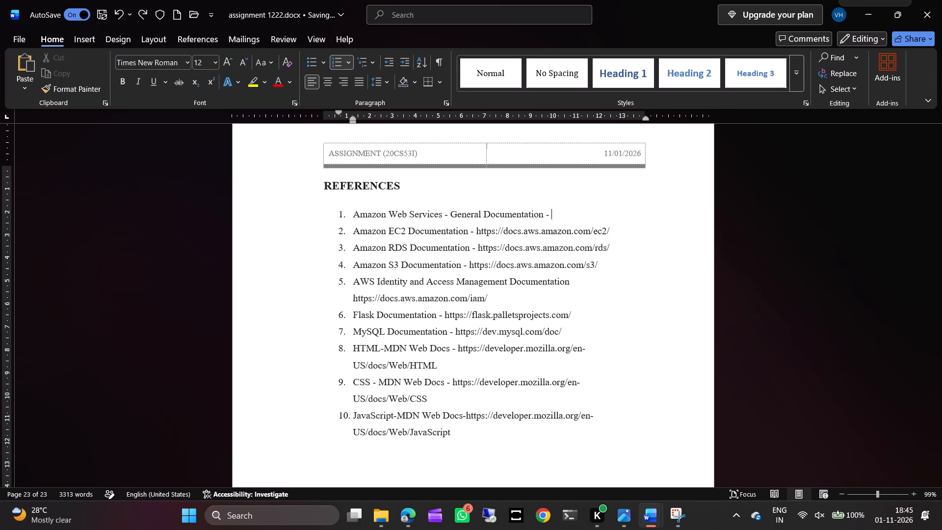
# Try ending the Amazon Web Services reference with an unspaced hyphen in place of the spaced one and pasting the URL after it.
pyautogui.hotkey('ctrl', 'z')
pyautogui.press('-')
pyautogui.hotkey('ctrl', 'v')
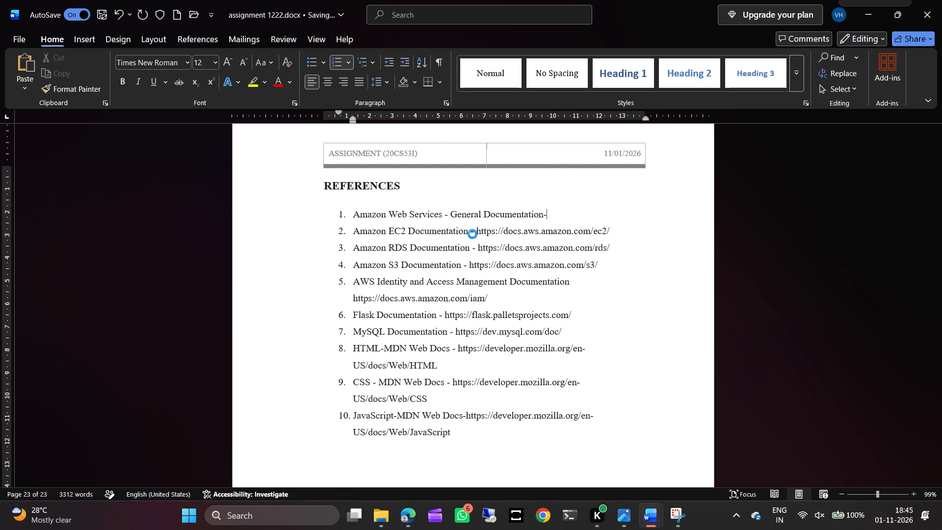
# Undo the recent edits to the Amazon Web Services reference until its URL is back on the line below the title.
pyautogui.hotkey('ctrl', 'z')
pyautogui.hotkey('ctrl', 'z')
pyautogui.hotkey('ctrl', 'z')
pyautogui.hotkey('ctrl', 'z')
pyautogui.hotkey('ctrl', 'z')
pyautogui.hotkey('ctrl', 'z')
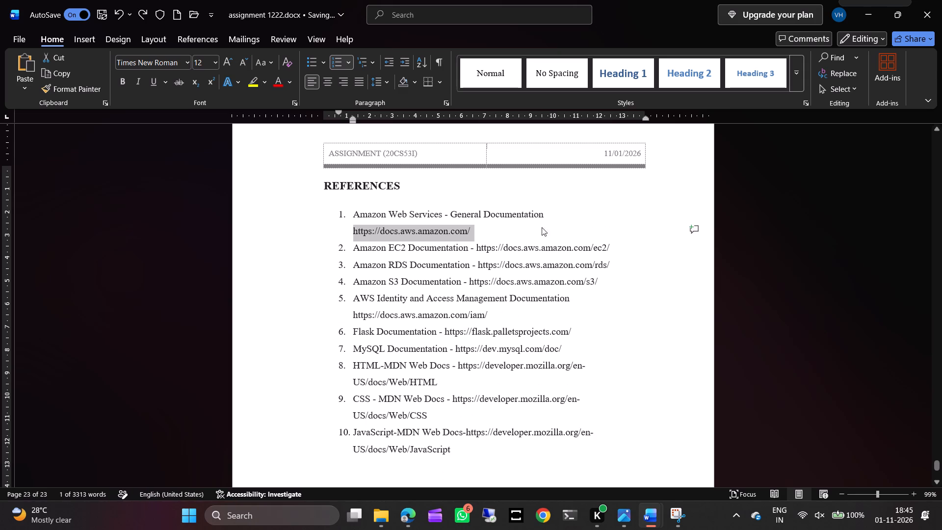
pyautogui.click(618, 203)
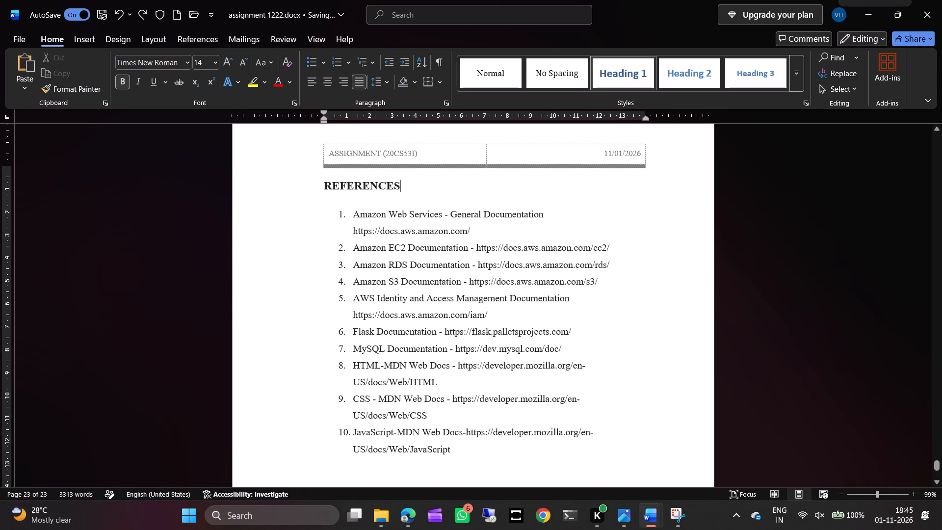
# Go back to the front of the document and examine the table of contents and the list of figures.
pyautogui.scroll(1, 492, 359)
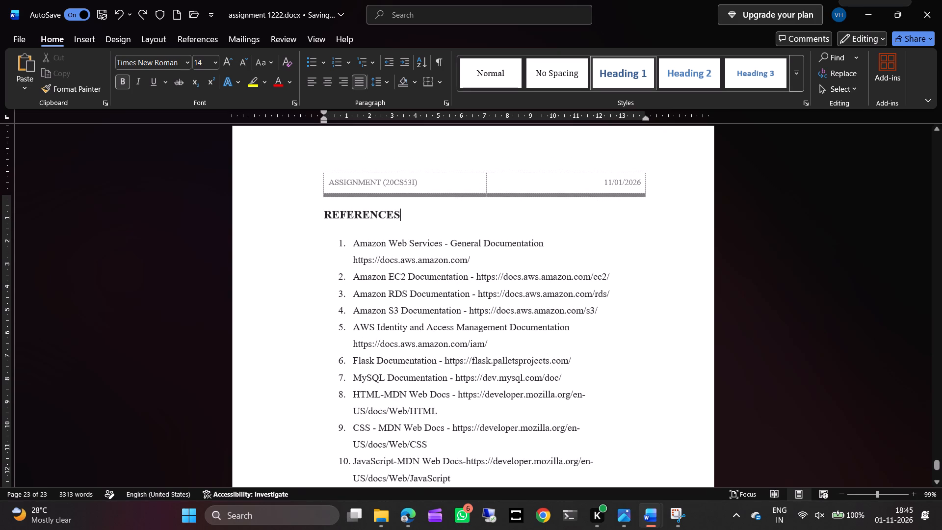
pyautogui.scroll(4, 486, 315)
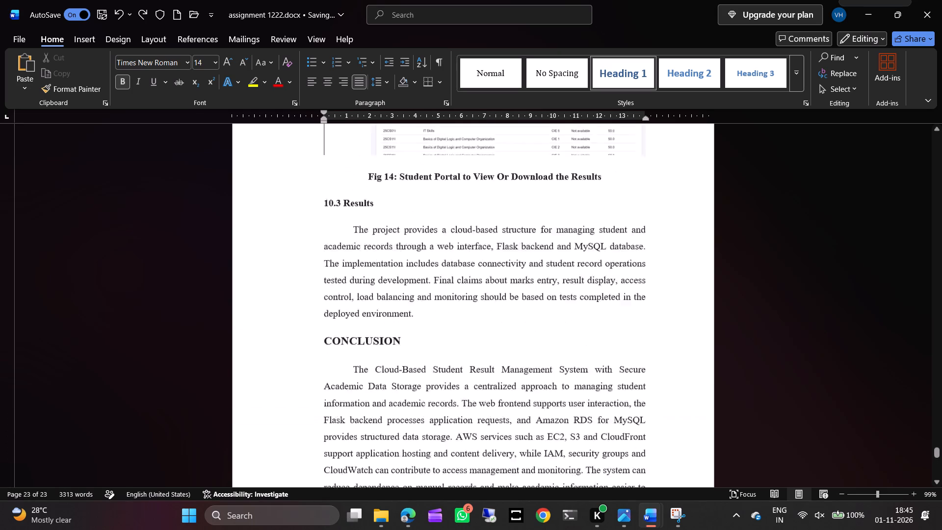
pyautogui.scroll(1, 486, 315)
pyautogui.scroll(20, 486, 315)
pyautogui.scroll(15, 486, 315)
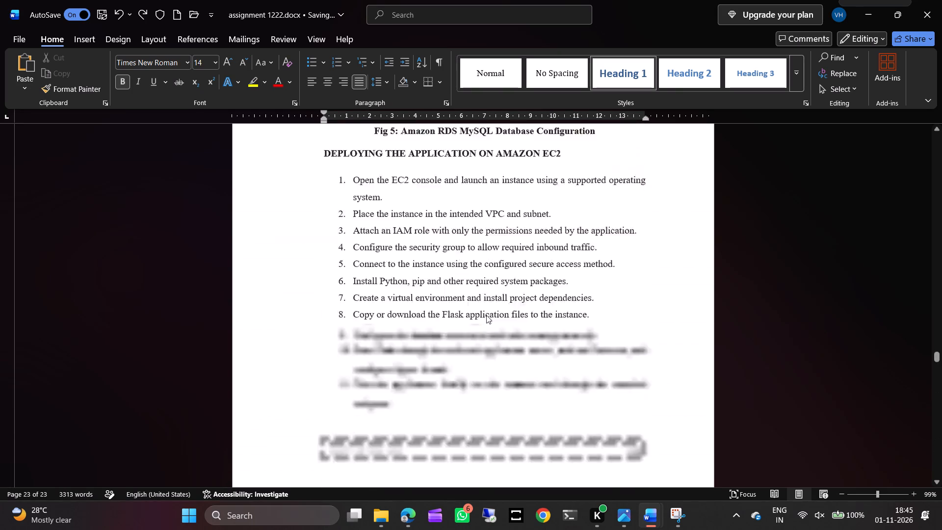
pyautogui.scroll(18, 486, 315)
pyautogui.scroll(6, 486, 315)
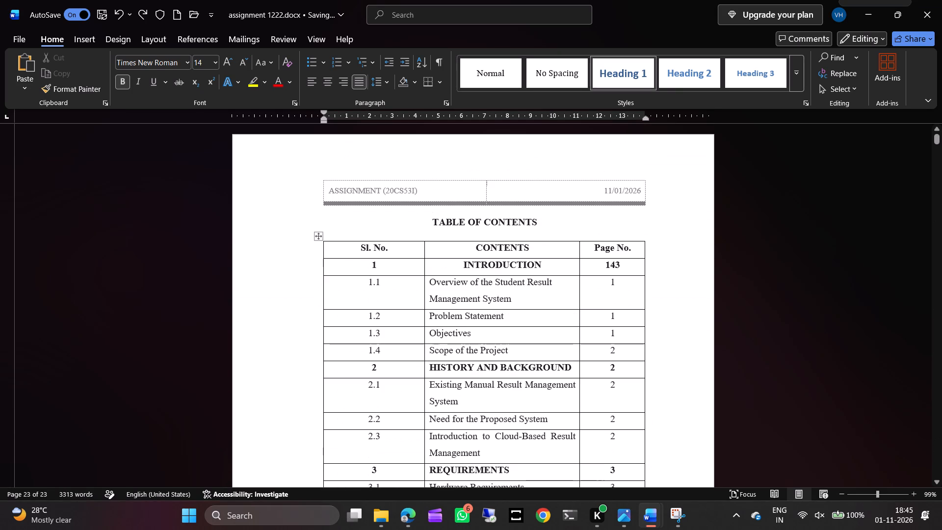
pyautogui.scroll(-1, 504, 294)
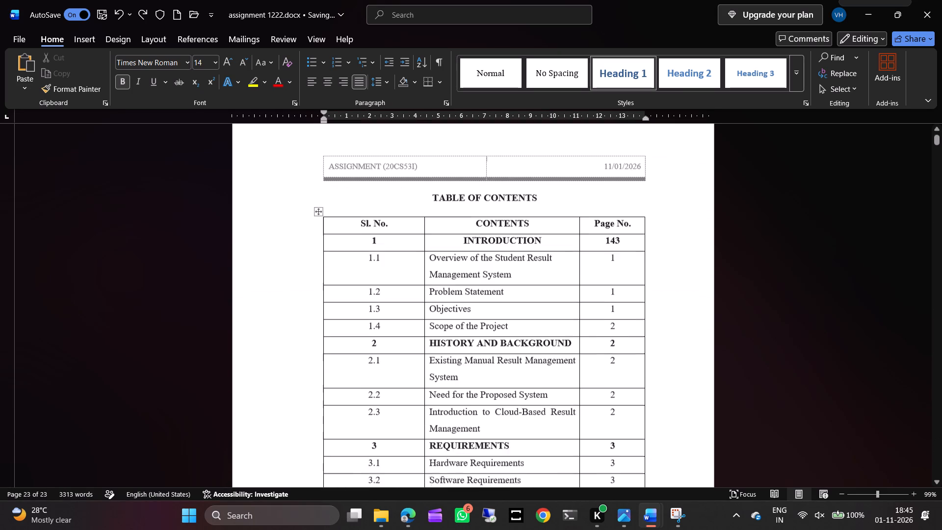
pyautogui.scroll(-1, 504, 294)
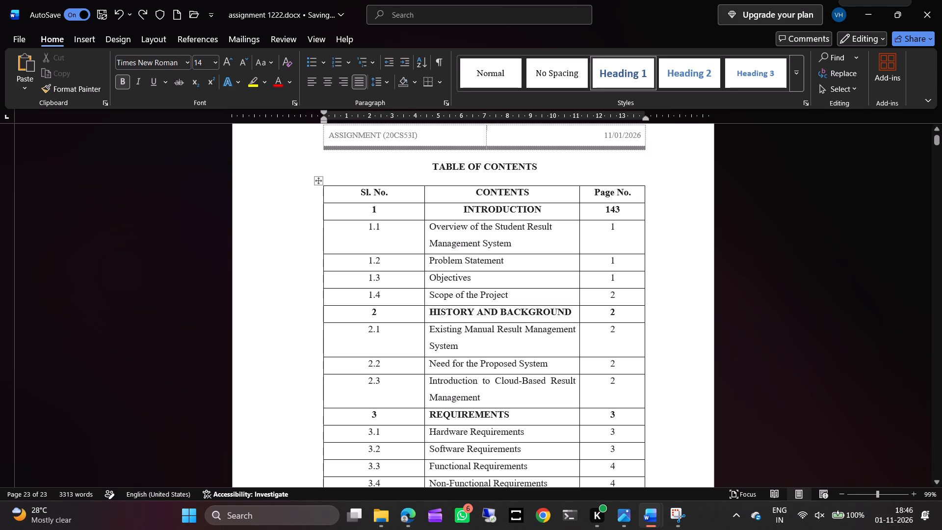
pyautogui.scroll(-8, 589, 268)
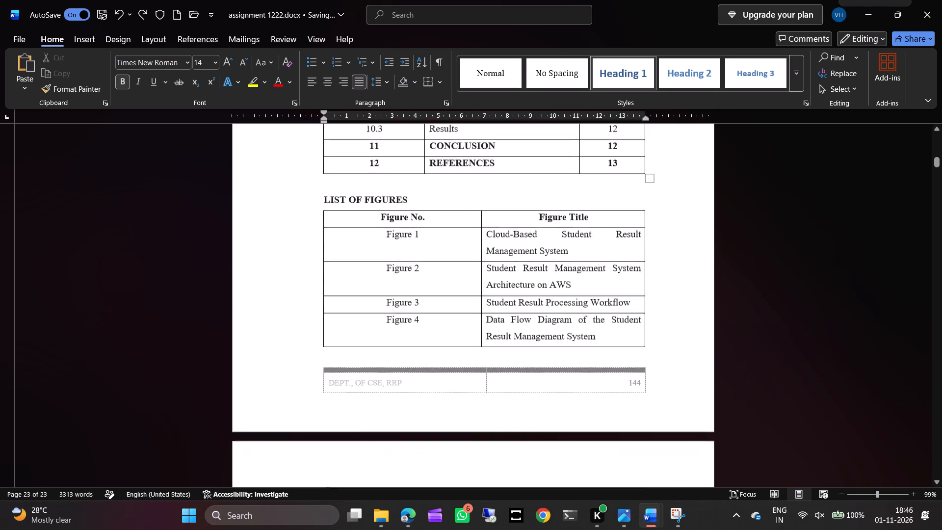
# Review the Introduction chapter's pages, from the system overview through the objectives and scope of the project.
pyautogui.scroll(-7, 589, 268)
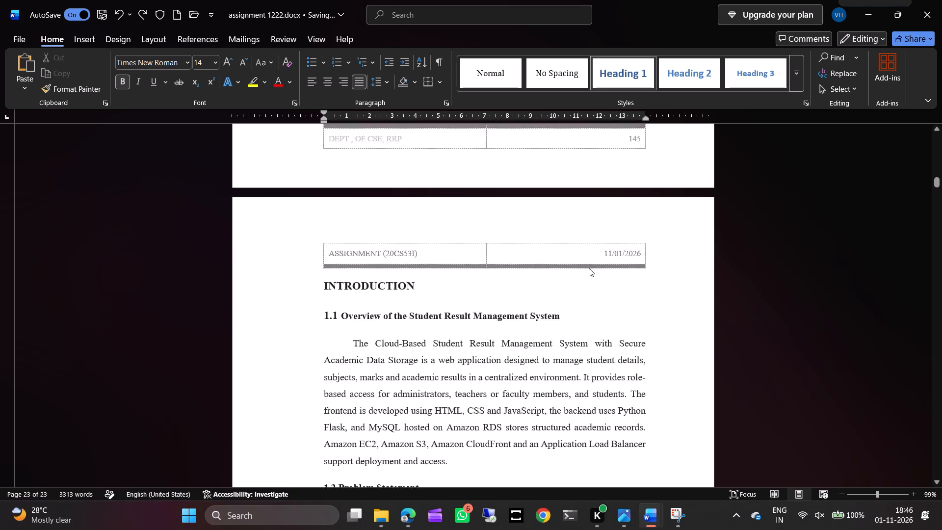
pyautogui.scroll(-2, 589, 268)
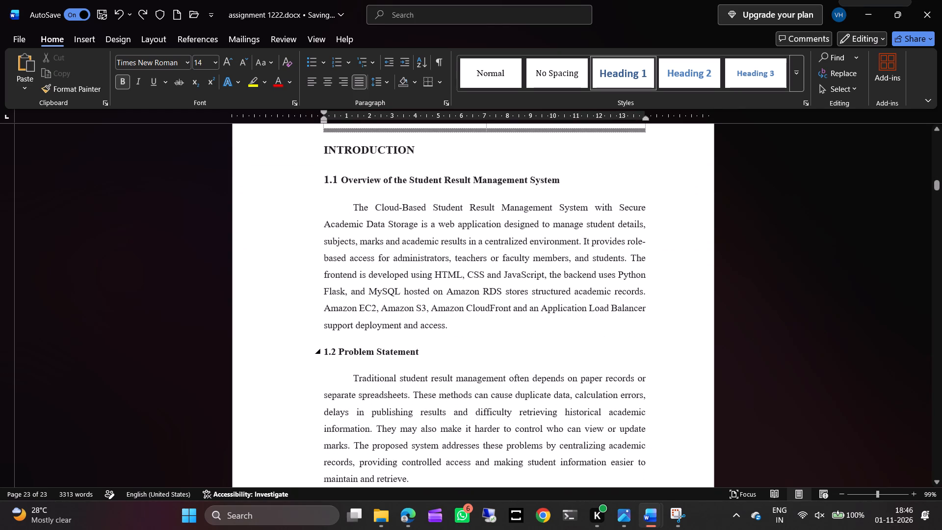
pyautogui.scroll(-3, 557, 364)
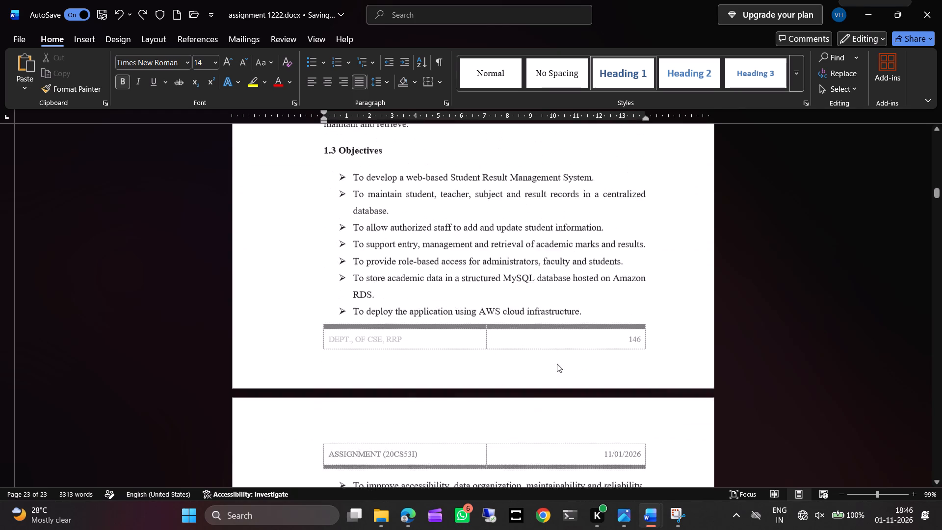
pyautogui.scroll(-4, 557, 364)
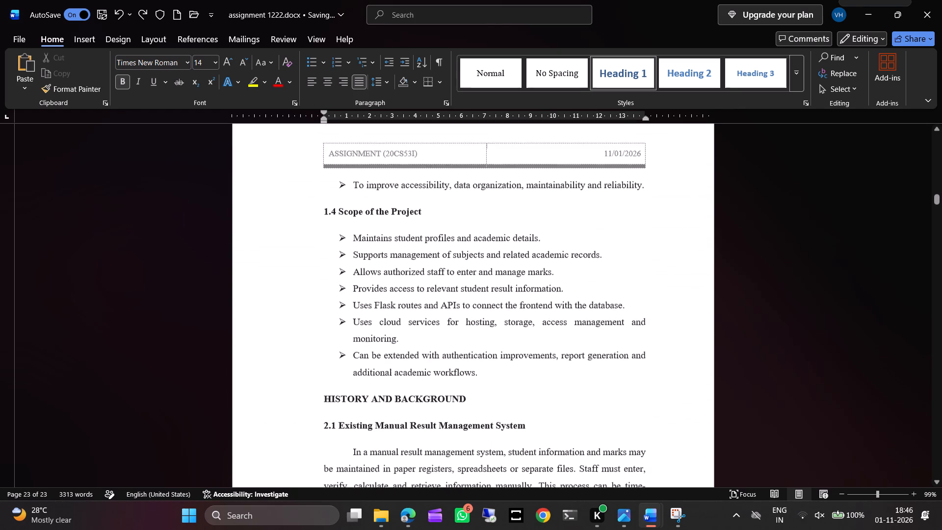
pyautogui.scroll(-1, 557, 364)
pyautogui.scroll(1, 566, 324)
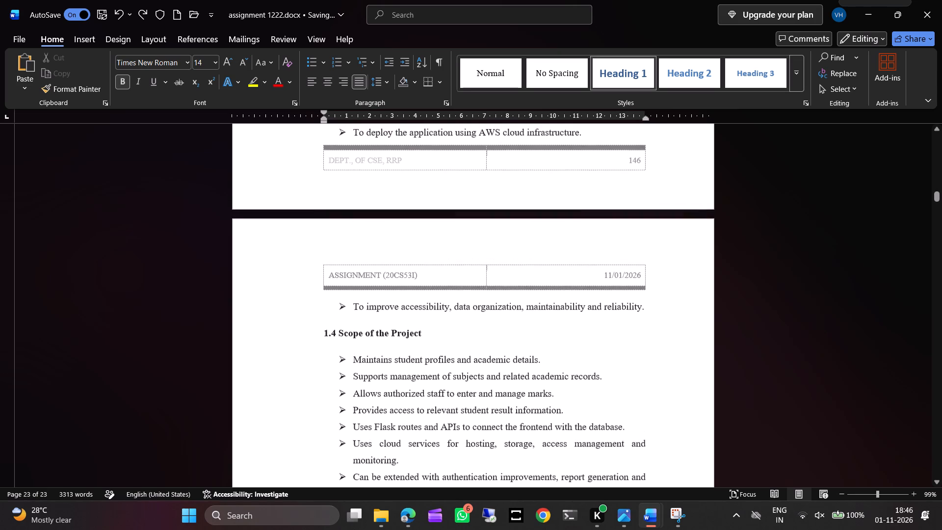
pyautogui.scroll(3, 566, 324)
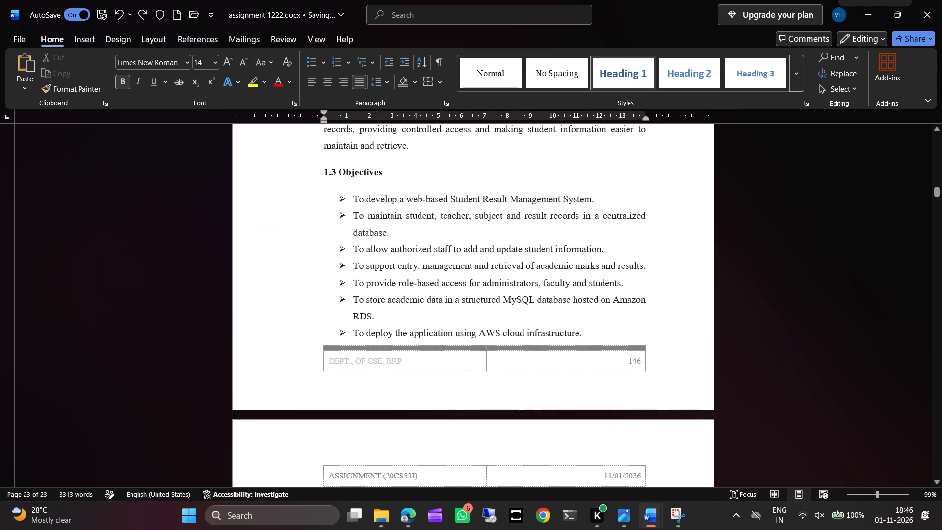
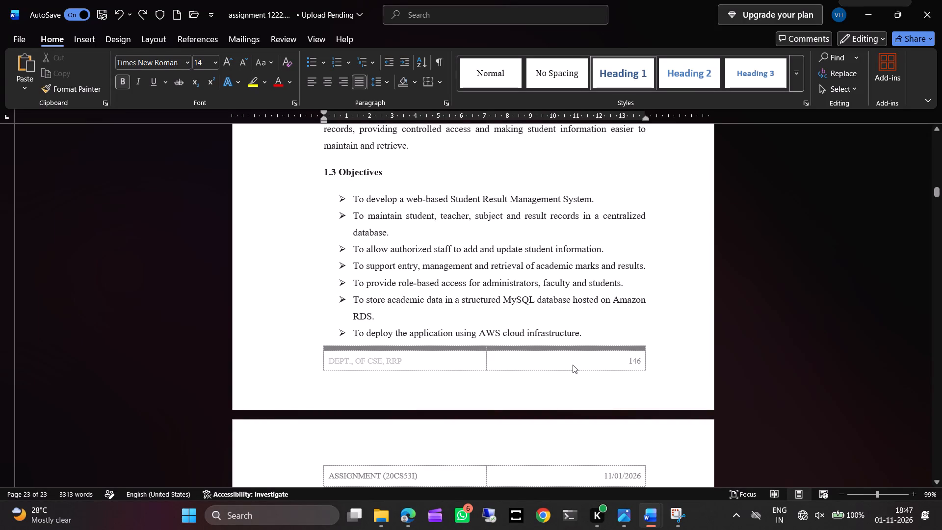
# Set the INTRODUCTION chapter's page number in the table of contents to 146.
pyautogui.scroll(6, 573, 365)
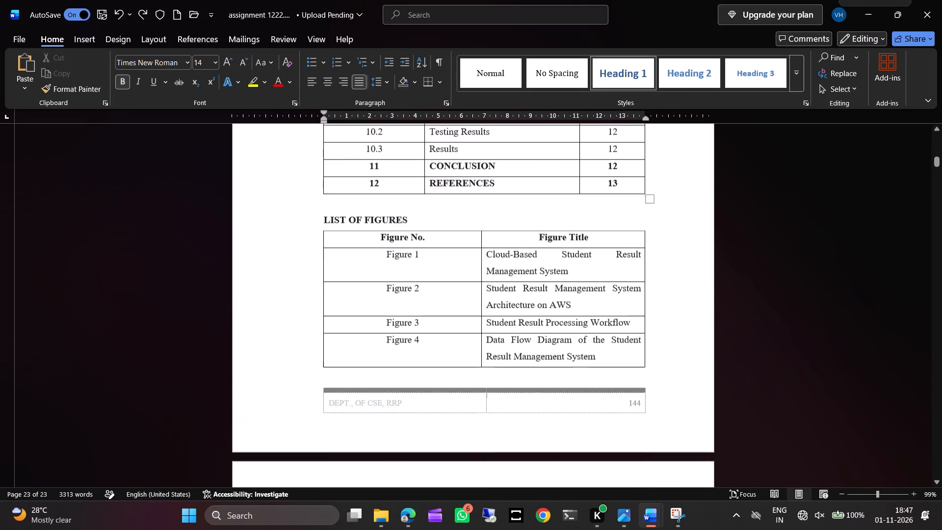
pyautogui.scroll(3, 573, 365)
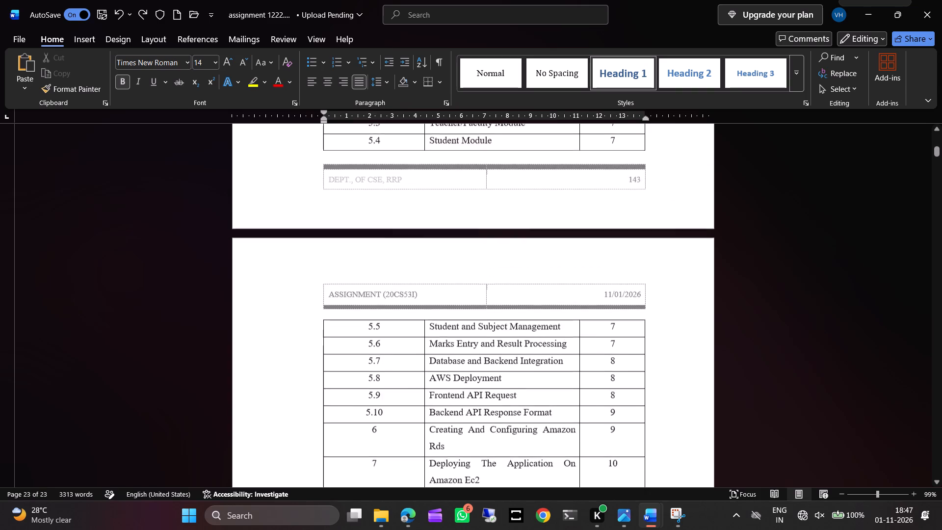
pyautogui.scroll(3, 573, 365)
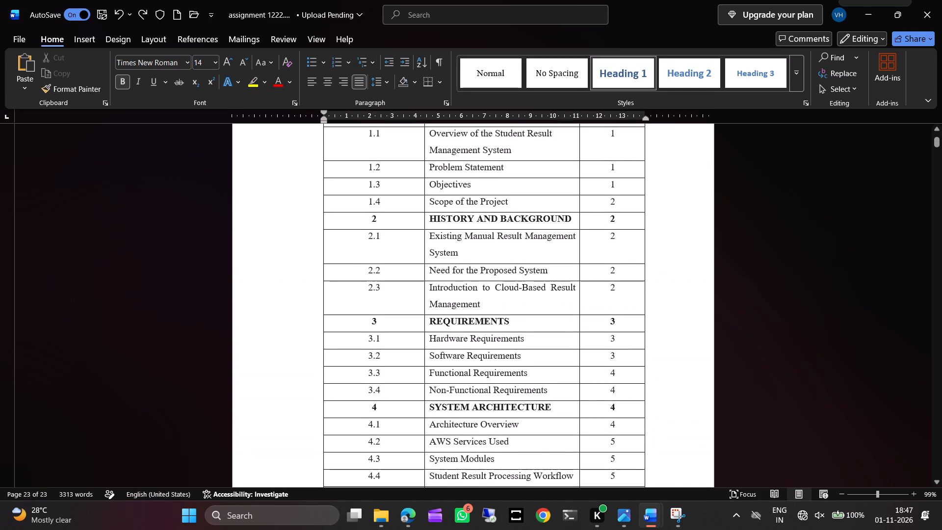
pyautogui.scroll(1, 600, 250)
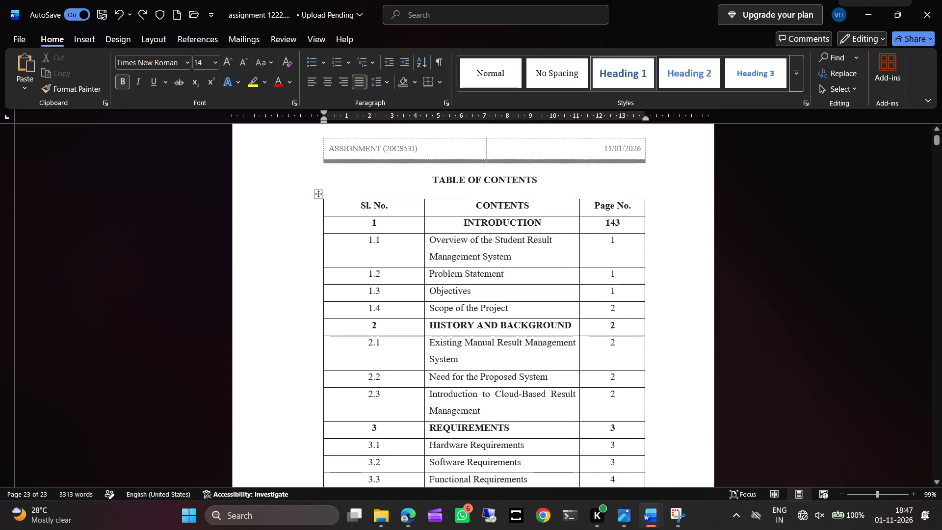
pyautogui.click(621, 225)
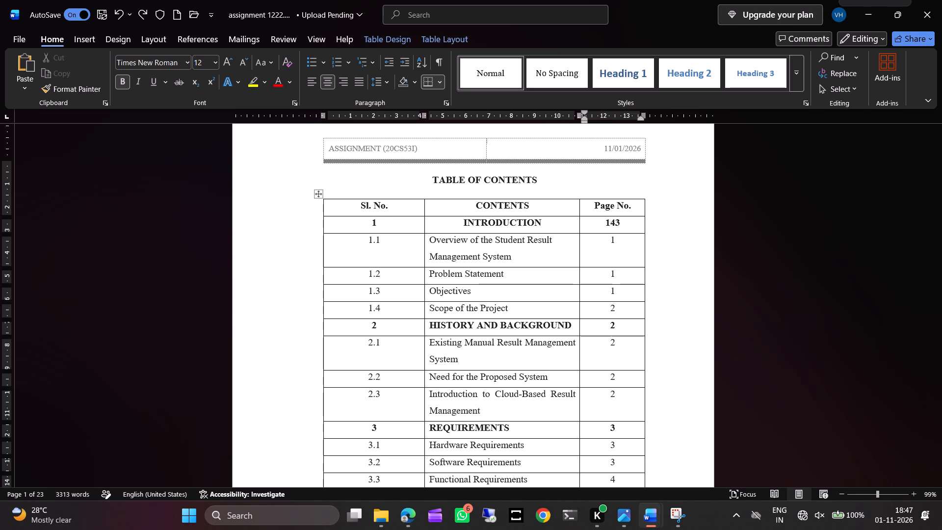
pyautogui.scroll(-1, 621, 225)
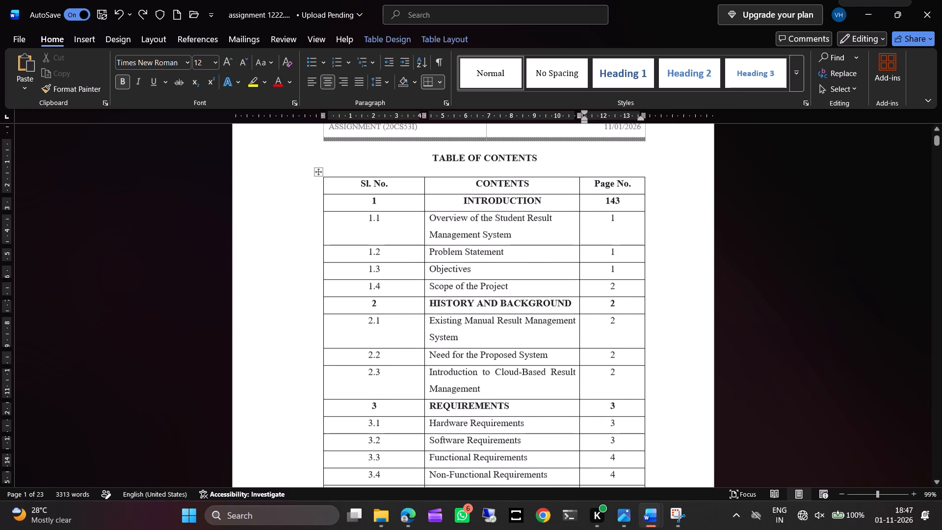
pyautogui.scroll(-1, 621, 225)
pyautogui.press('BackSpace')
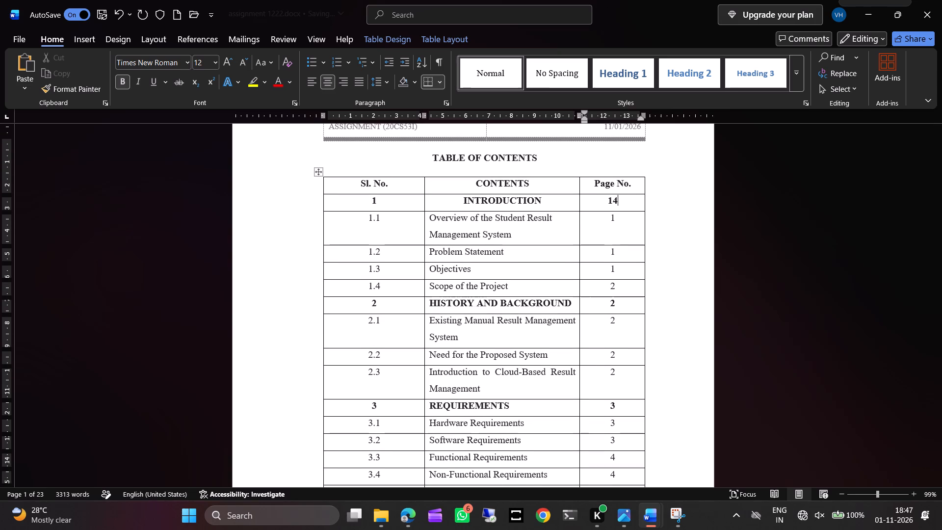
pyautogui.scroll(-1, 621, 225)
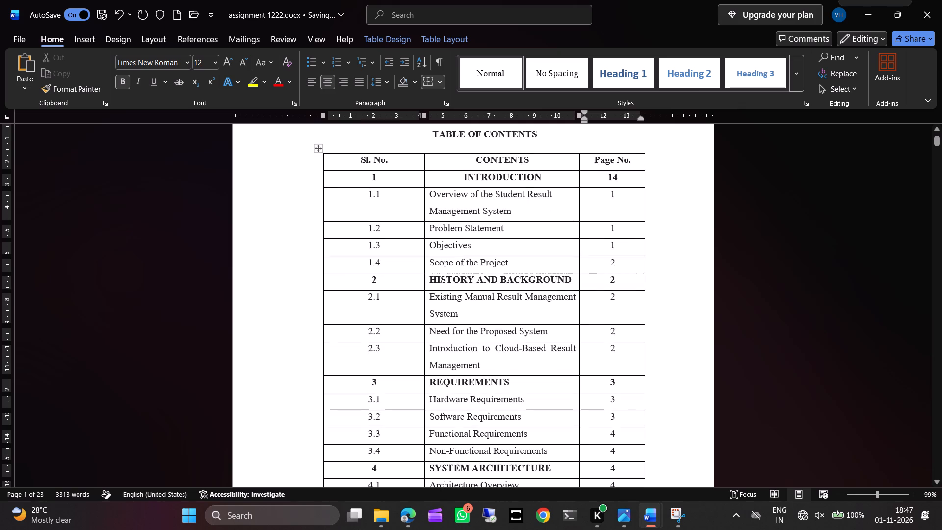
pyautogui.press('6')
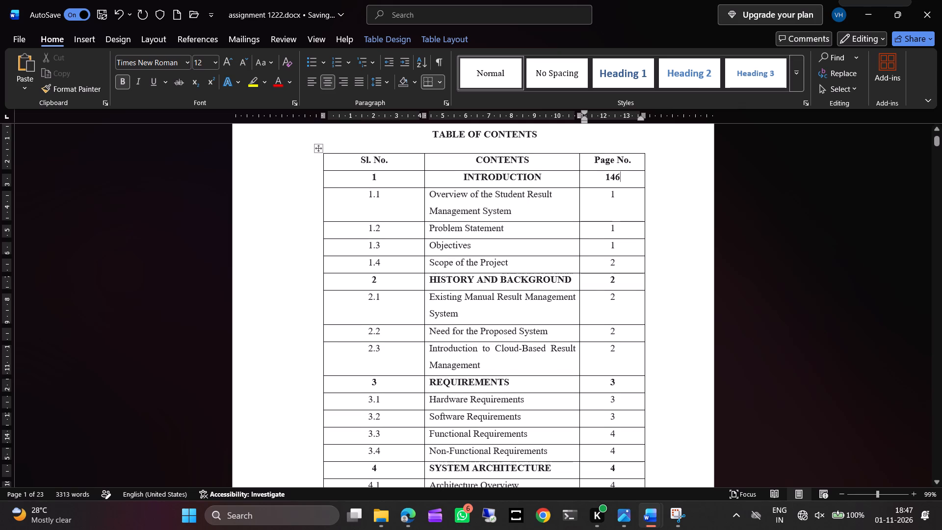
# Check which pages the Introduction's sections 1.1 to 1.4 and the History and Background heading fall on.
pyautogui.scroll(-8, 654, 232)
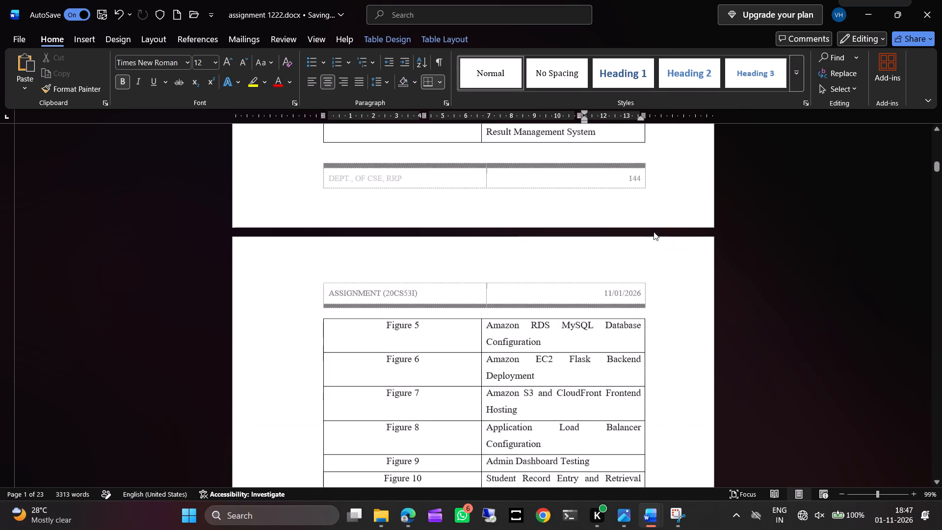
pyautogui.scroll(-6, 654, 232)
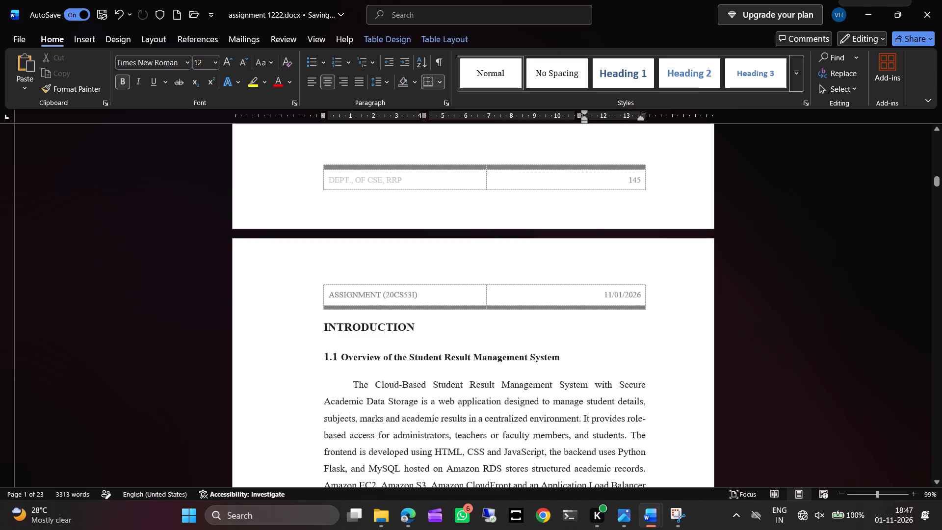
pyautogui.scroll(-4, 654, 232)
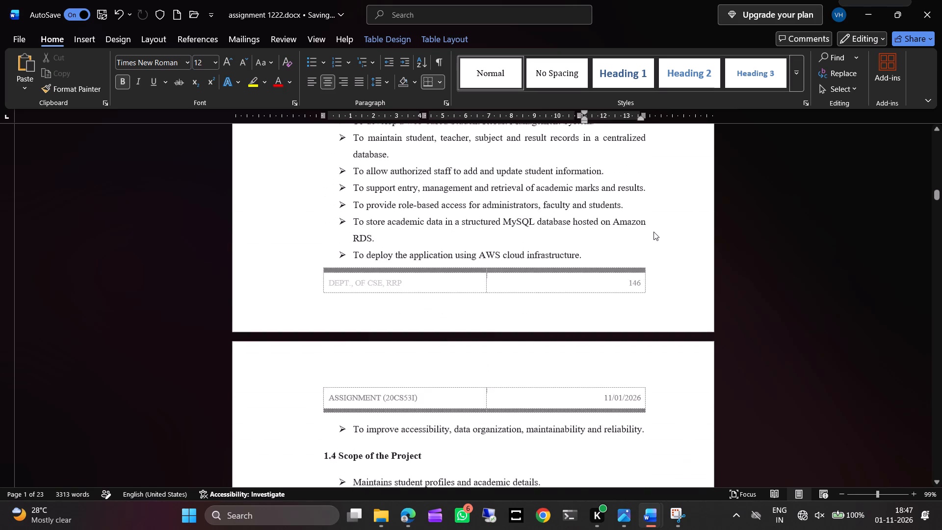
pyautogui.scroll(-3, 654, 232)
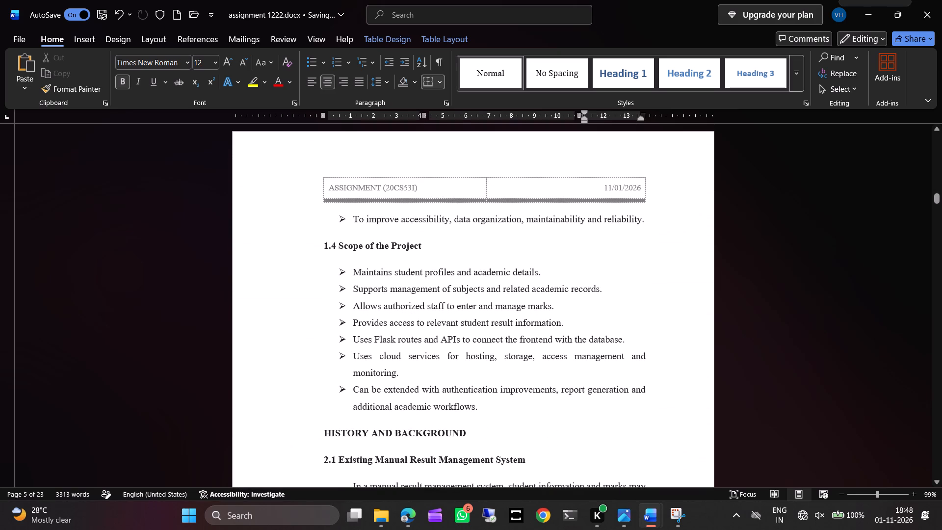
pyautogui.scroll(1, 654, 232)
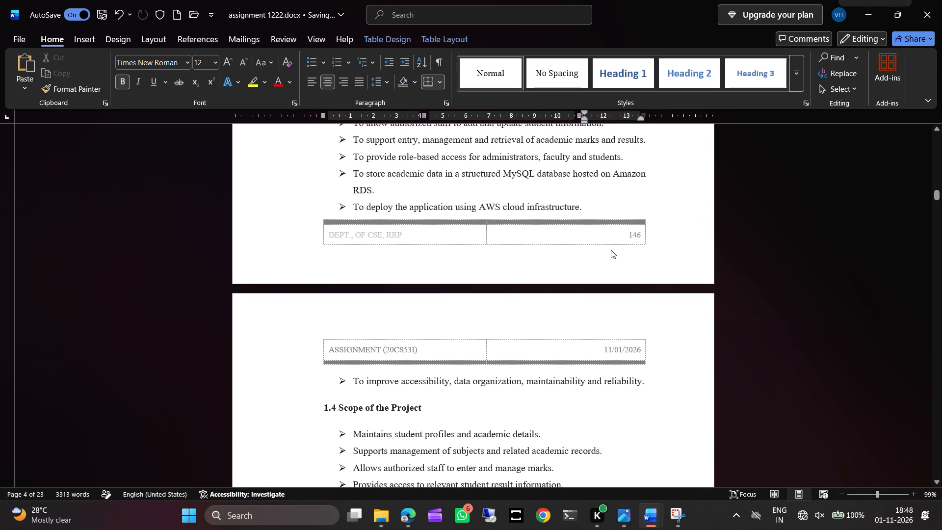
pyautogui.scroll(2, 611, 250)
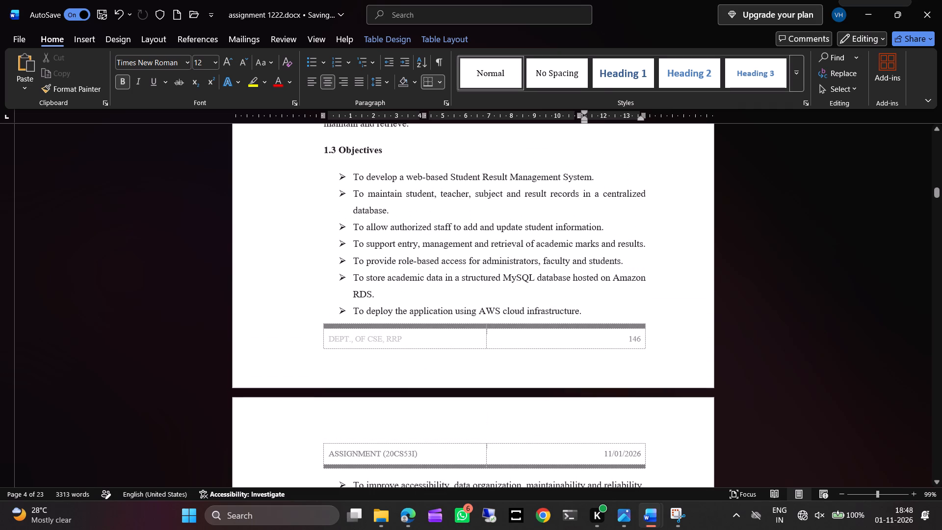
pyautogui.scroll(7, 663, 236)
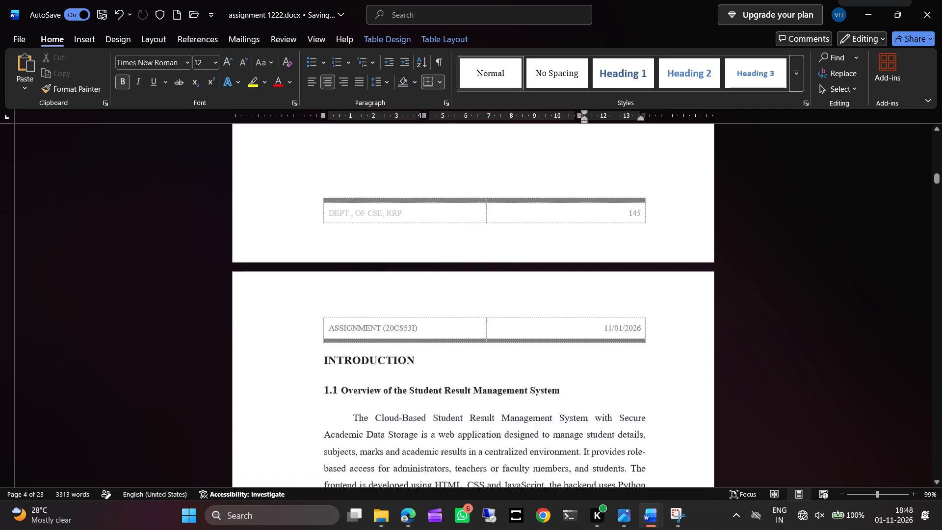
pyautogui.scroll(4, 663, 236)
# Set the table of contents page numbers for sections 1.1, 1.2 and 1.3 to 146.
pyautogui.click(623, 282)
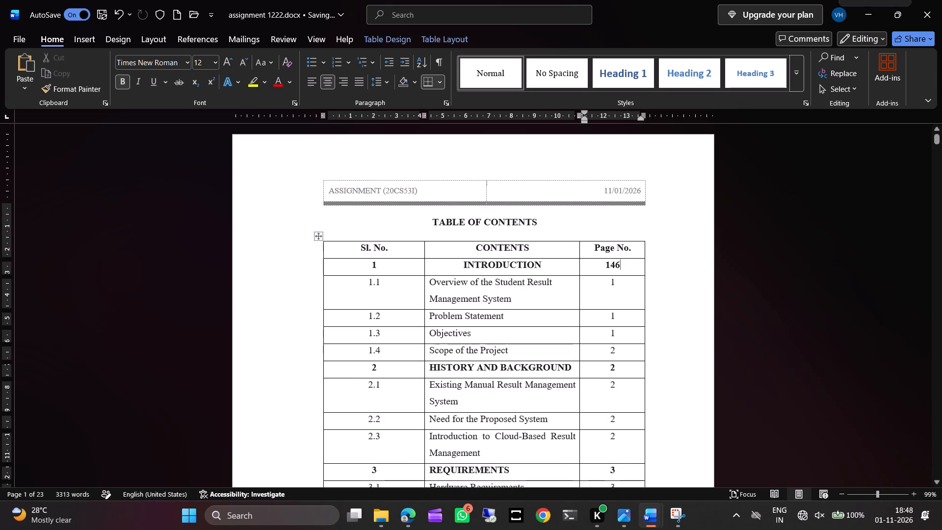
pyautogui.press('BackSpace')
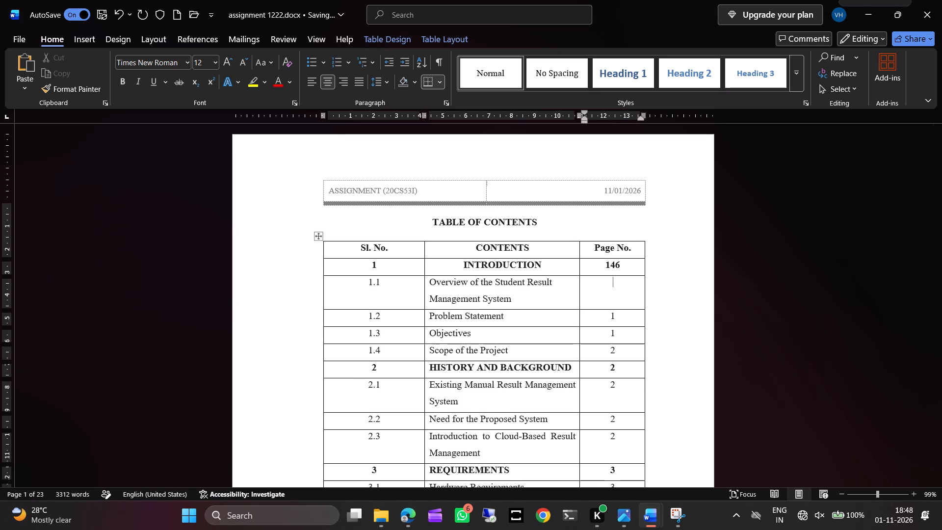
pyautogui.write('146')
pyautogui.press('Down')
pyautogui.press('BackSpace')
pyautogui.write('146')
pyautogui.press('Down')
pyautogui.write('46')
# Set the table of contents page numbers for section 1.4 and the HISTORY AND BACKGROUND chapter to 147.
pyautogui.press('Down')
pyautogui.press('BackSpace')
pyautogui.press('1')
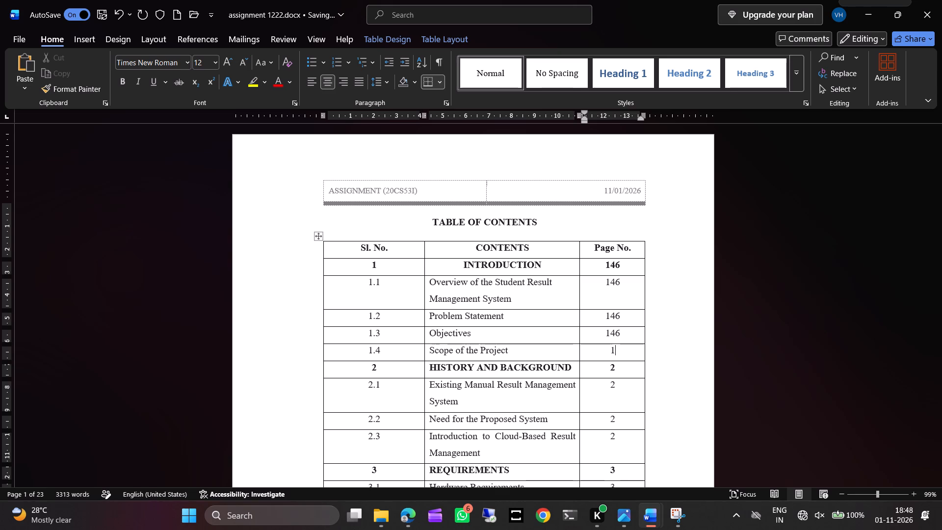
pyautogui.write('47')
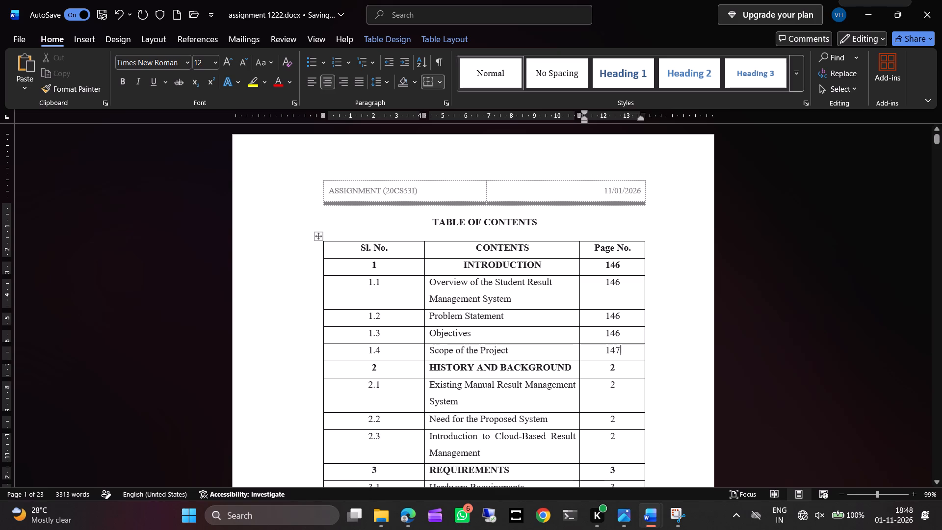
pyautogui.click(616, 374)
pyautogui.press('BackSpace')
pyautogui.write('147')
# Clear the table of contents page numbers for sections 2.1, 2.2 and 2.3.
pyautogui.click(628, 391)
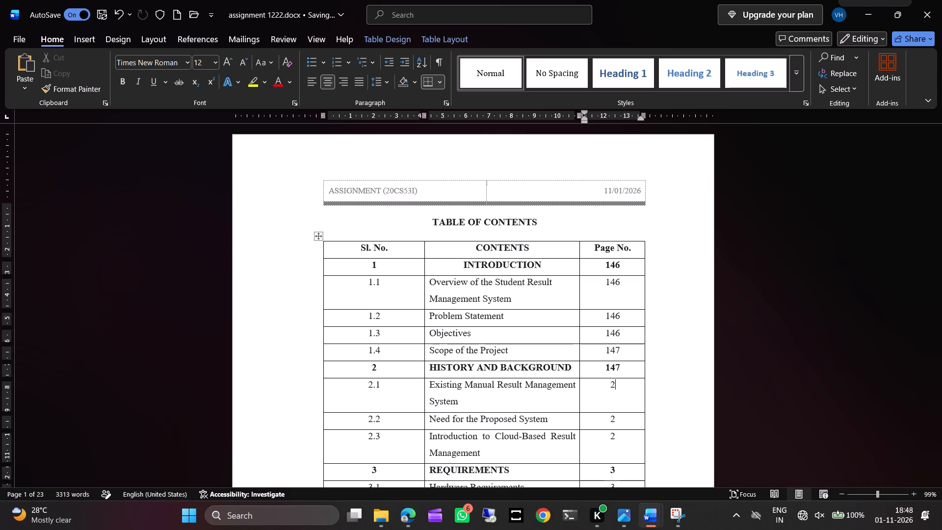
pyautogui.scroll(-1, 693, 385)
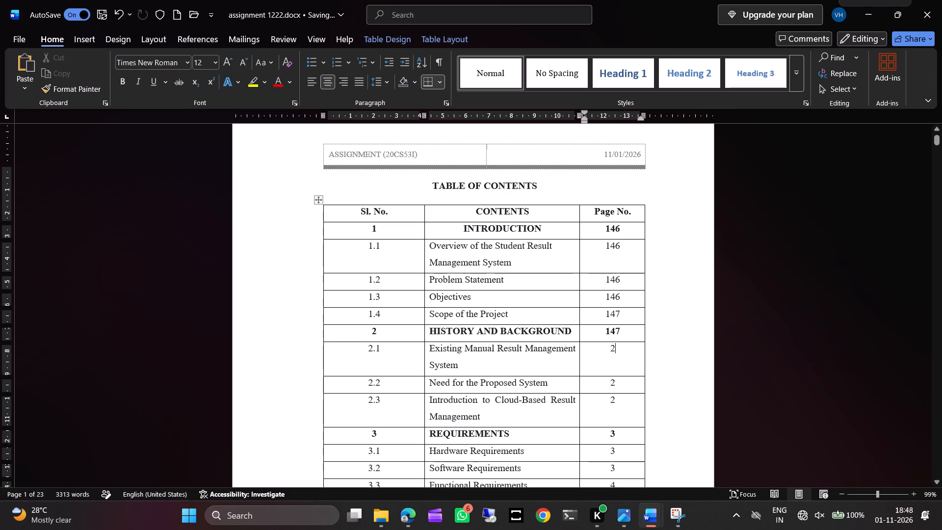
pyautogui.press('BackSpace')
pyautogui.press('Down')
pyautogui.press('BackSpace')
pyautogui.press('Down')
pyautogui.press('BackSpace')
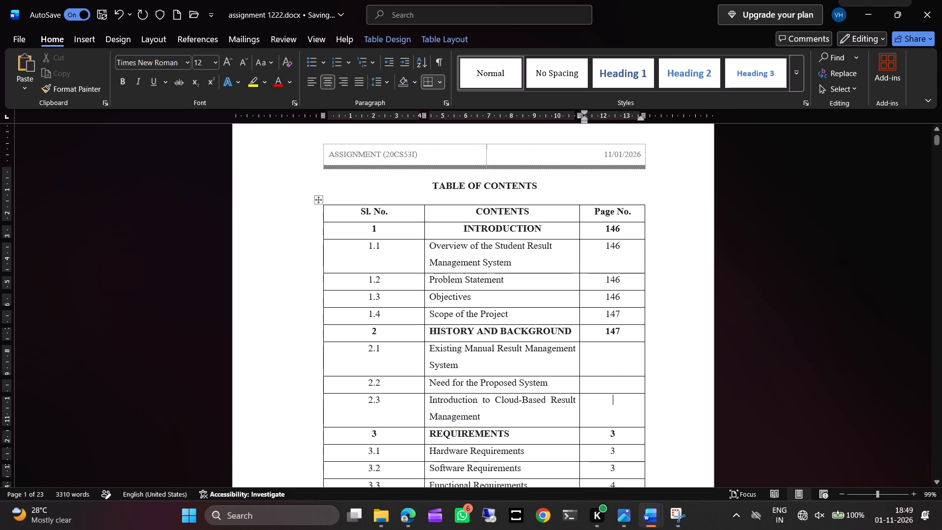
# Check which pages sections 2.1 to 2.3 and the REQUIREMENTS heading fall on.
pyautogui.click(603, 347)
pyautogui.scroll(-10, 743, 340)
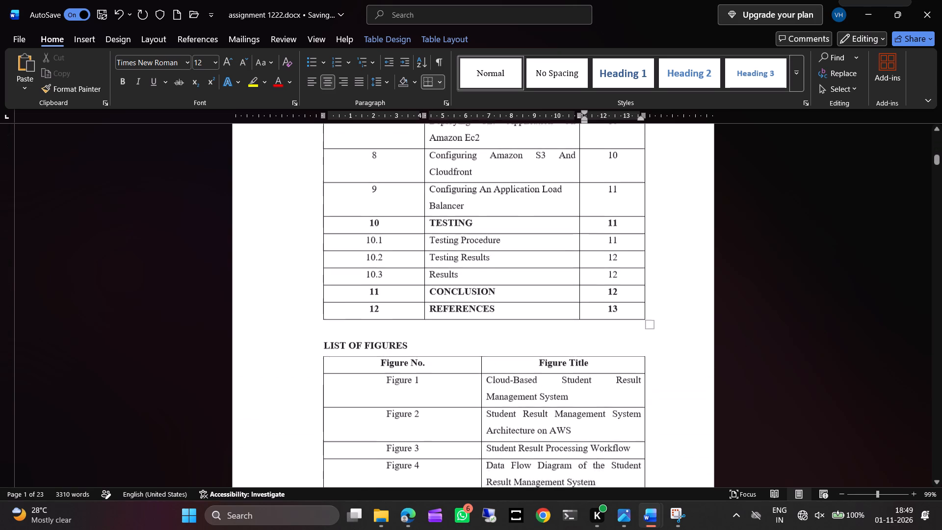
pyautogui.scroll(-8, 743, 340)
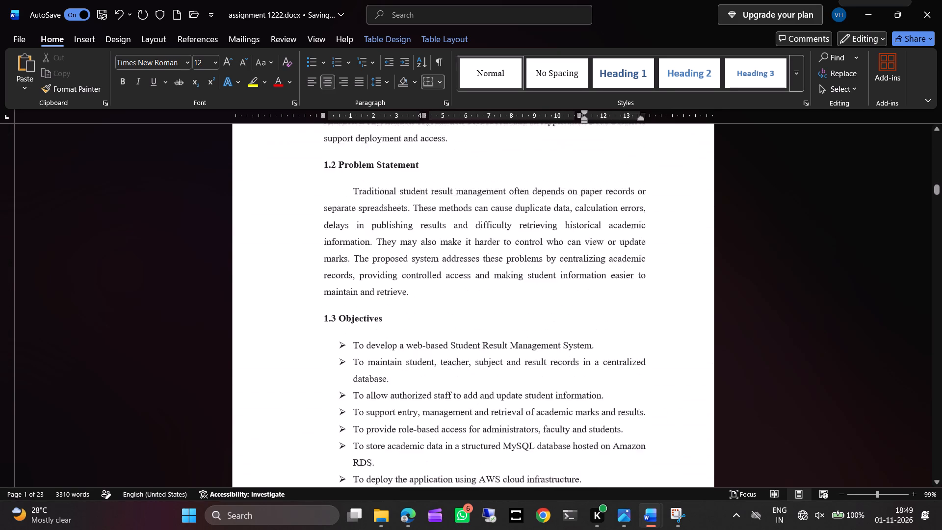
pyautogui.scroll(-5, 743, 340)
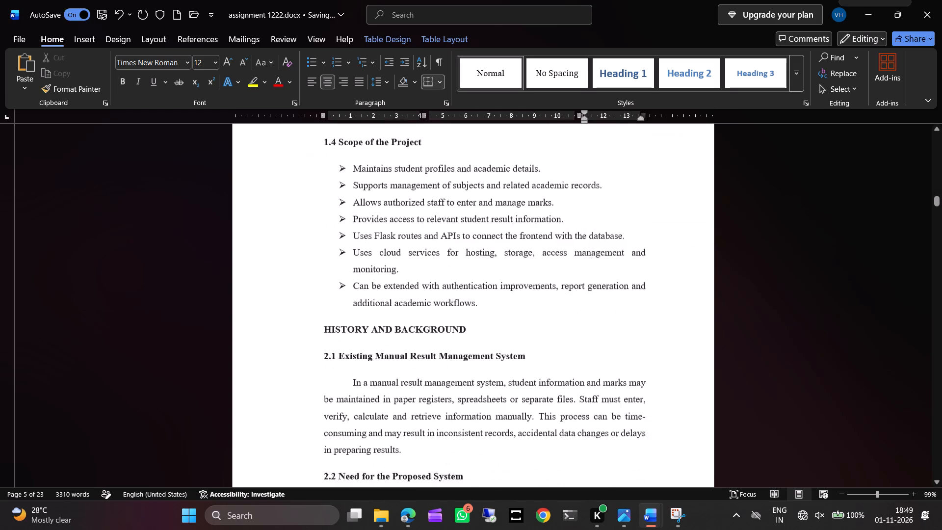
pyautogui.scroll(-3, 743, 340)
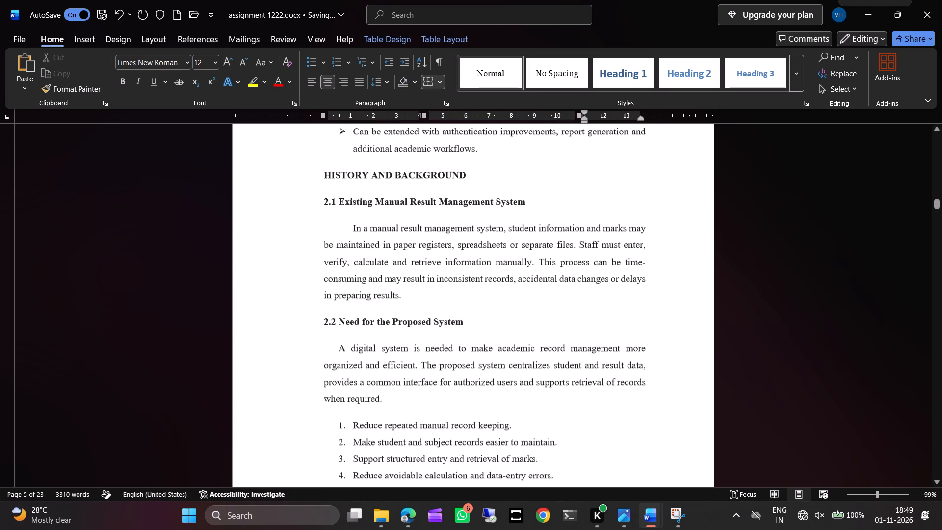
pyautogui.scroll(-1, 743, 340)
pyautogui.scroll(-2, 667, 351)
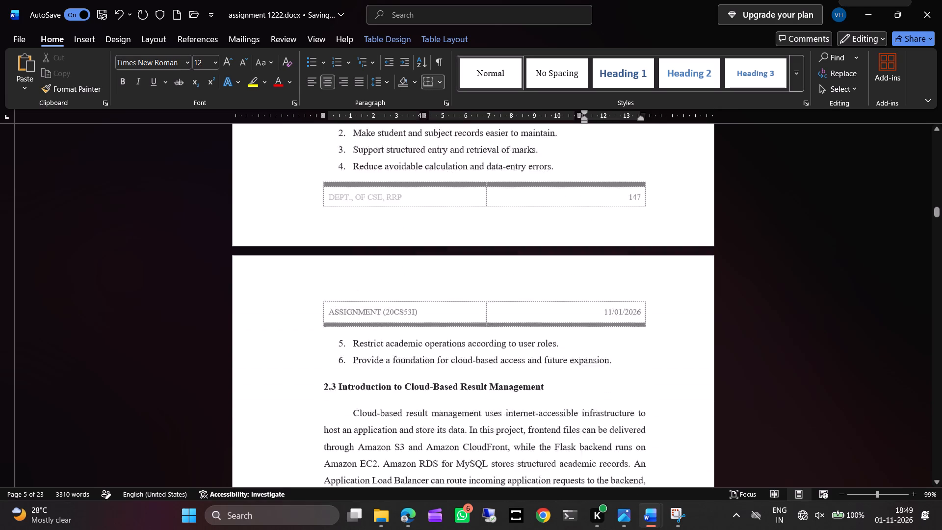
pyautogui.scroll(-1, 667, 351)
pyautogui.scroll(-1, 619, 360)
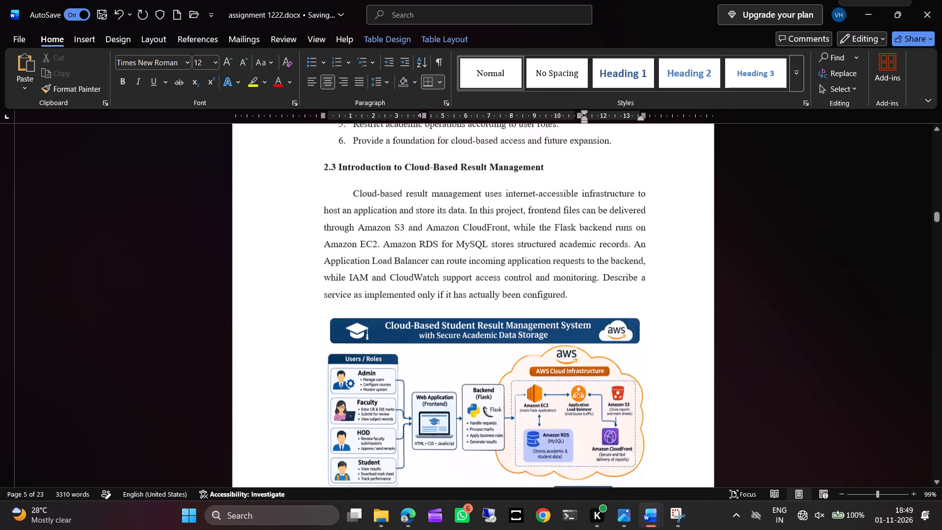
pyautogui.scroll(-2, 619, 360)
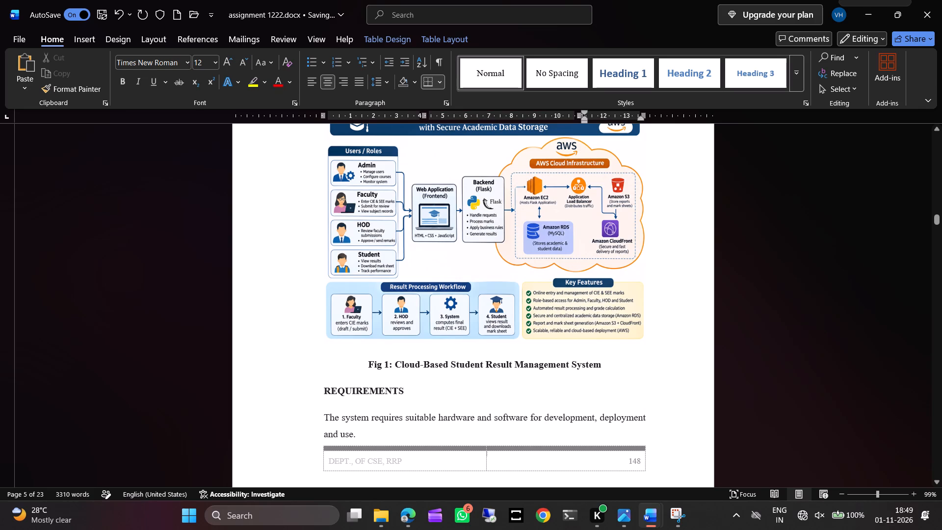
pyautogui.scroll(5, 664, 355)
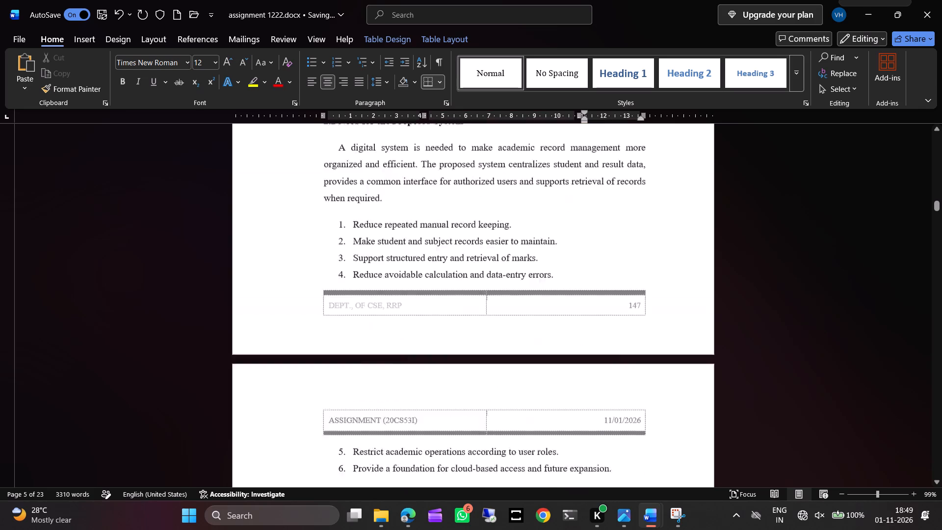
pyautogui.scroll(11, 664, 355)
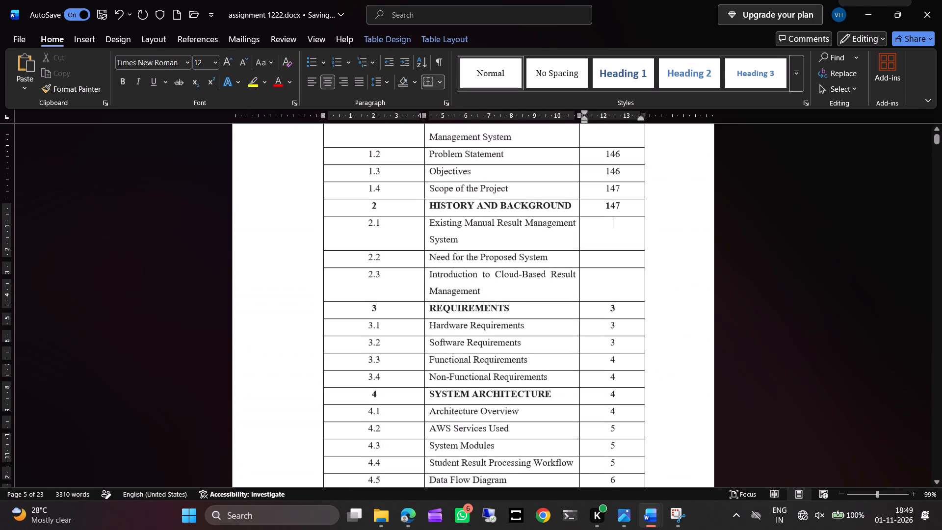
pyautogui.scroll(2, 664, 355)
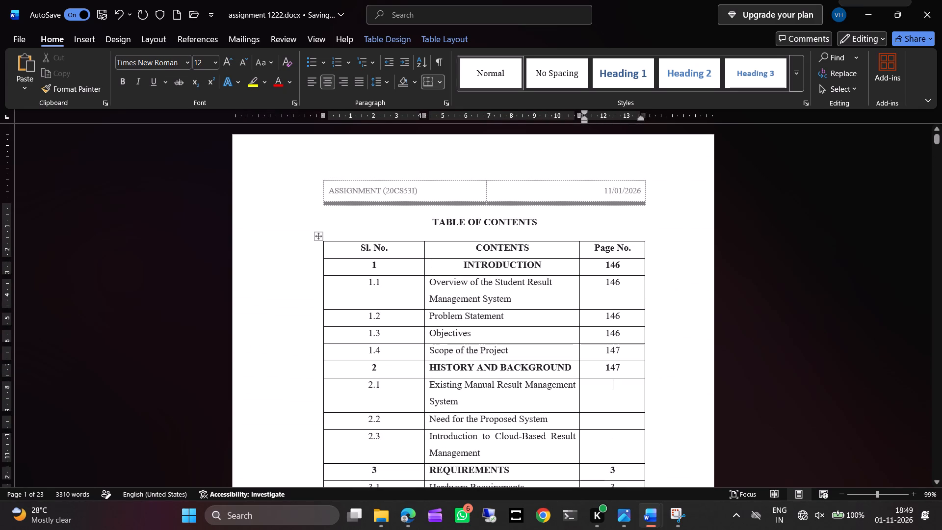
# Set the table of contents page numbers for sections 2.1 and 2.2 to 147.
pyautogui.write('147')
pyautogui.press('Down')
pyautogui.write('147')
# Set the table of contents page numbers for section 2.3 and the REQUIREMENTS chapter to 148.
pyautogui.press('Left')
pyautogui.press('Down')
pyautogui.write('148')
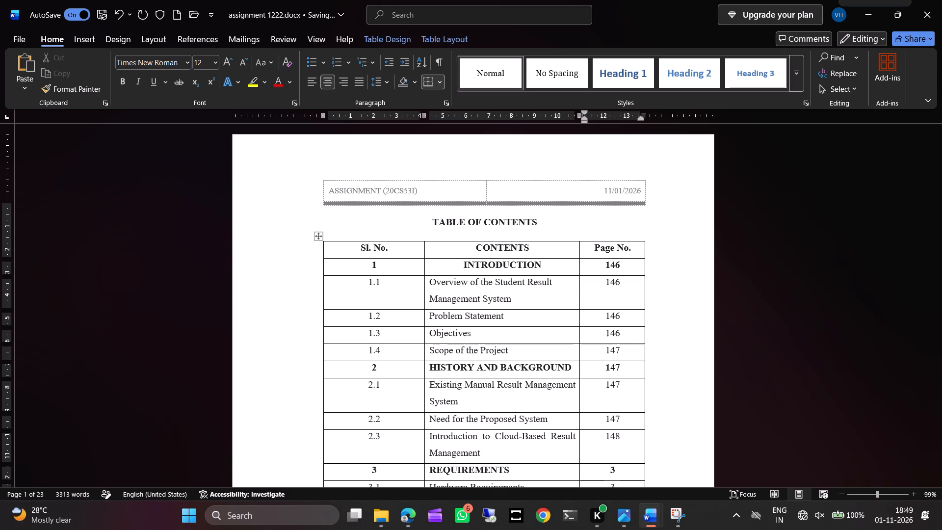
pyautogui.press('Down')
pyautogui.press('BackSpace')
pyautogui.write('148')
# Check which pages sections 3.1 to 3.4 and the SYSTEM ARCHITECTURE heading fall on.
pyautogui.scroll(-10, 715, 396)
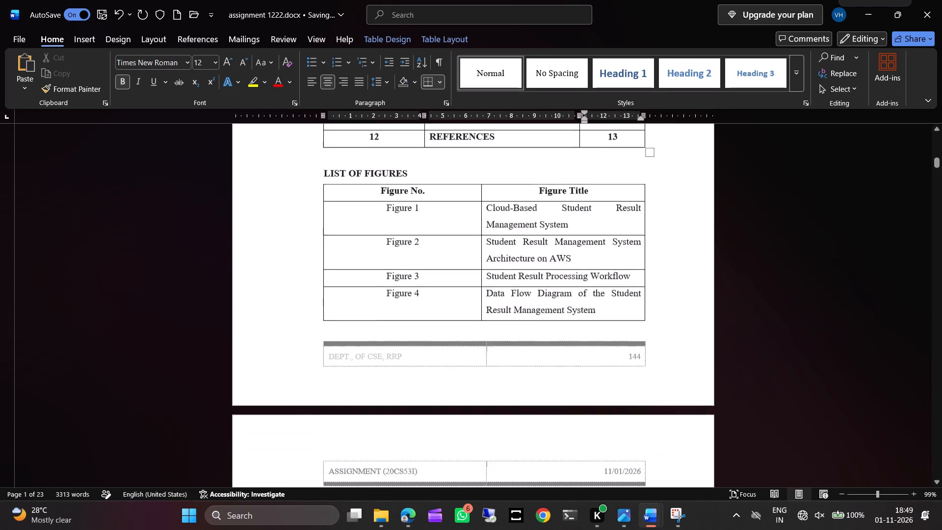
pyautogui.scroll(-8, 715, 396)
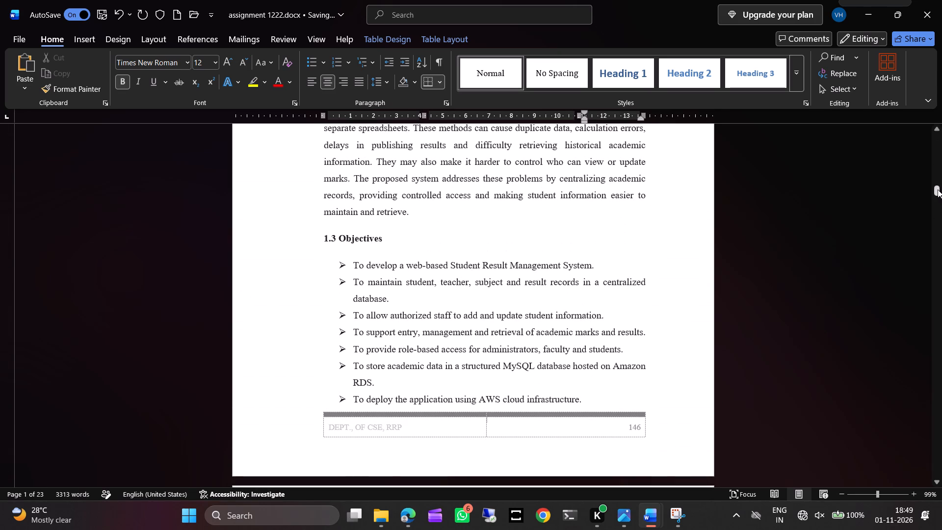
pyautogui.moveTo(938, 189); pyautogui.dragTo(940, 199)
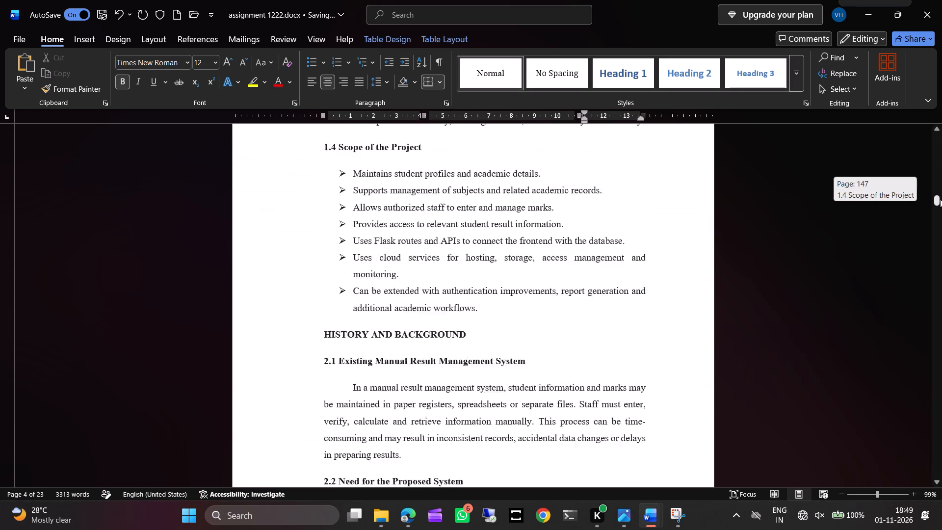
pyautogui.moveTo(940, 199); pyautogui.dragTo(941, 211)
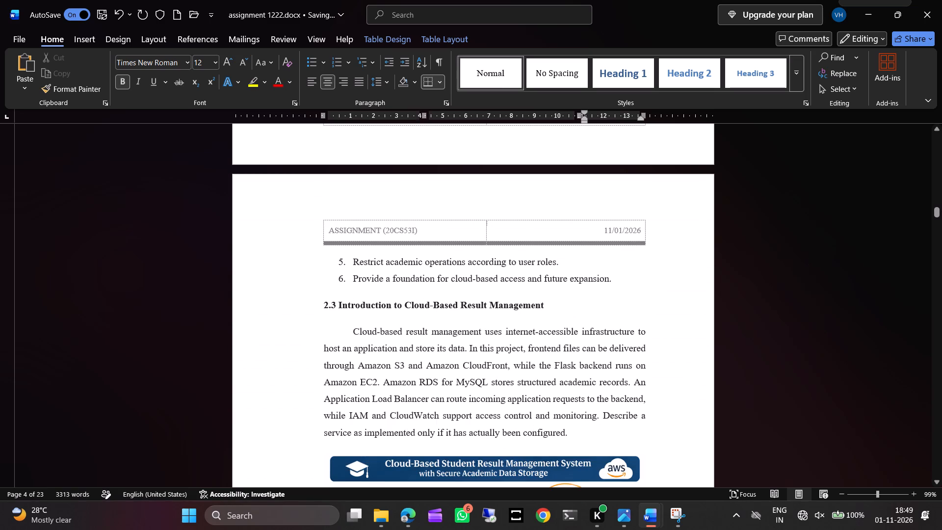
pyautogui.scroll(-4, 749, 296)
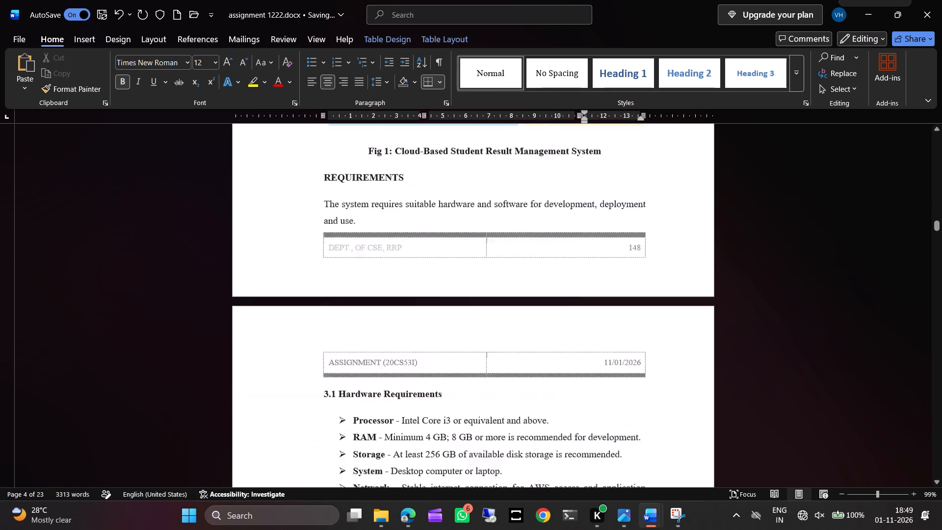
pyautogui.scroll(-1, 749, 296)
pyautogui.scroll(-2, 711, 318)
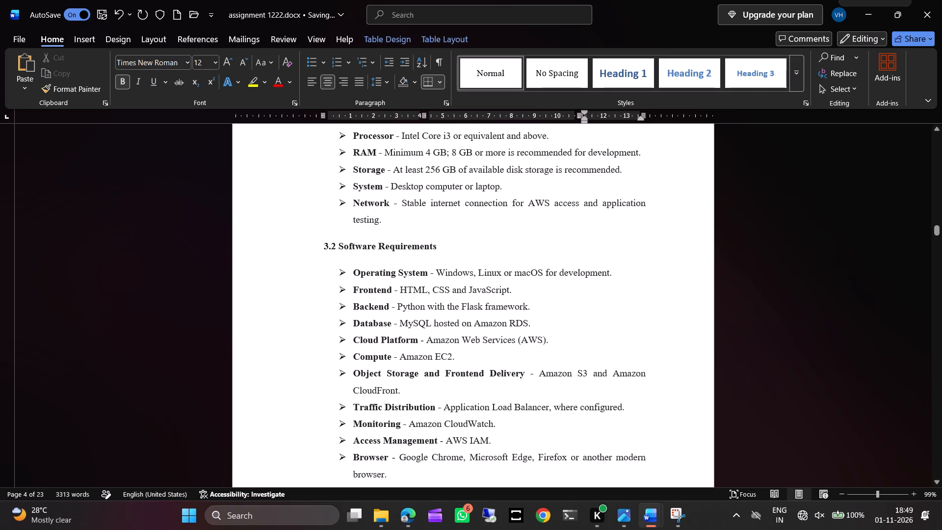
pyautogui.scroll(-2, 601, 343)
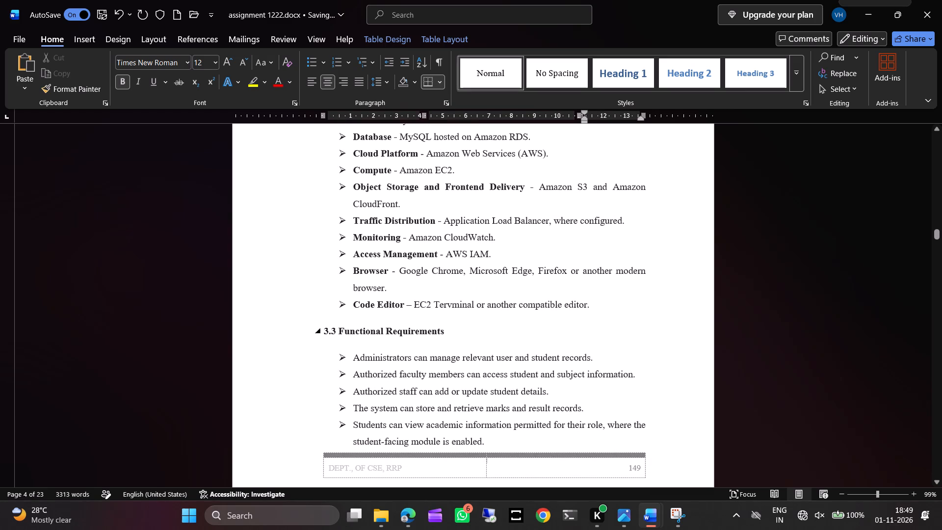
pyautogui.scroll(-3, 601, 343)
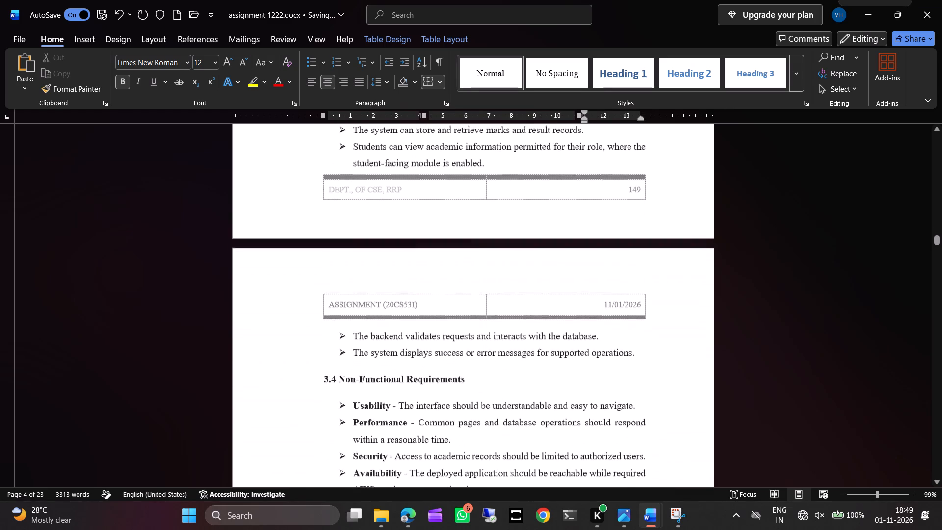
pyautogui.scroll(-3, 601, 343)
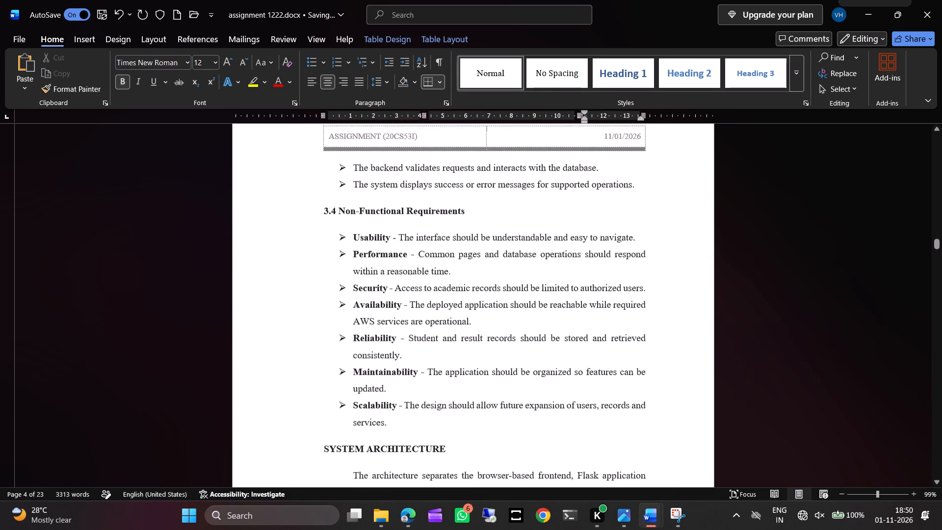
pyautogui.scroll(-1, 601, 343)
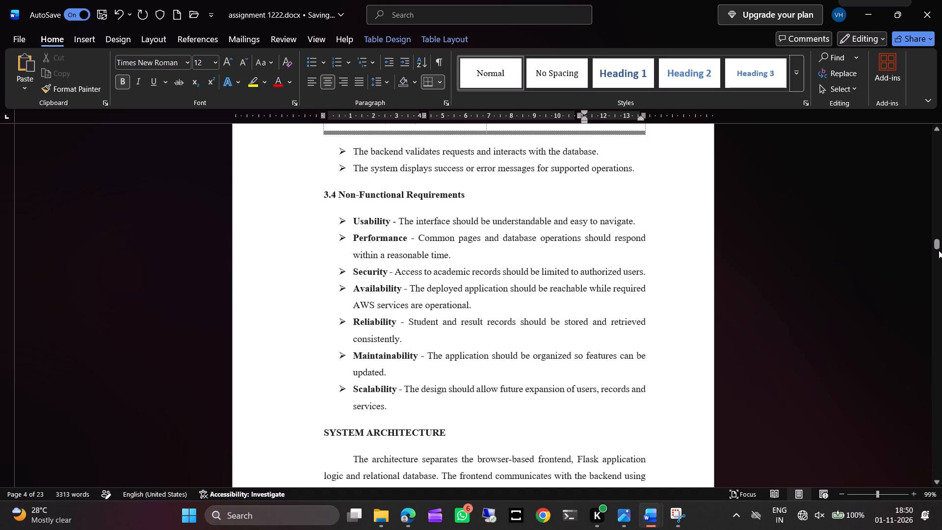
pyautogui.moveTo(937, 243); pyautogui.dragTo(919, 121)
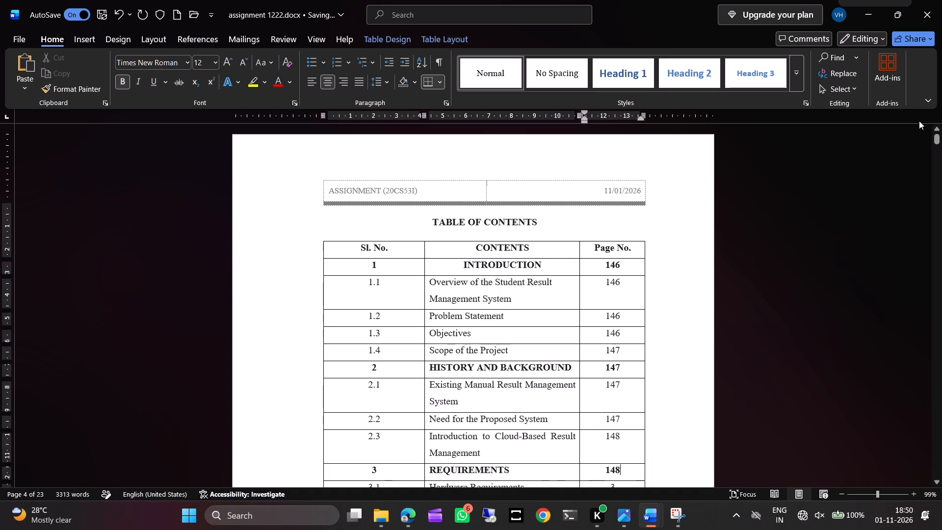
# Clear the table of contents page number for section 3.1, Hardware Requirements.
pyautogui.scroll(-1, 643, 433)
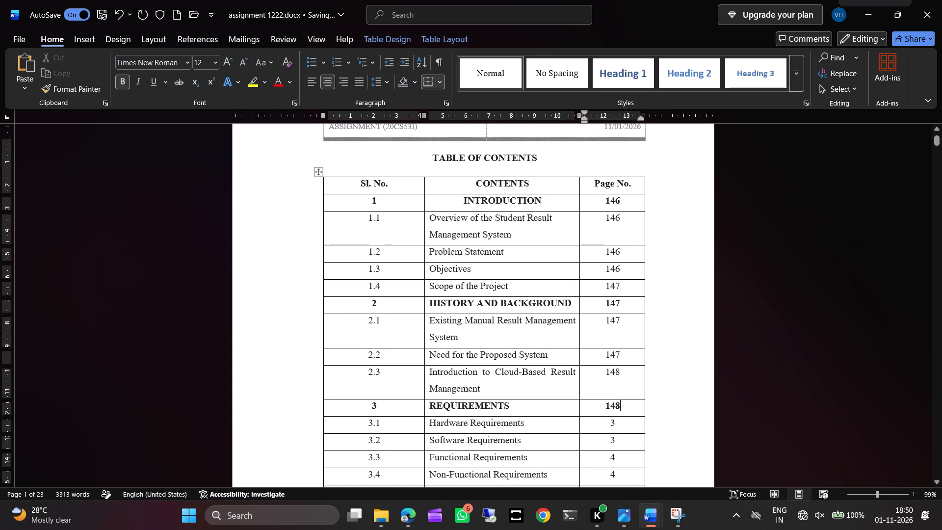
pyautogui.press('Down')
pyautogui.press('BackSpace')
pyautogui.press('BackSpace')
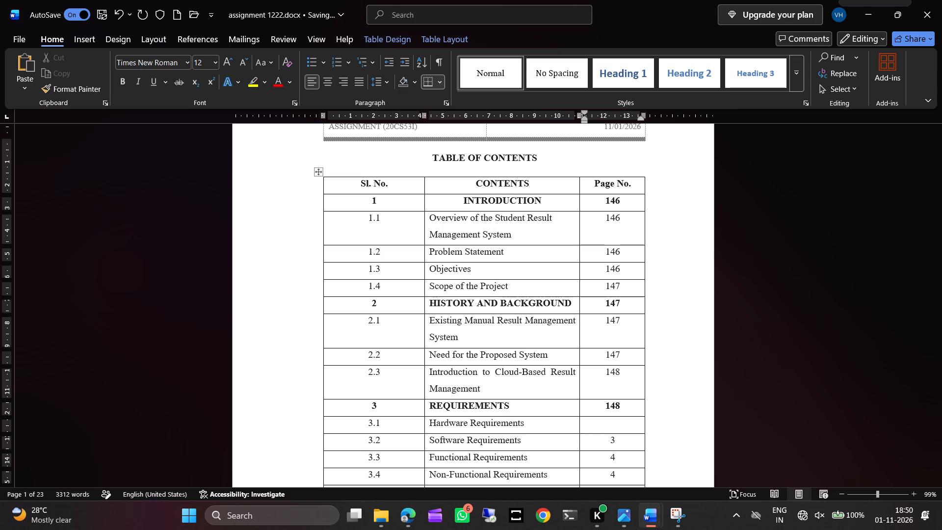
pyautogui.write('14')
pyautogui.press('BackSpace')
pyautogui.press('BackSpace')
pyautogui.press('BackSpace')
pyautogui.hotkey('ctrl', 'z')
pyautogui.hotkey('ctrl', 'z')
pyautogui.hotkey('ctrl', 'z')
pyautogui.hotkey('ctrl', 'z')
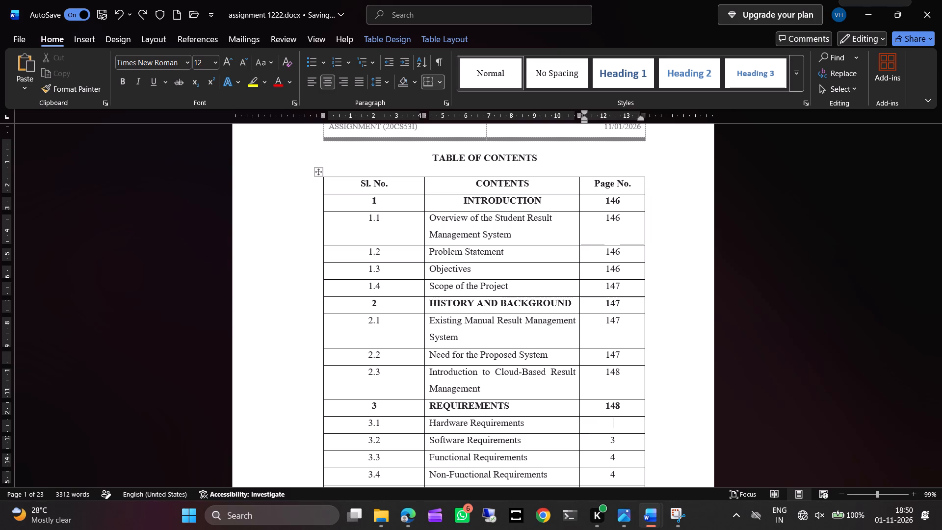
# Set the table of contents page numbers for sections 3.1 and 3.2 to 149.
pyautogui.write('149')
pyautogui.press('Down')
pyautogui.press('BackSpace')
pyautogui.write('149')
# Set the table of contents page number for section 3.3, Functional Requirements, to 149.
pyautogui.press('Down')
pyautogui.press('BackSpace')
pyautogui.write('14')
pyautogui.press('9')
# Set the table of contents page numbers for section 3.4 and the SYSTEM ARCHITECTURE chapter to 150.
pyautogui.press('Down')
pyautogui.press('BackSpace')
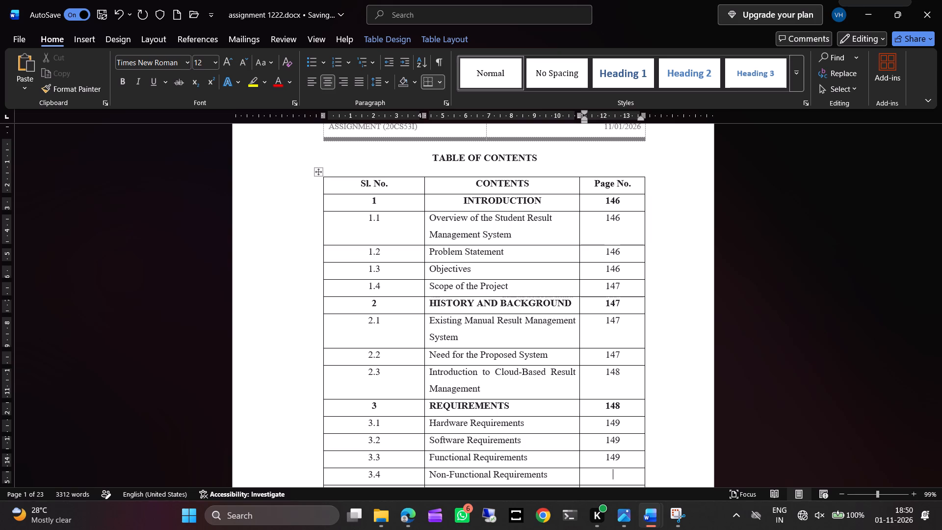
pyautogui.write('150')
pyautogui.scroll(-1, 696, 432)
pyautogui.click(629, 343)
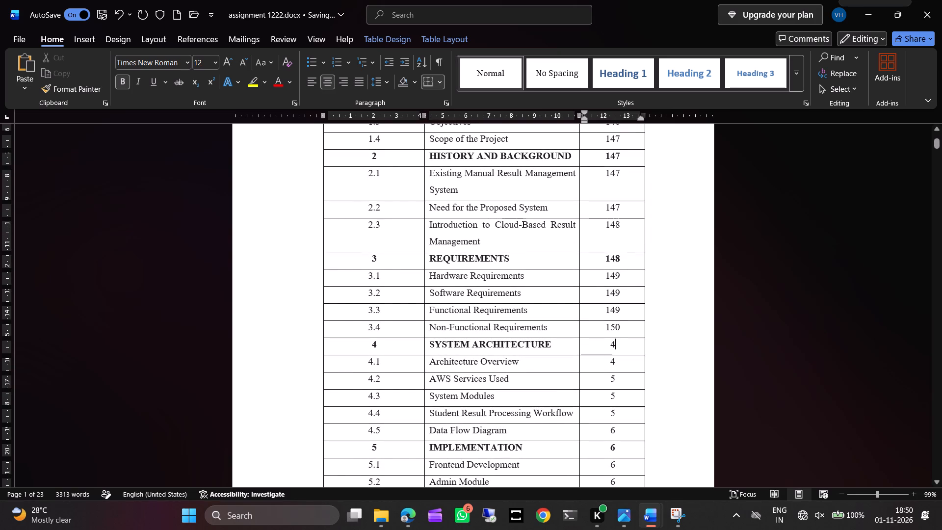
pyautogui.press('BackSpace')
pyautogui.write('150')
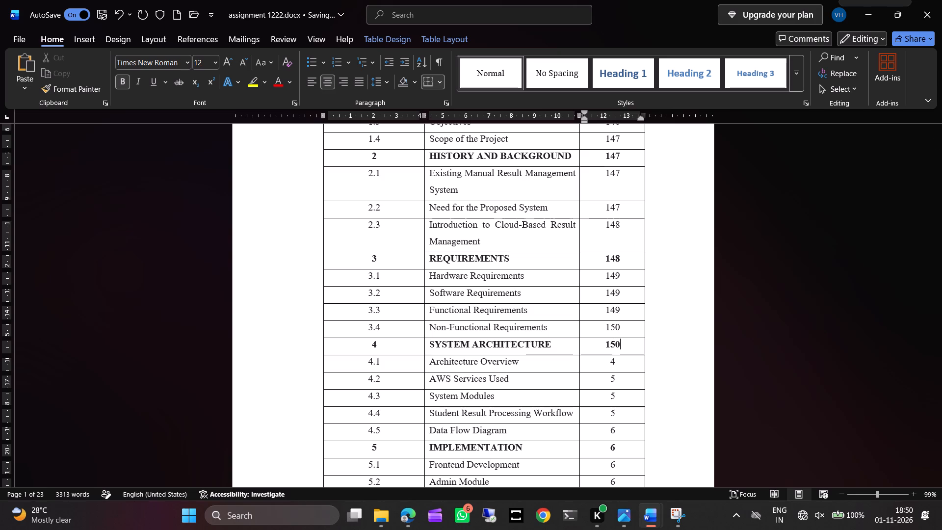
# Check which pages sections 4.1 to 4.5 and the IMPLEMENTATION heading fall on.
pyautogui.moveTo(936, 142); pyautogui.dragTo(941, 219)
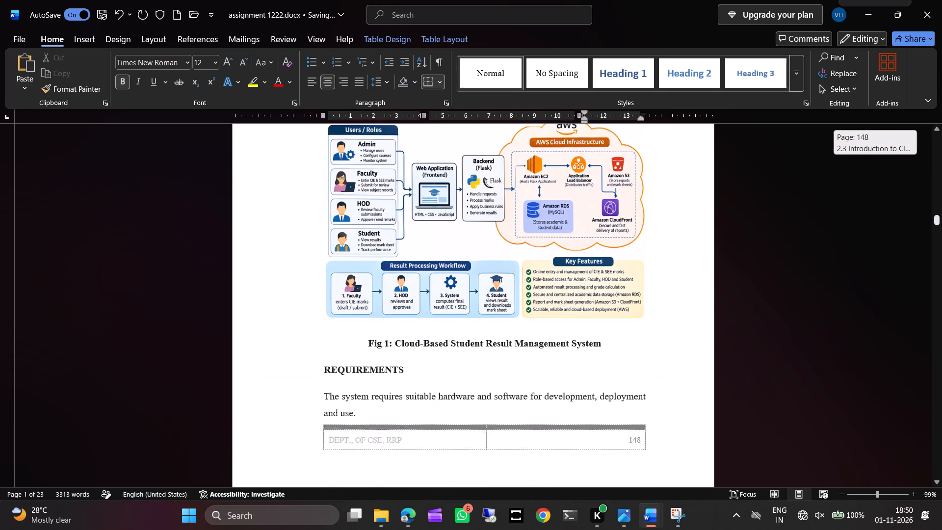
pyautogui.moveTo(941, 219); pyautogui.dragTo(941, 229)
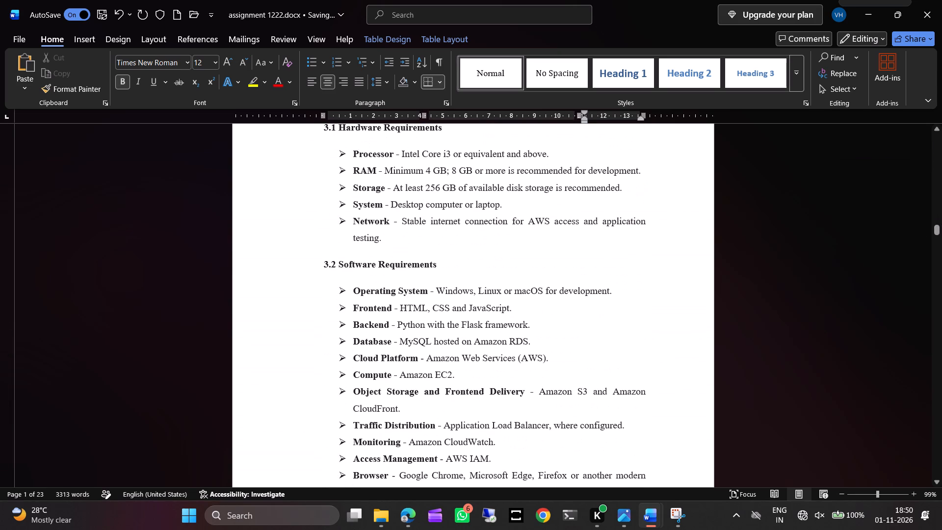
pyautogui.scroll(-5, 671, 288)
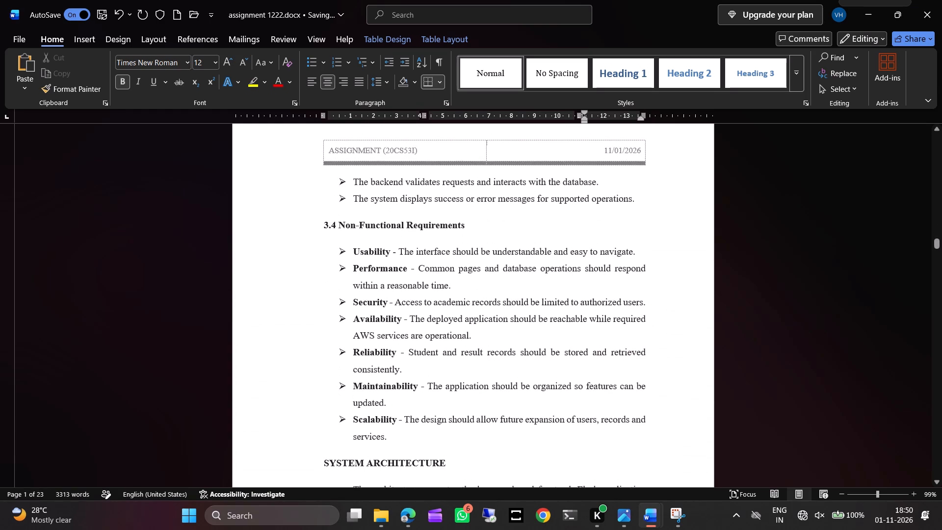
pyautogui.scroll(-3, 541, 327)
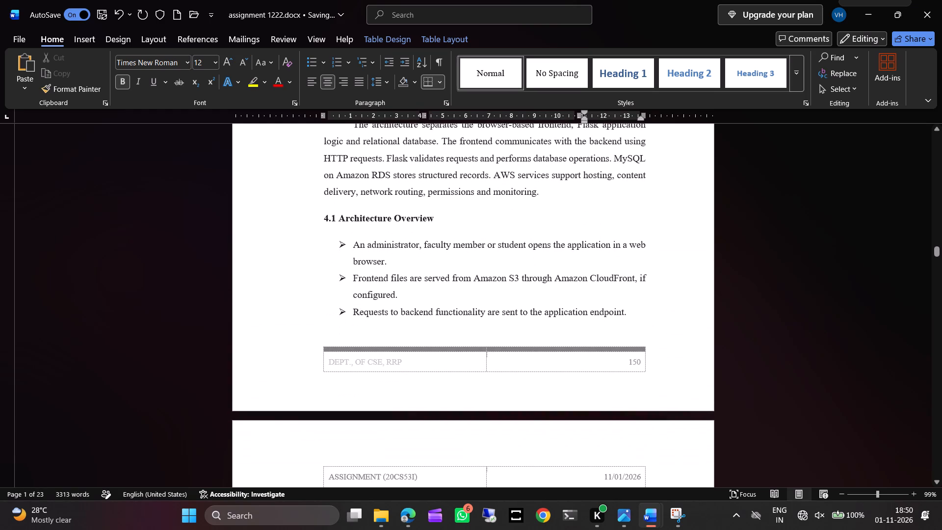
pyautogui.scroll(-1, 583, 316)
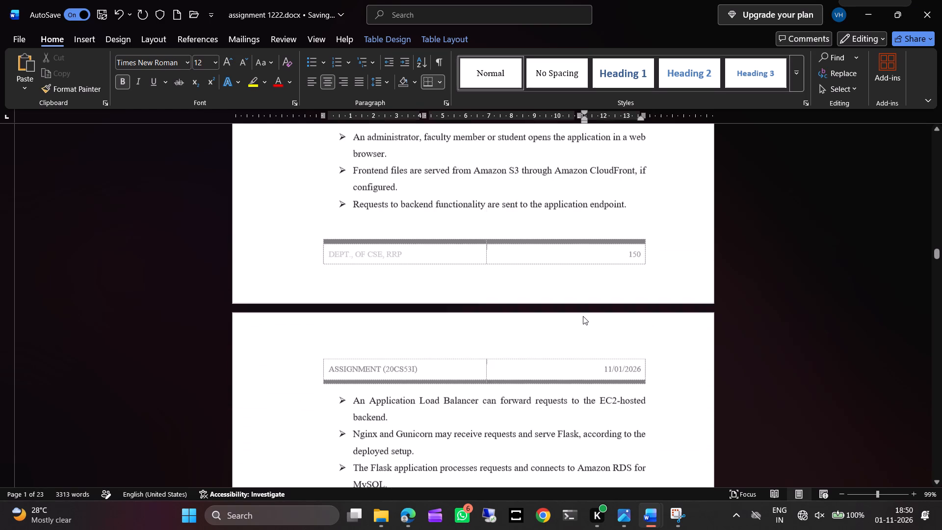
pyautogui.scroll(-3, 583, 316)
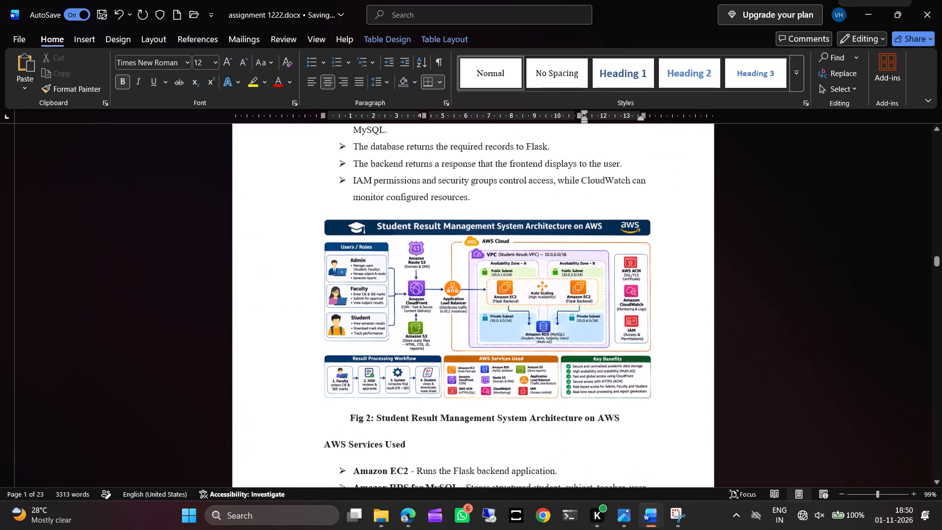
pyautogui.scroll(-1, 555, 332)
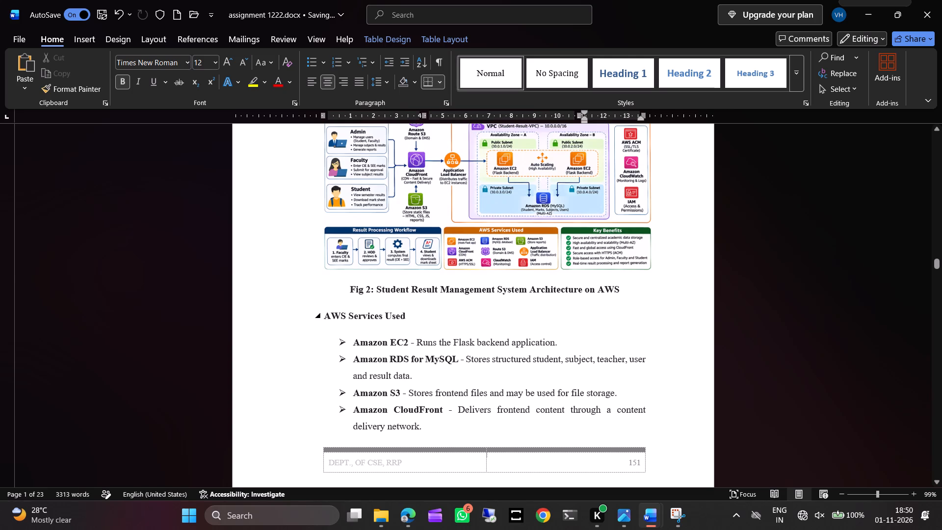
pyautogui.scroll(-4, 568, 335)
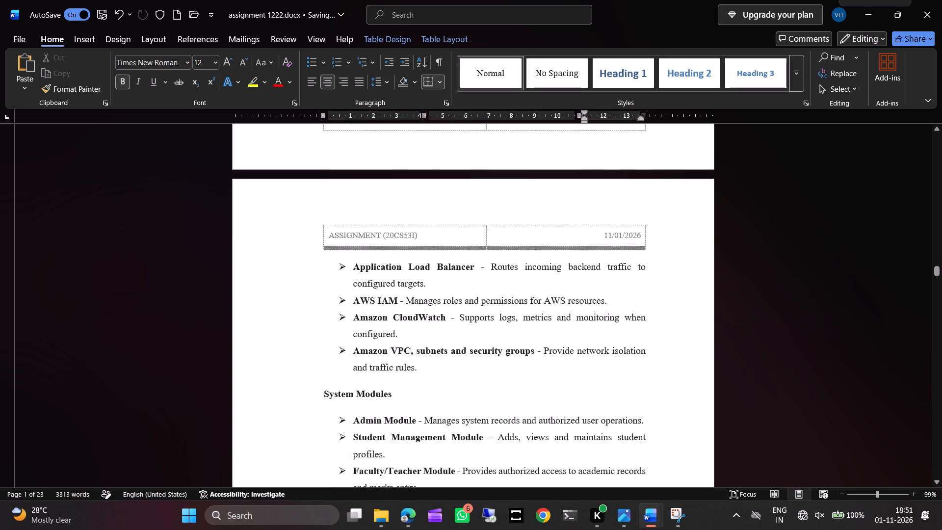
pyautogui.scroll(-3, 568, 335)
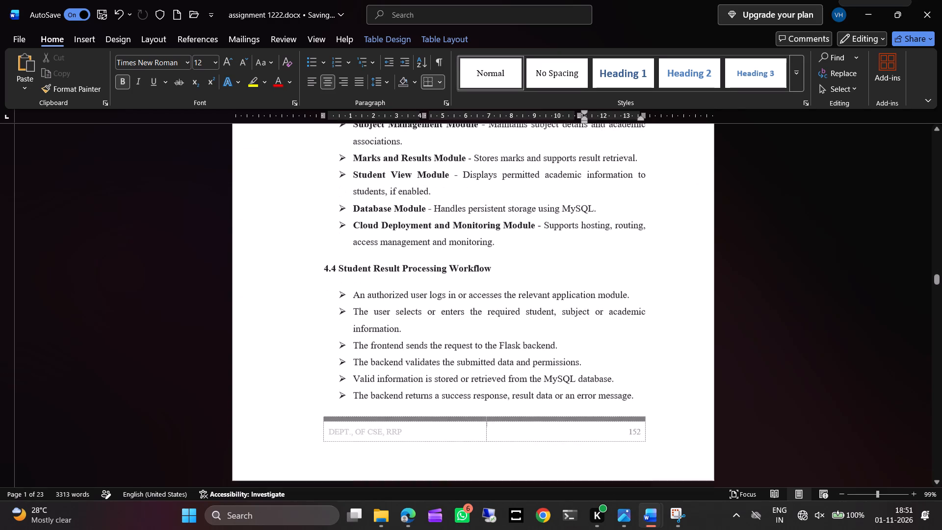
pyautogui.scroll(1, 568, 335)
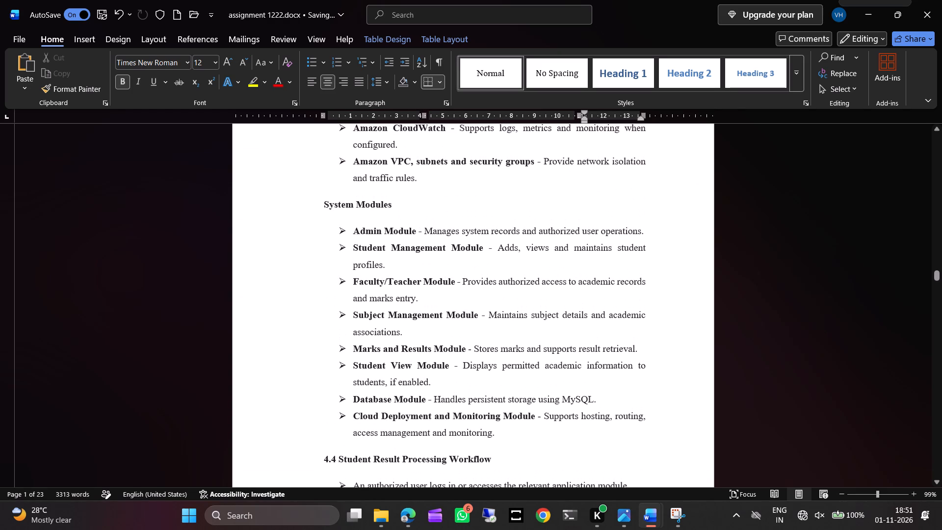
pyautogui.scroll(3, 565, 360)
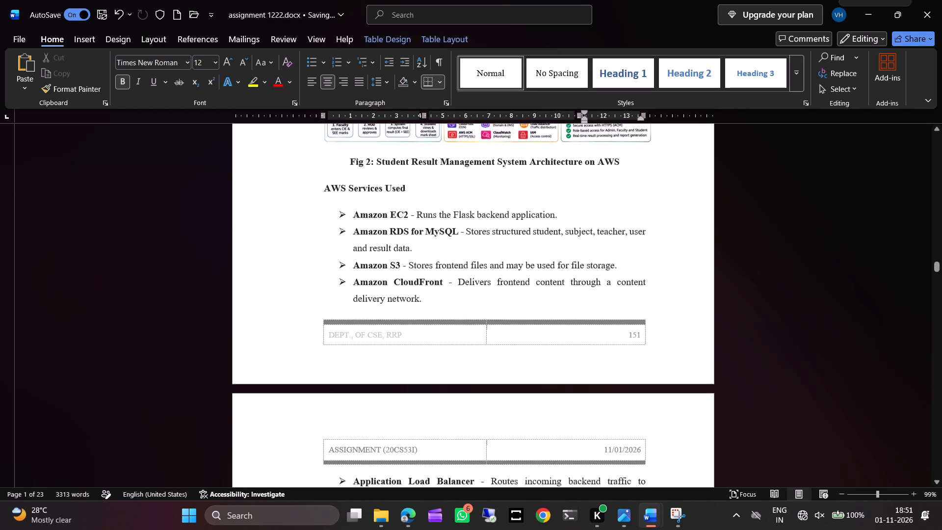
pyautogui.scroll(4, 565, 360)
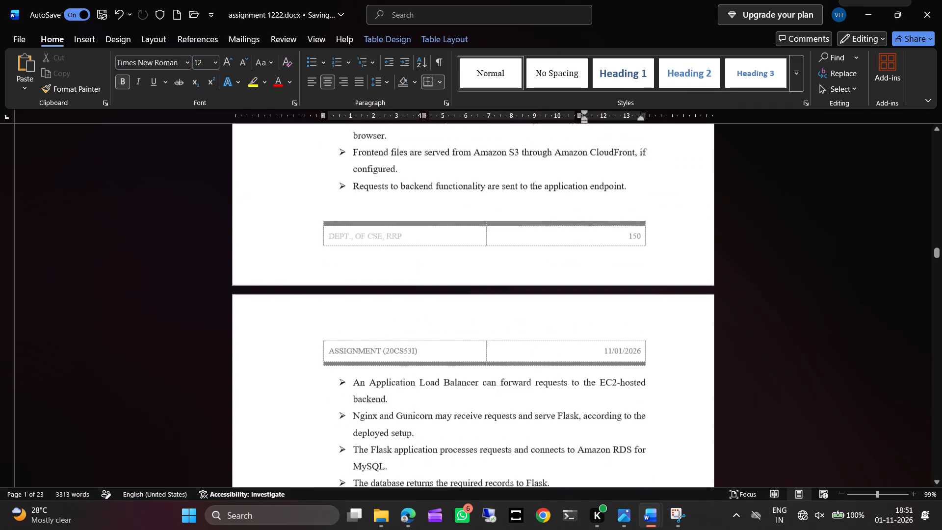
pyautogui.scroll(1, 565, 360)
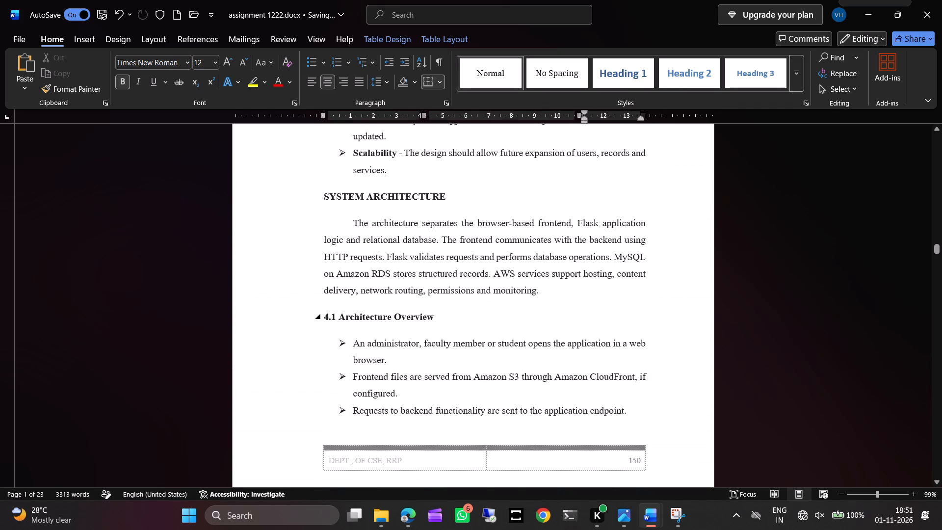
pyautogui.scroll(-3, 569, 331)
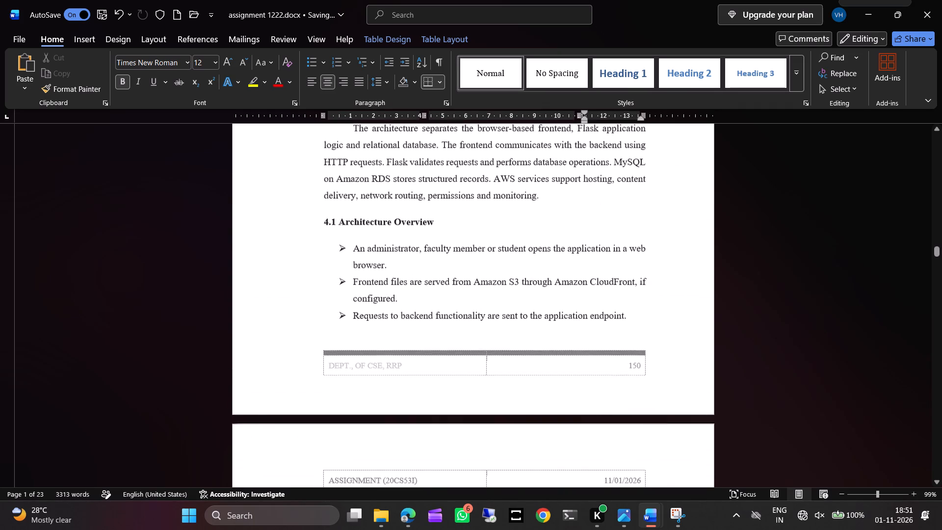
pyautogui.scroll(-6, 569, 331)
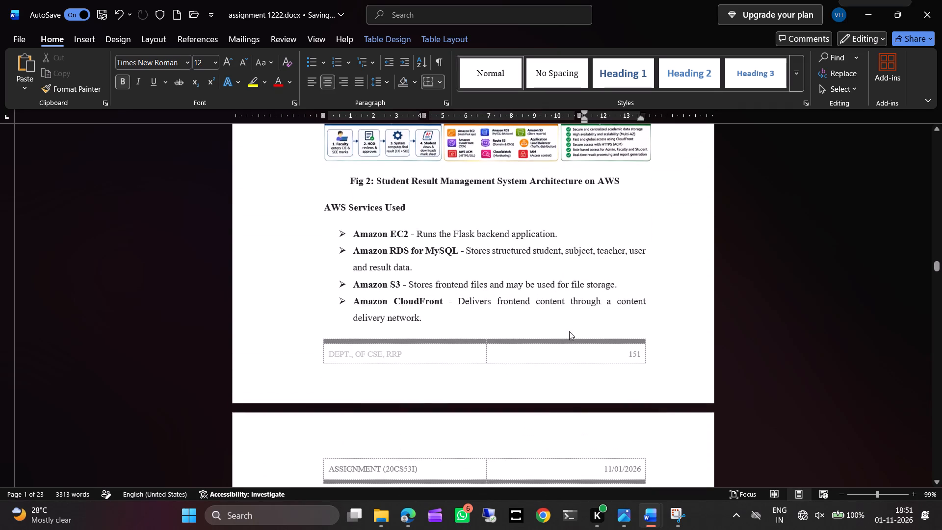
pyautogui.scroll(-3, 569, 331)
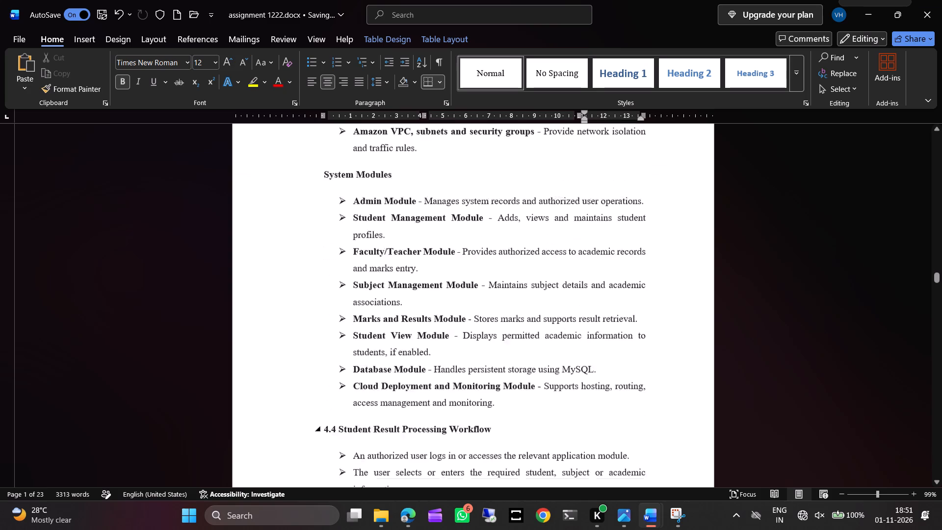
pyautogui.scroll(-4, 569, 331)
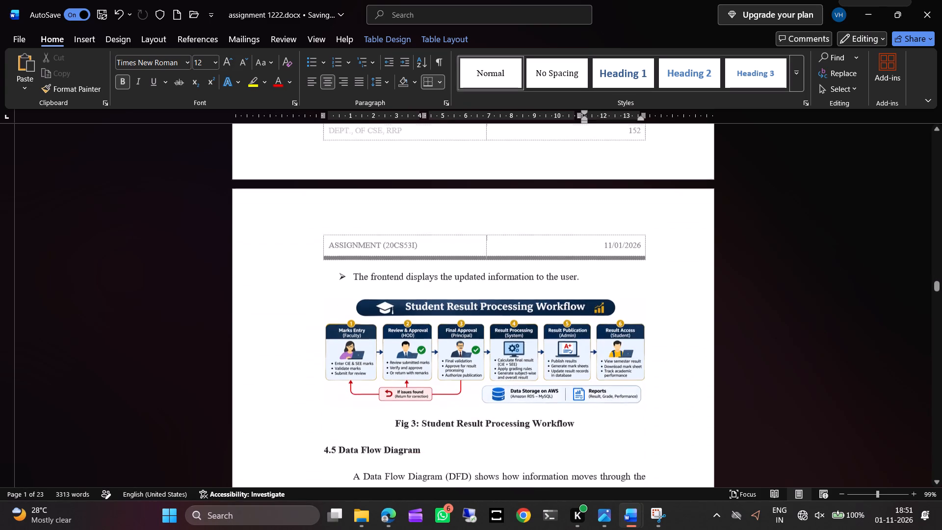
pyautogui.scroll(-4, 569, 331)
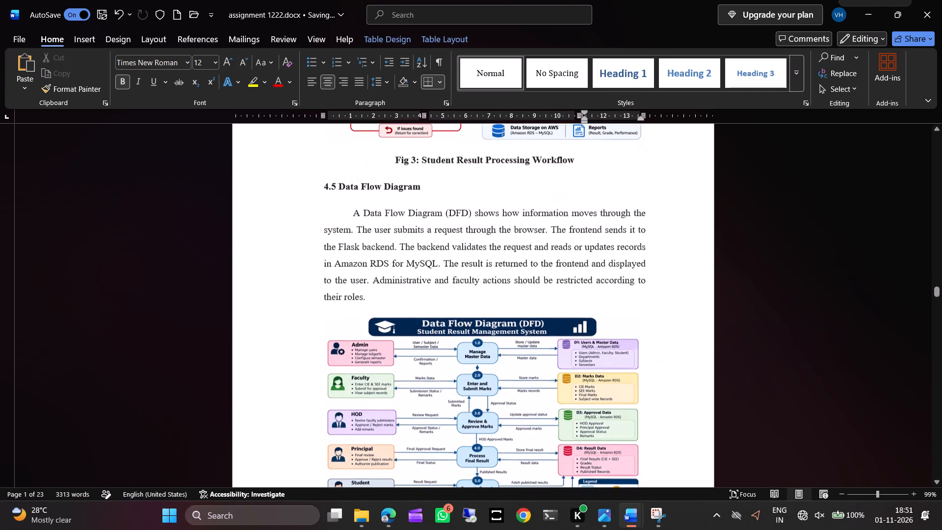
pyautogui.scroll(-3, 569, 331)
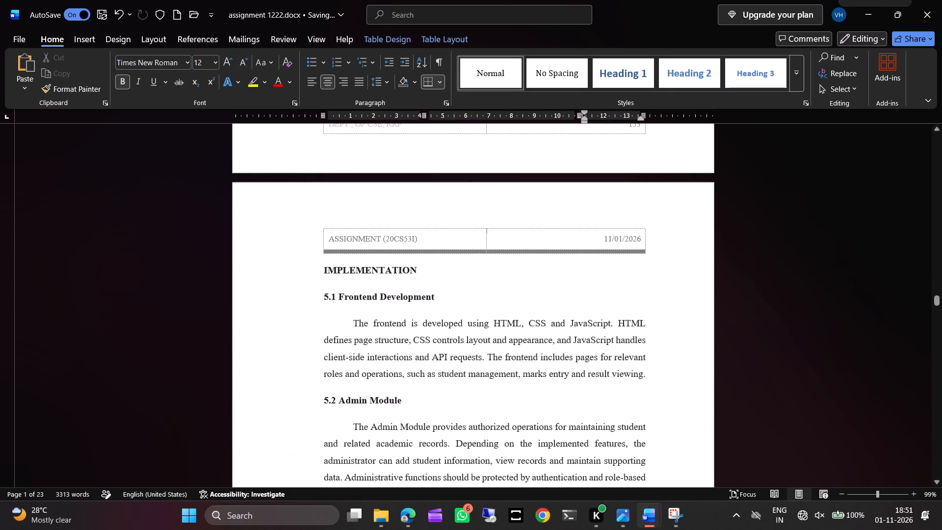
pyautogui.scroll(2, 750, 282)
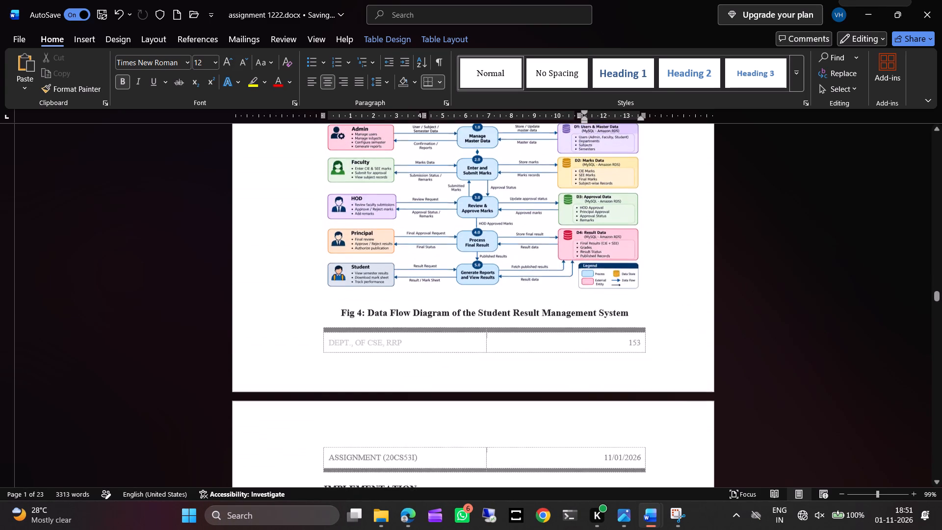
pyautogui.scroll(1, 750, 282)
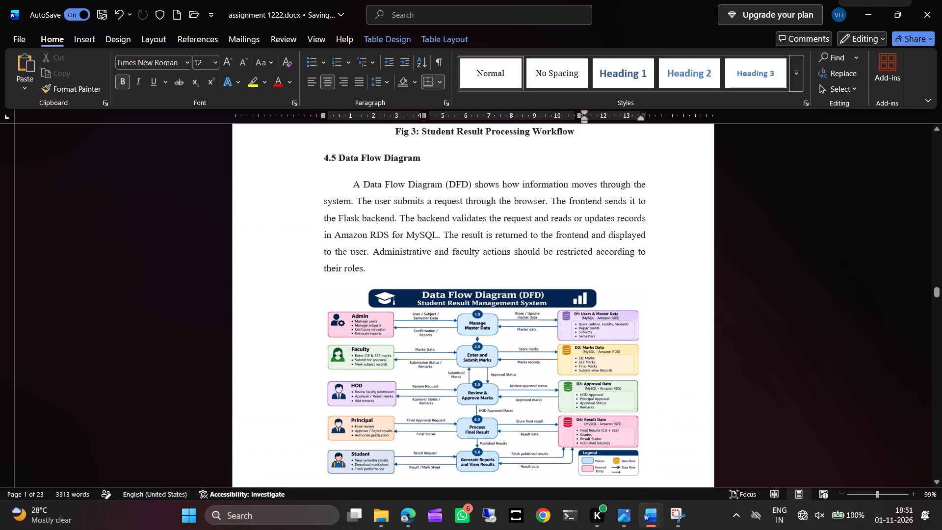
pyautogui.scroll(1, 782, 310)
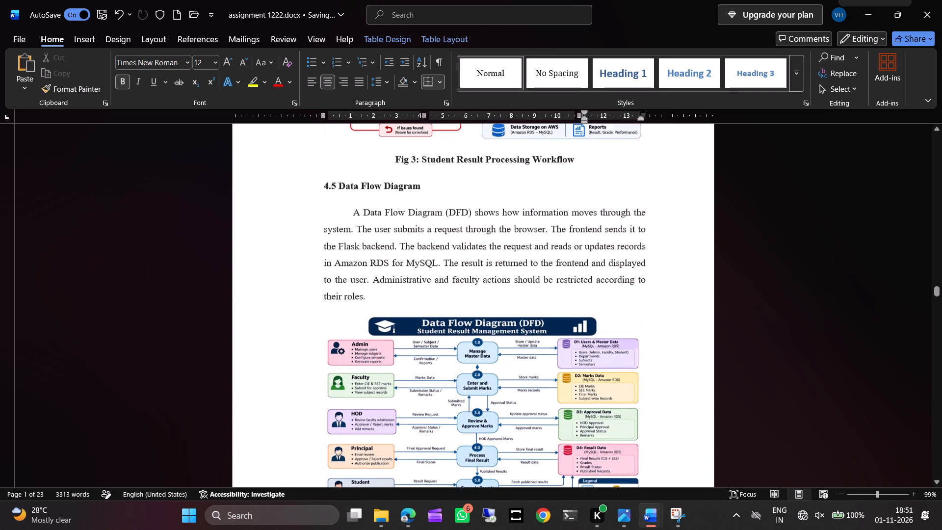
pyautogui.scroll(2, 782, 310)
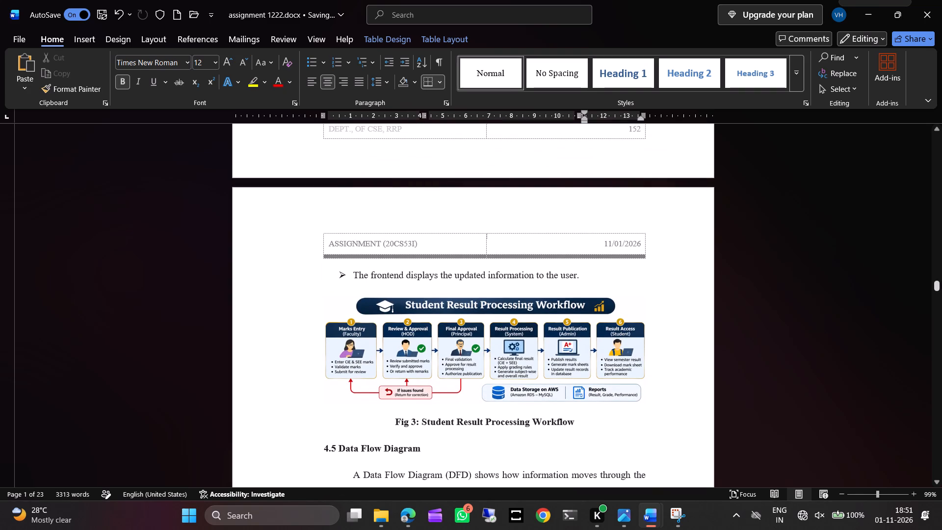
# Set the table of contents page number for section 4.5, Data Flow Diagram, to 153.
pyautogui.moveTo(935, 288); pyautogui.dragTo(902, 142)
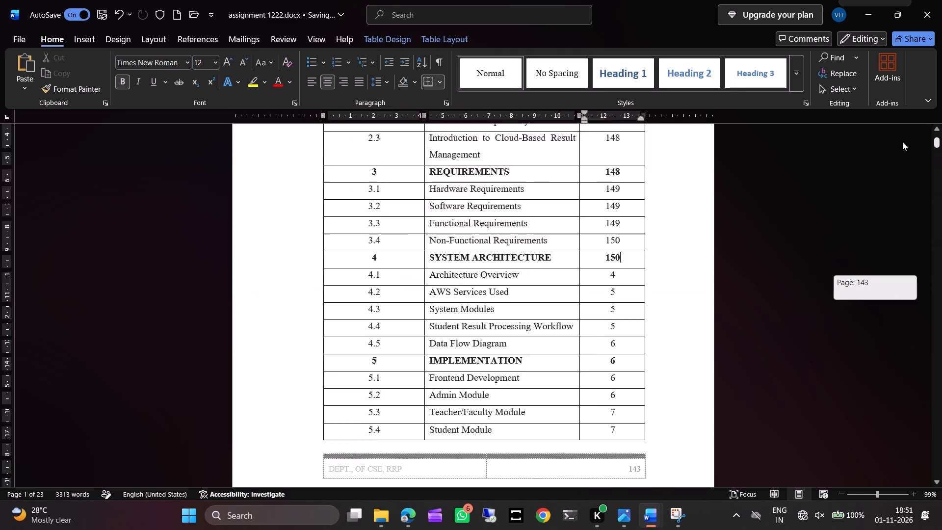
pyautogui.moveTo(902, 142); pyautogui.dragTo(902, 141)
pyautogui.hscroll(-1, 661, 388)
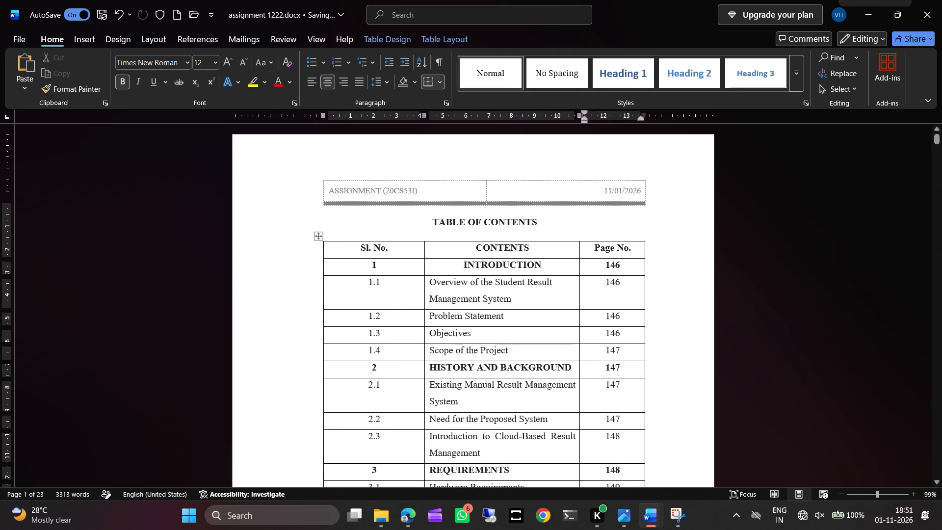
pyautogui.scroll(-2, 626, 392)
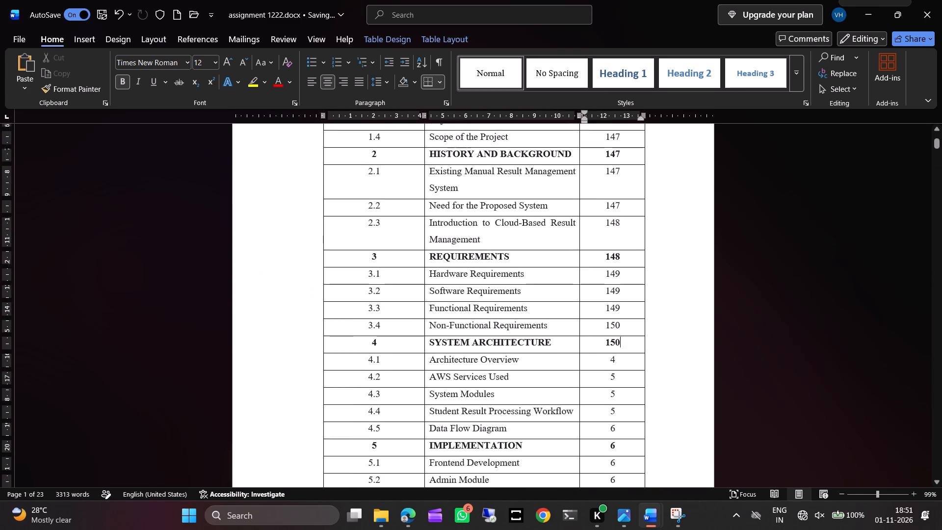
pyautogui.click(620, 426)
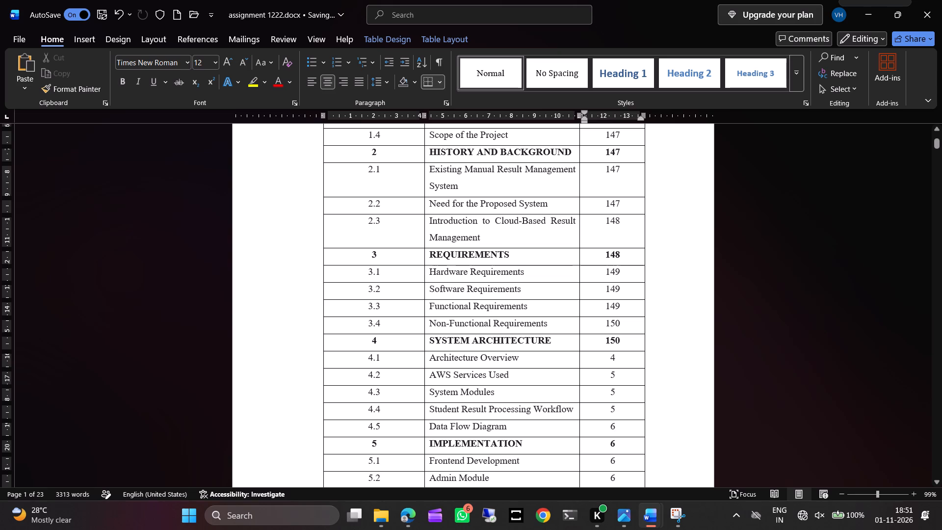
pyautogui.press('BackSpace')
pyautogui.write('15')
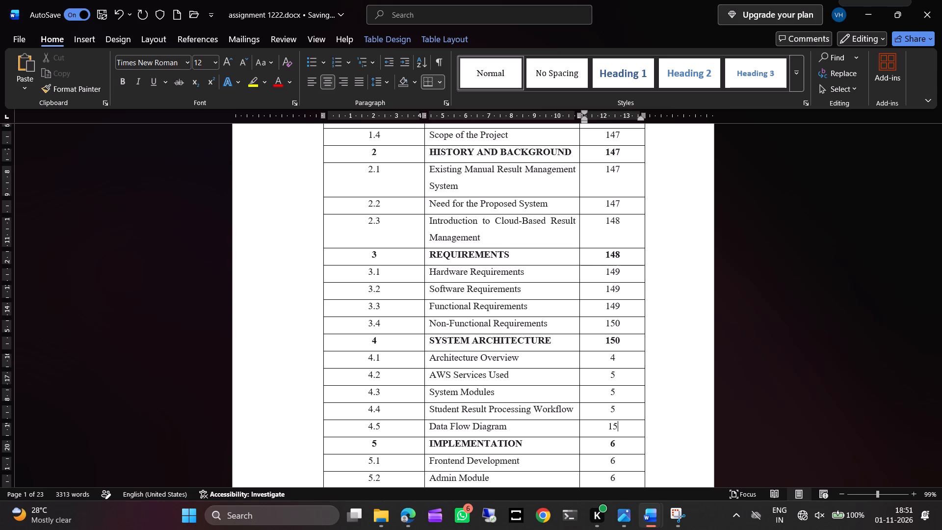
pyautogui.press('3')
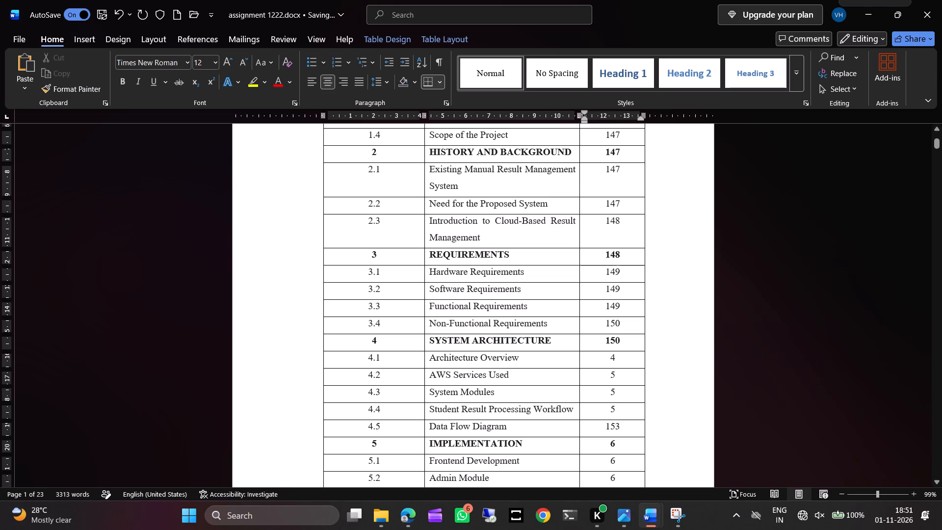
# Check which page section 4.4, Student Result Processing Workflow, falls on in the document body.
pyautogui.moveTo(937, 149); pyautogui.dragTo(937, 257)
pyautogui.click(937, 257)
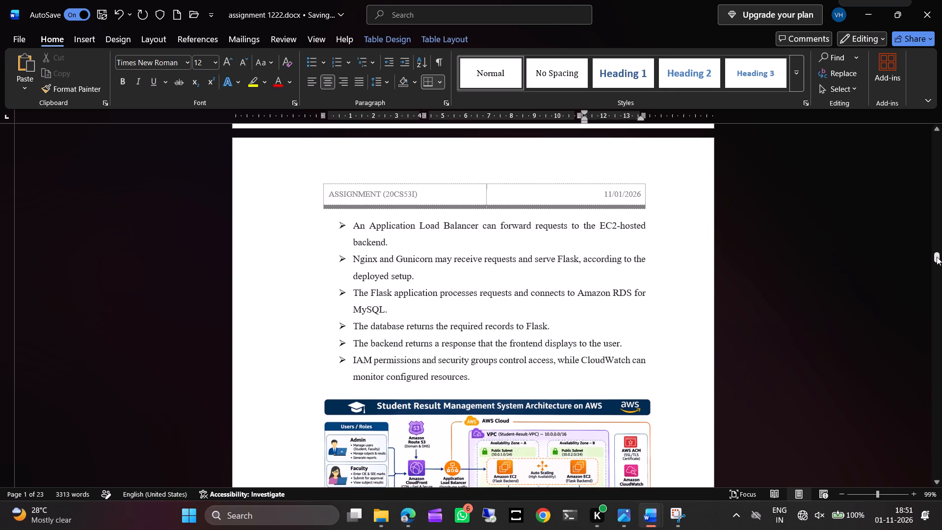
pyautogui.click(937, 257)
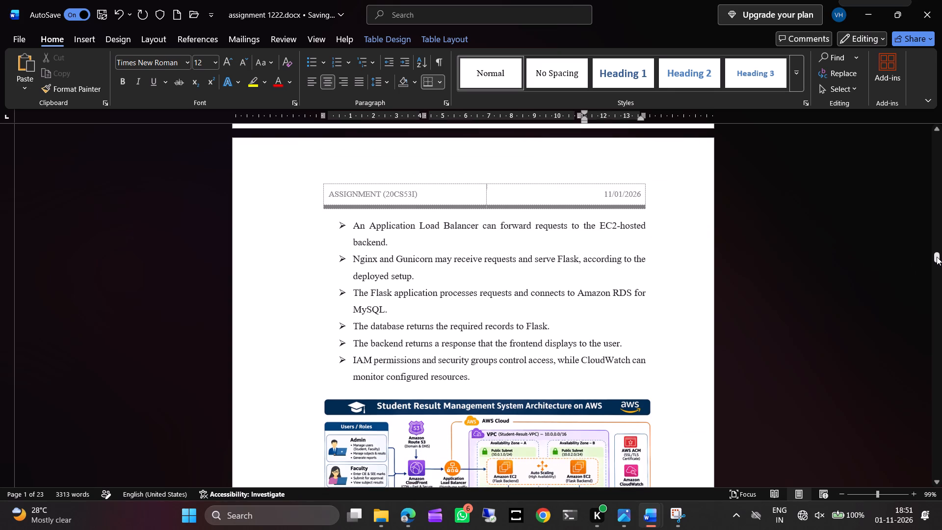
pyautogui.click(937, 257)
pyautogui.scroll(-3, 717, 350)
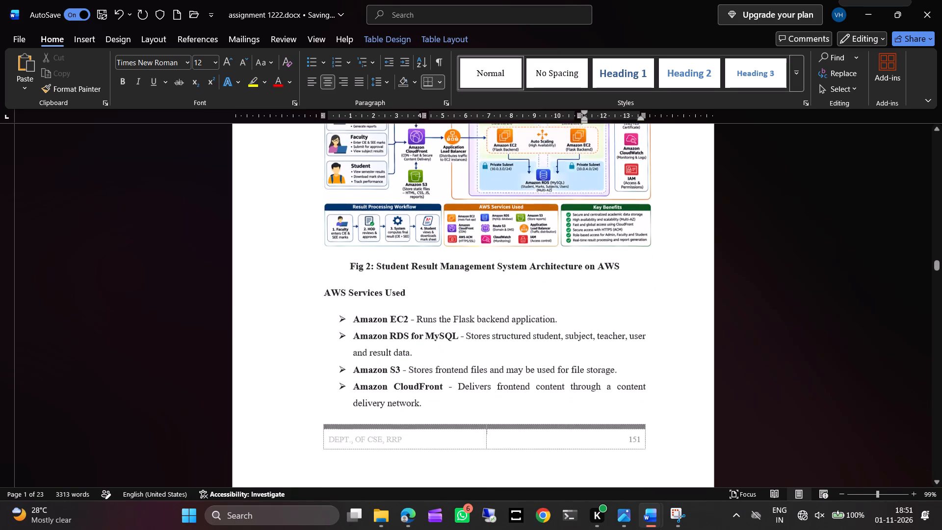
pyautogui.scroll(-5, 717, 350)
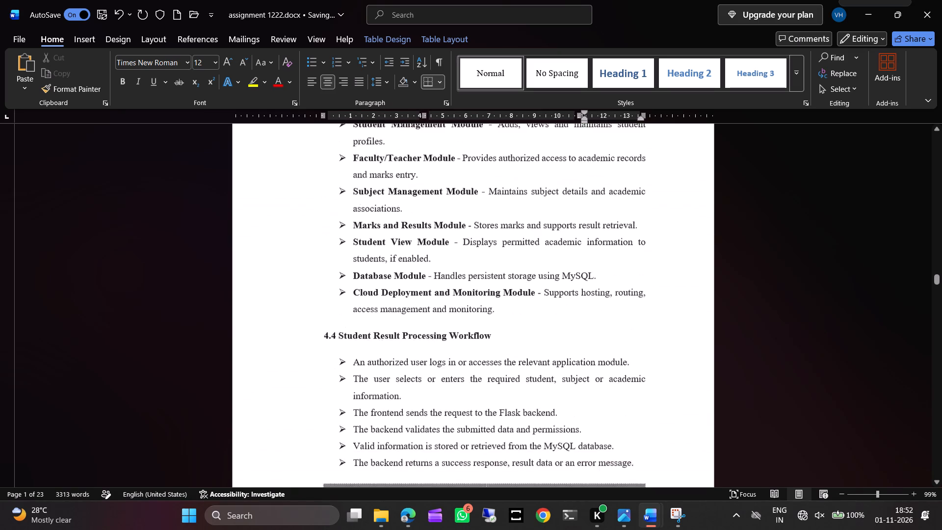
pyautogui.scroll(-5, 717, 350)
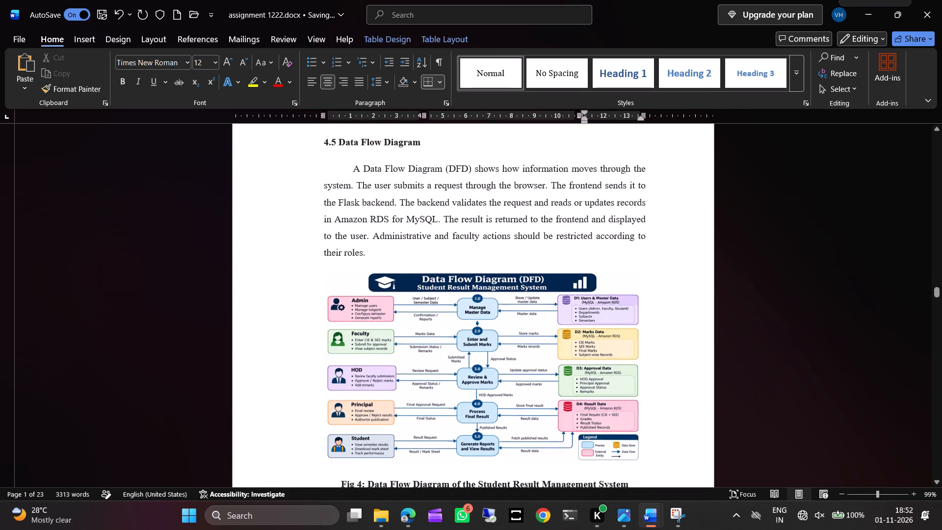
pyautogui.scroll(-1, 717, 350)
pyautogui.scroll(1, 680, 376)
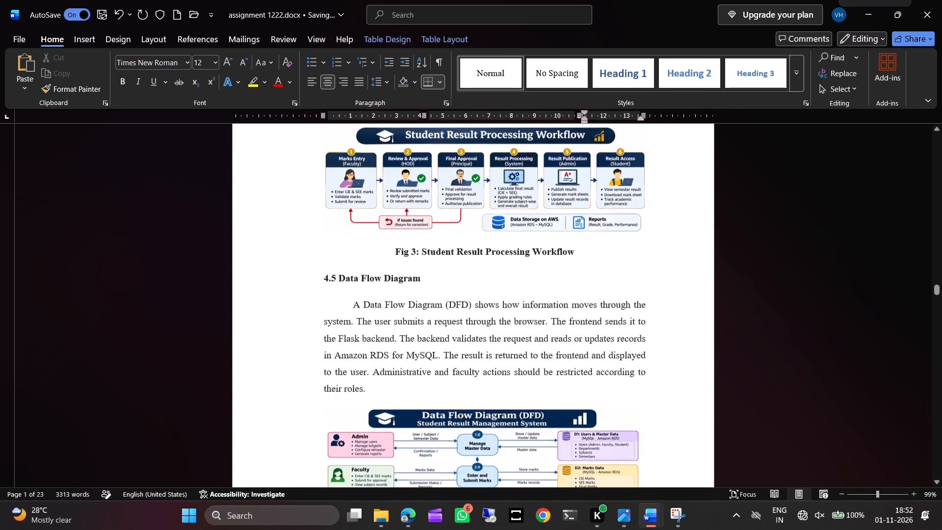
pyautogui.scroll(3, 680, 376)
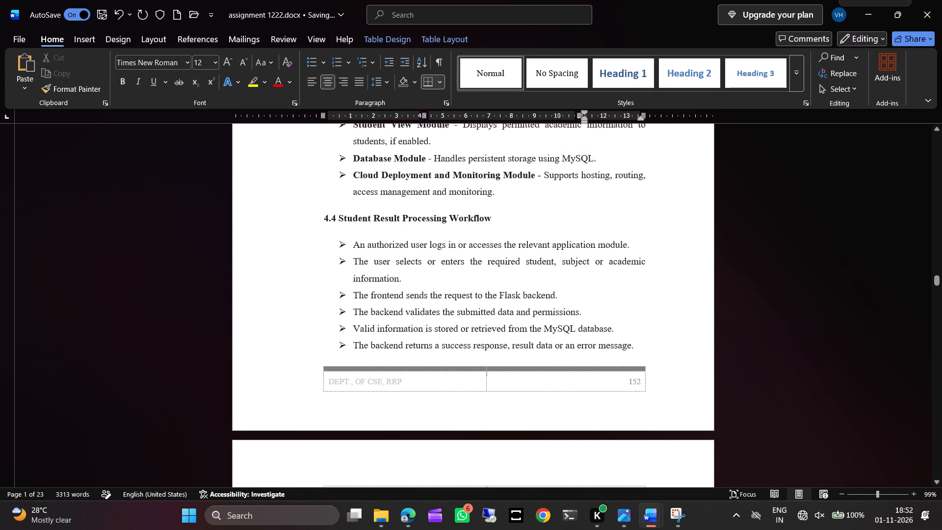
pyautogui.scroll(1, 632, 349)
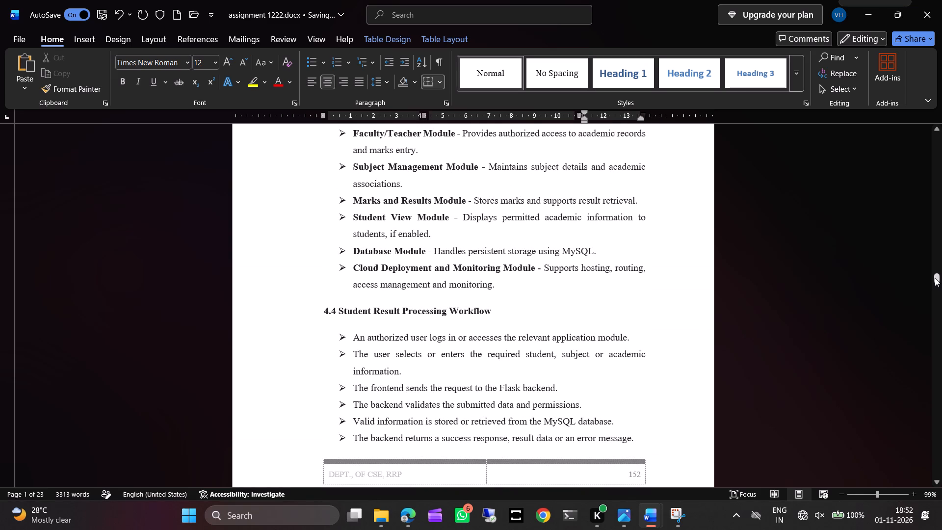
# Set the table of contents page number for section 4.4, Student Result Processing Workflow, to 152.
pyautogui.moveTo(935, 278); pyautogui.dragTo(905, 108)
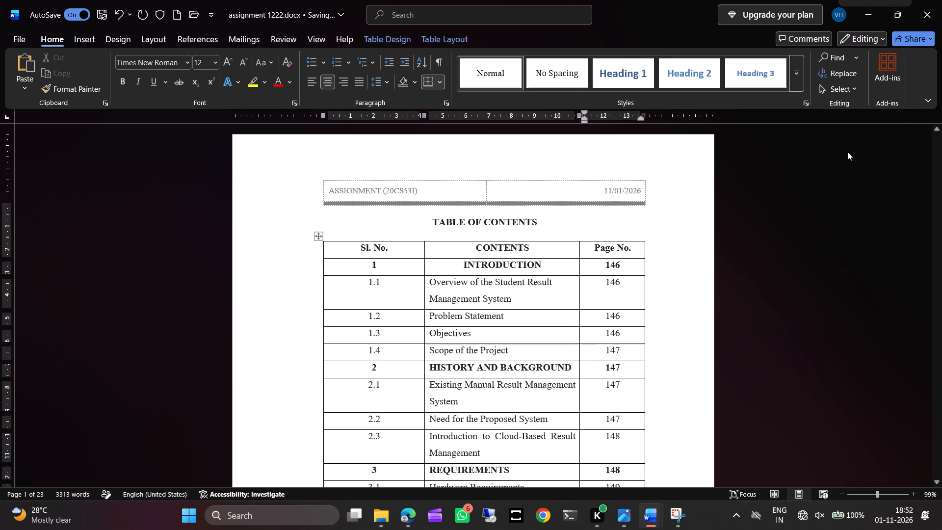
pyautogui.scroll(-1, 625, 397)
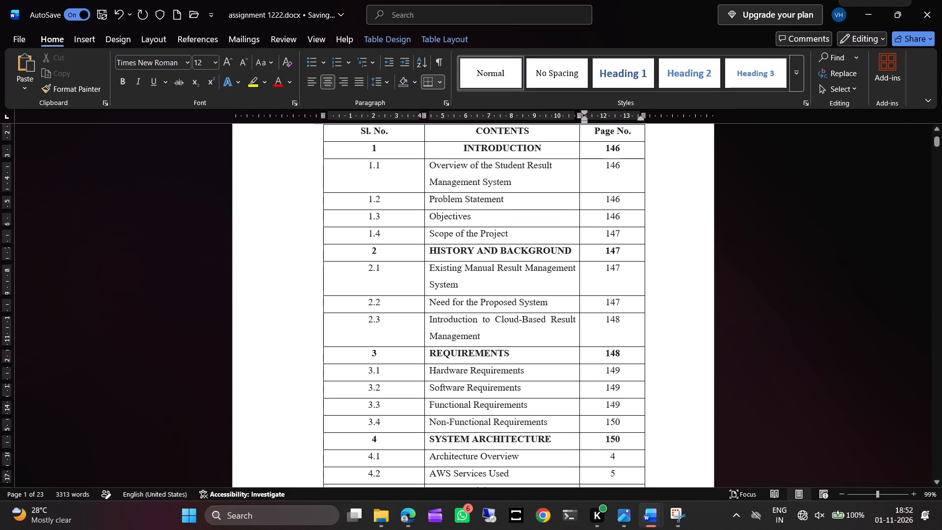
pyautogui.scroll(-1, 597, 429)
pyautogui.click(621, 413)
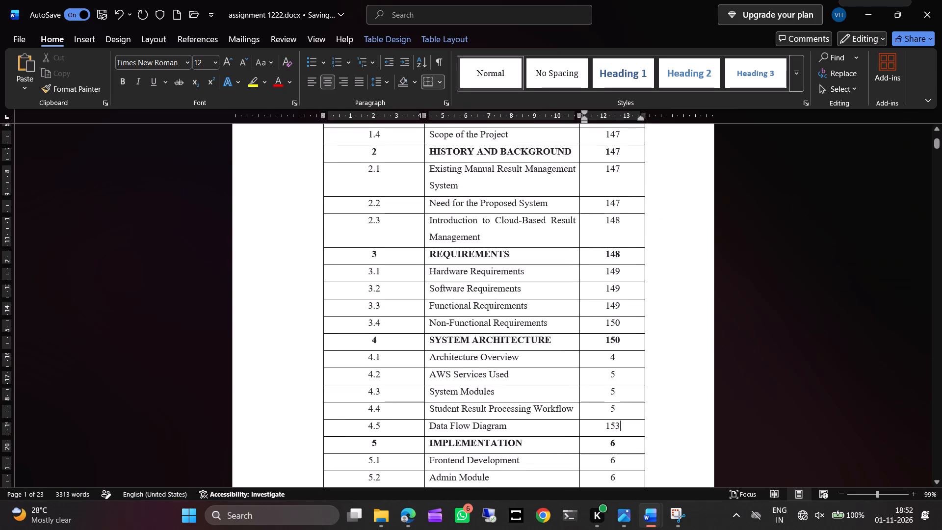
pyautogui.press('BackSpace')
pyautogui.write('152')
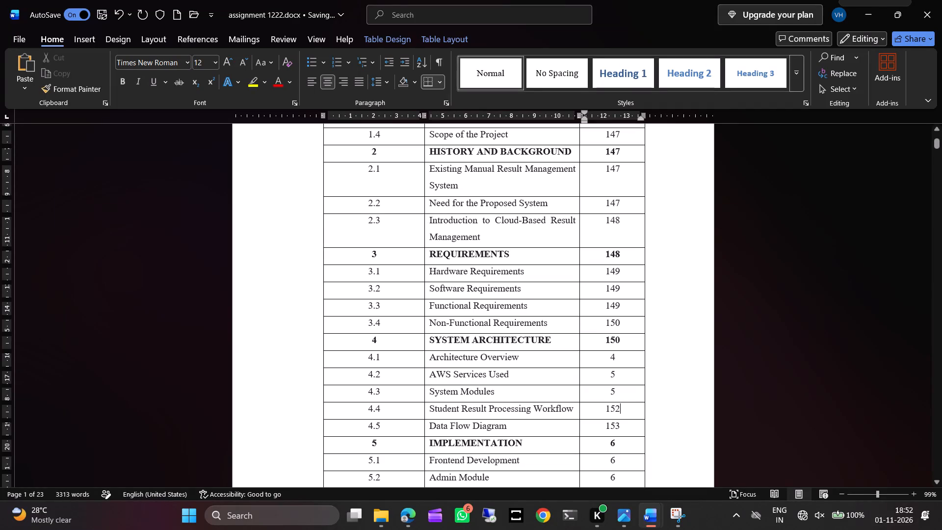
# Add the section number "4. 2" in front of the AWS Services Used heading below the Fig 2 caption.
pyautogui.click(620, 397)
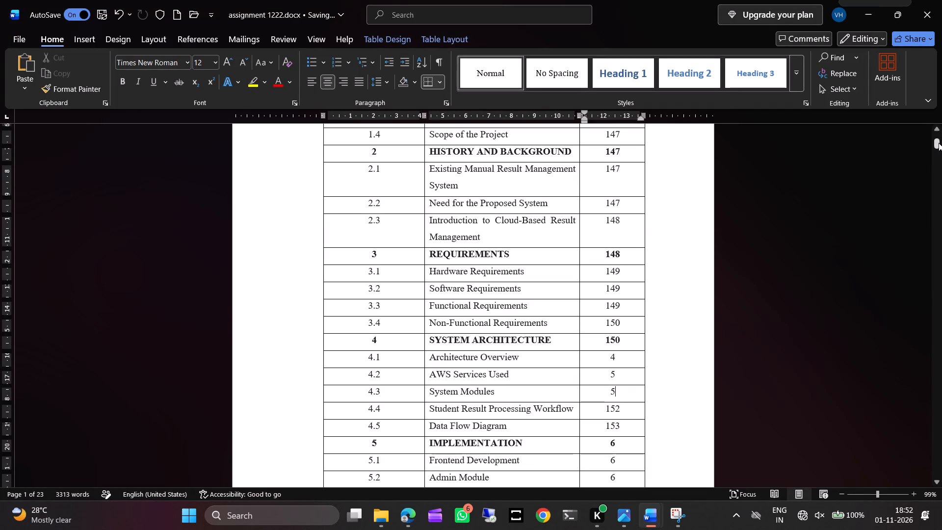
pyautogui.click(939, 143)
pyautogui.moveTo(939, 143); pyautogui.dragTo(941, 207)
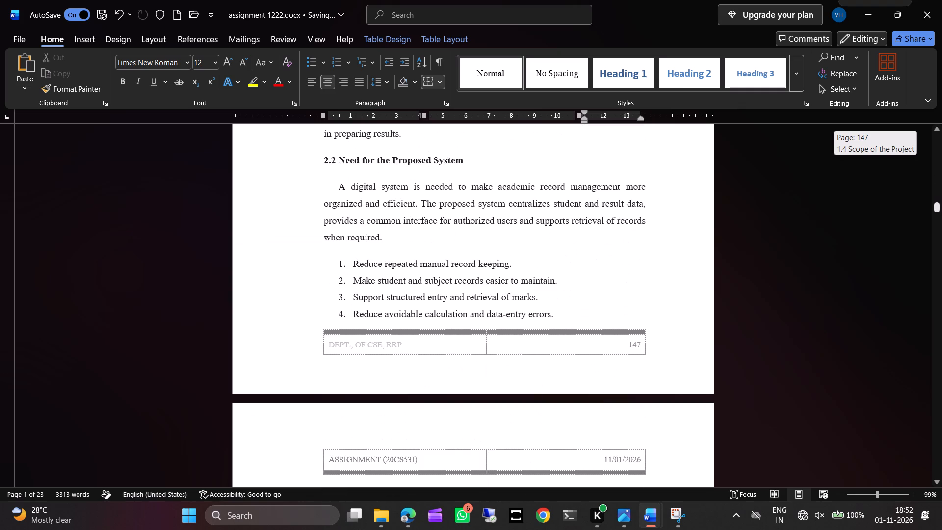
pyautogui.moveTo(941, 207); pyautogui.dragTo(941, 241)
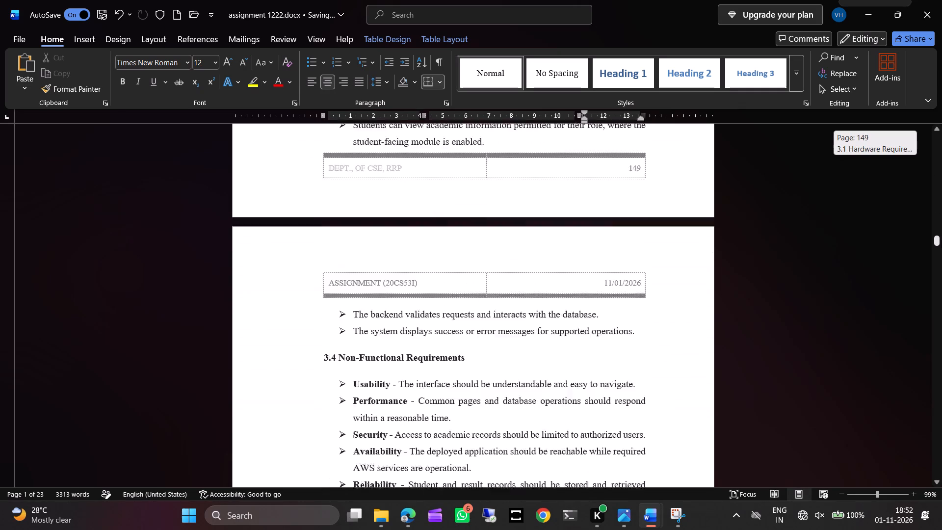
pyautogui.moveTo(941, 241); pyautogui.dragTo(941, 256)
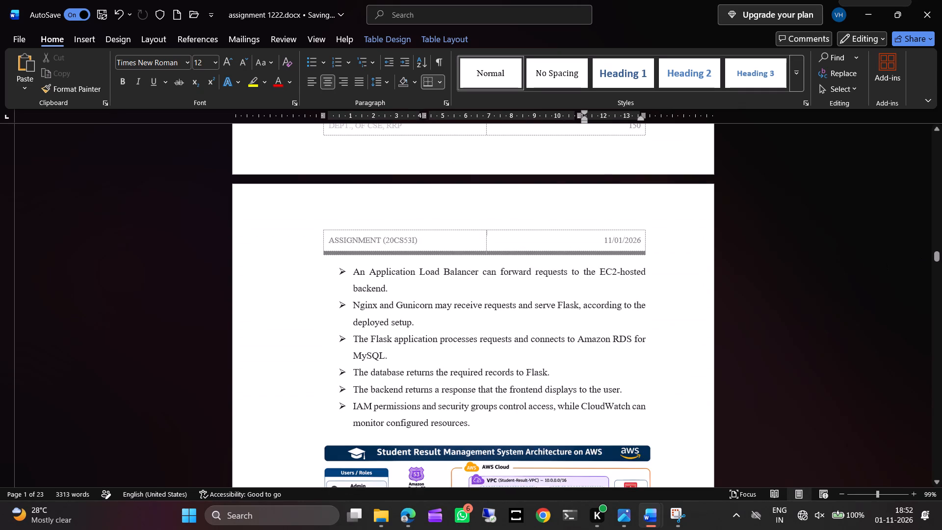
pyautogui.scroll(-2, 748, 306)
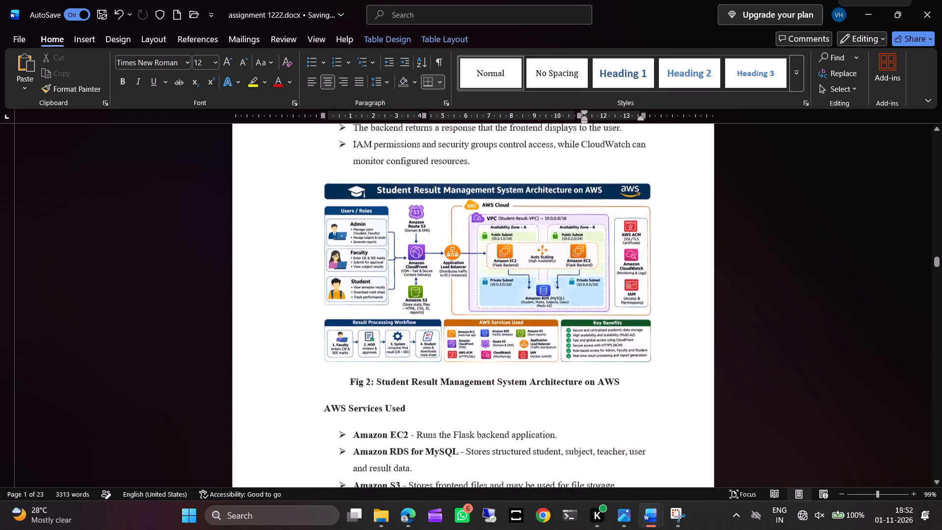
pyautogui.scroll(4, 620, 340)
pyautogui.scroll(-1, 620, 340)
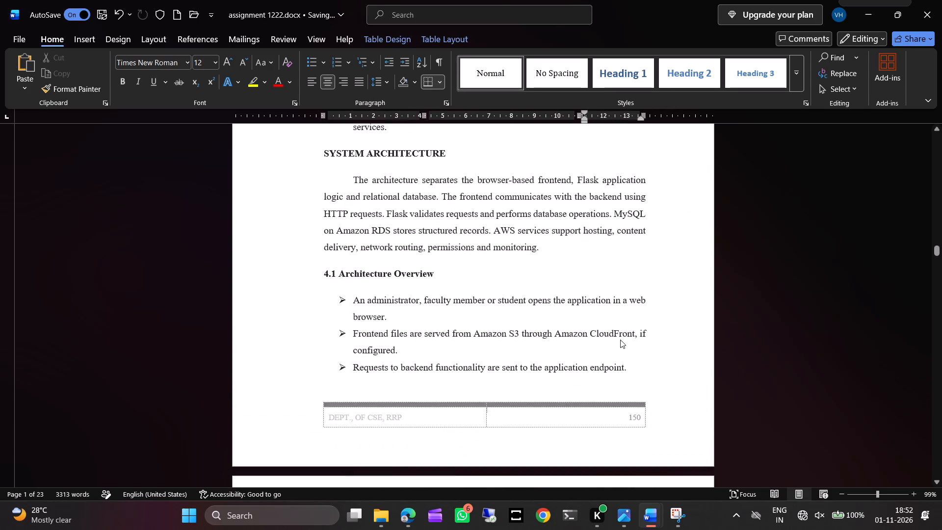
pyautogui.scroll(-4, 620, 340)
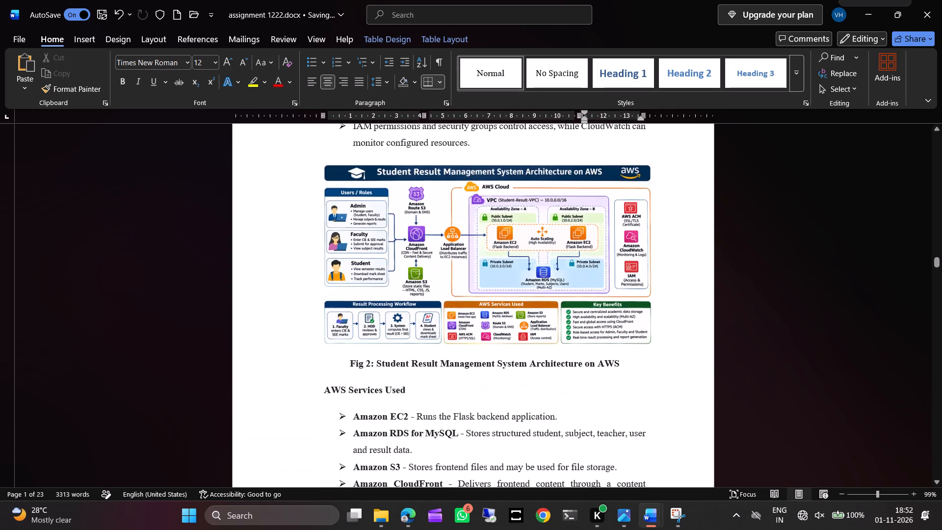
pyautogui.click(324, 394)
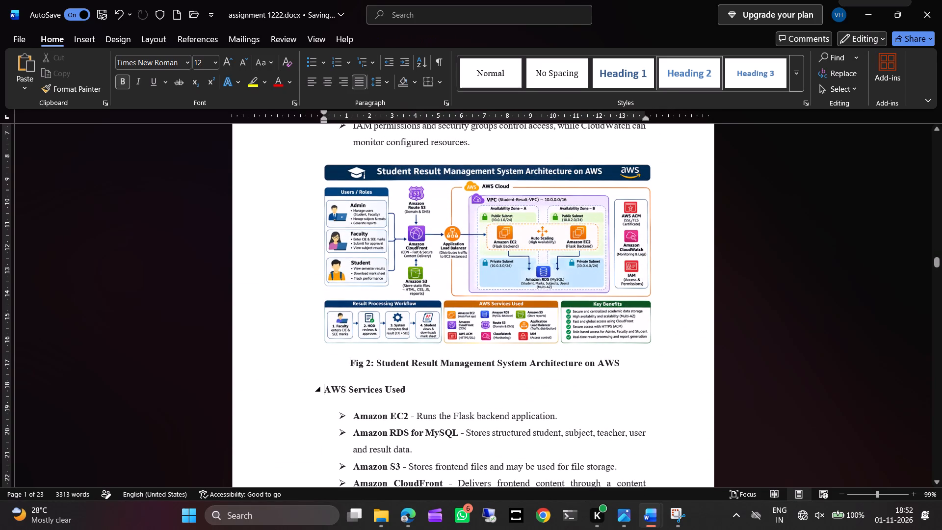
pyautogui.write('4.')
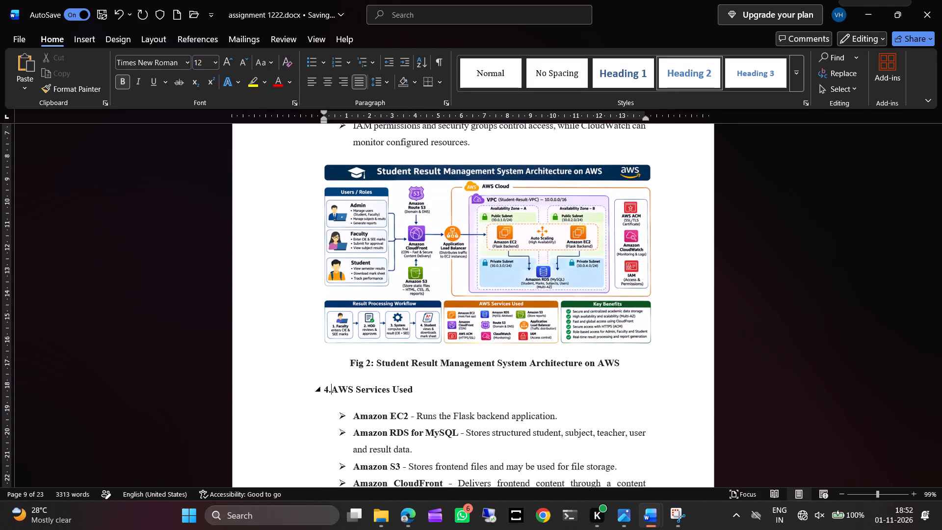
pyautogui.press('space')
pyautogui.write('2')
pyautogui.press('space')
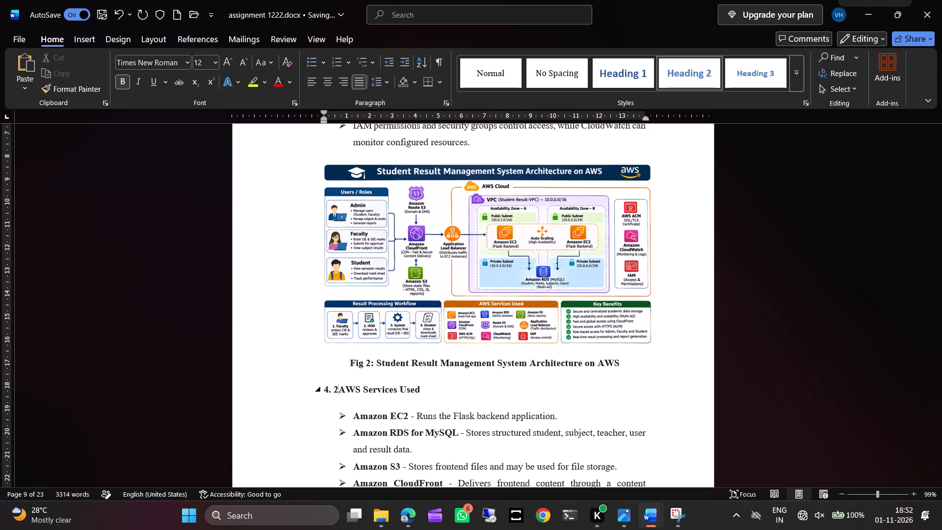
# Add the section number "4.3" in front of the System Modules heading.
pyautogui.scroll(-3, 363, 444)
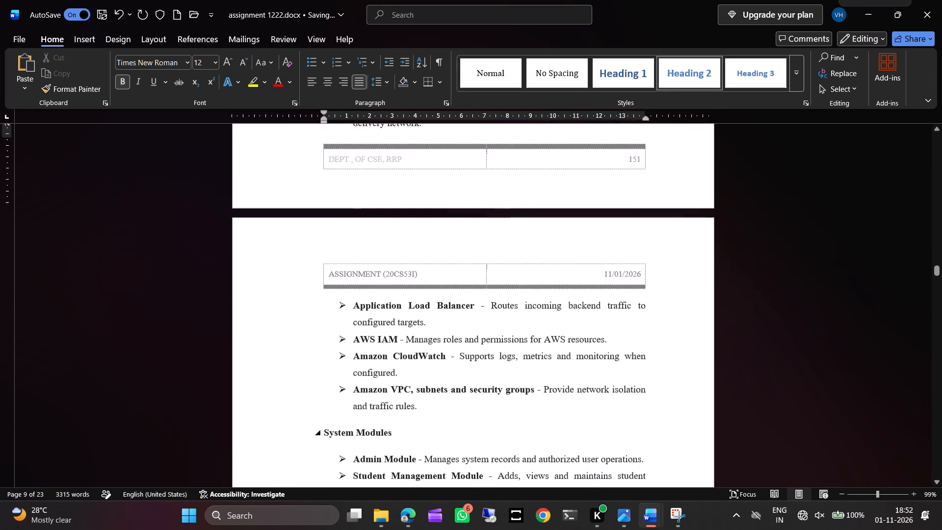
pyautogui.click(322, 430)
pyautogui.click(322, 430)
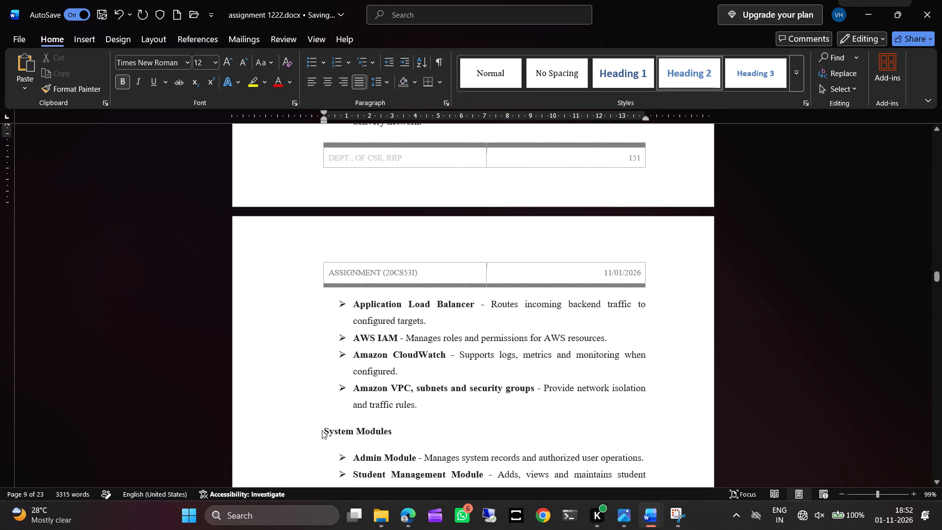
pyautogui.click(326, 430)
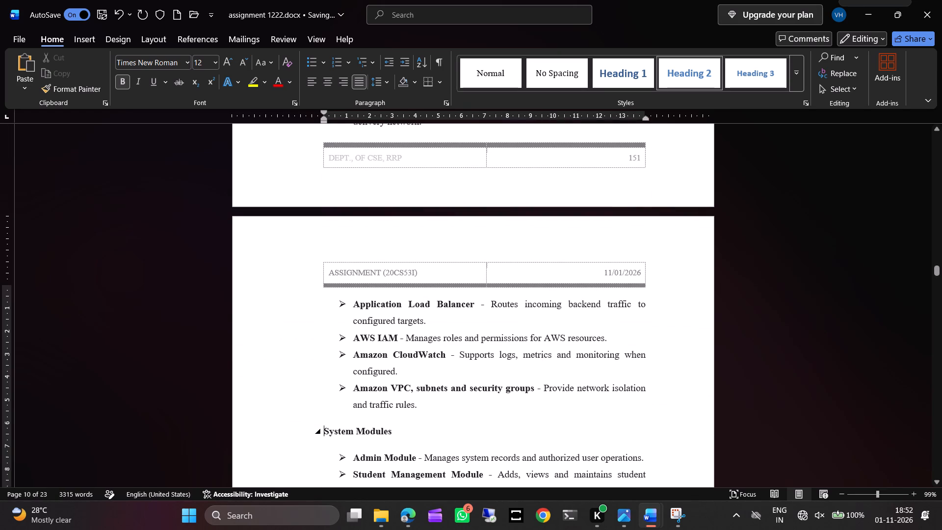
pyautogui.write('4.3')
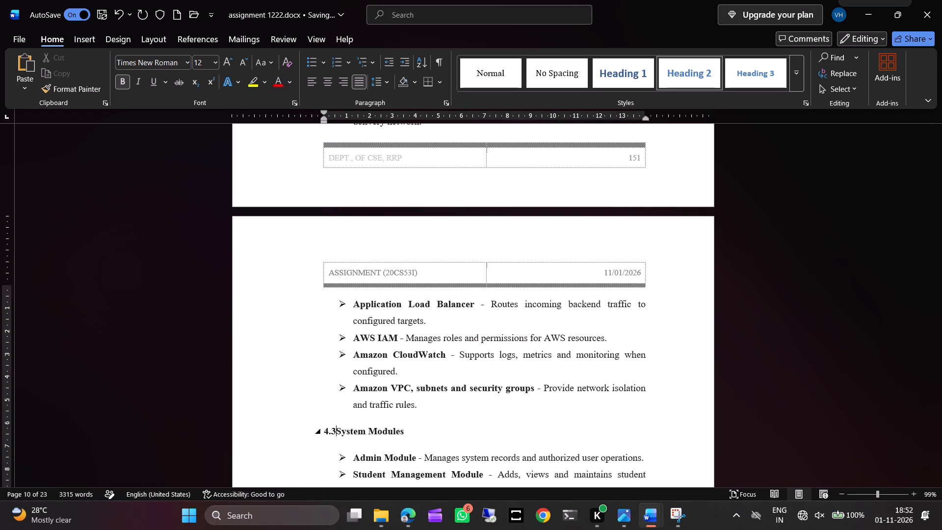
pyautogui.press('space')
# Set the table of contents page number for section 4.3, System Modules, to 152.
pyautogui.scroll(-1, 362, 461)
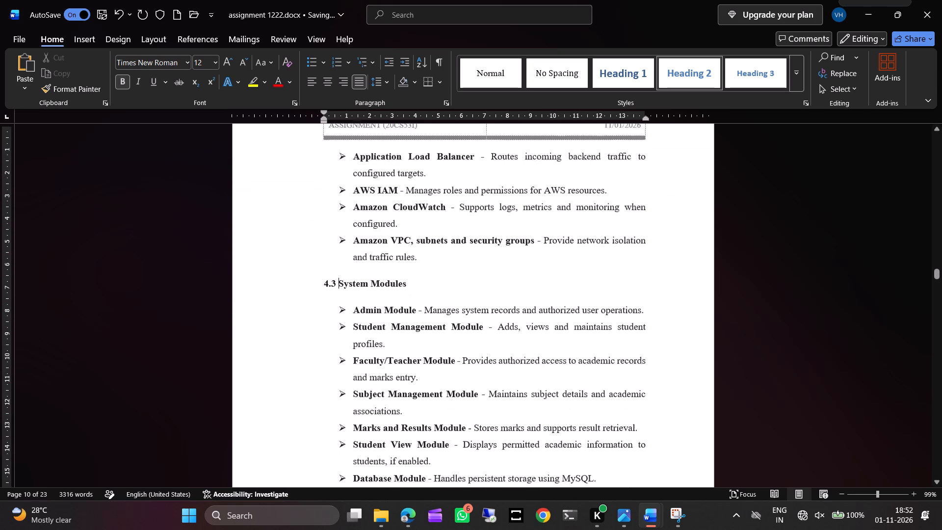
pyautogui.scroll(-1, 419, 357)
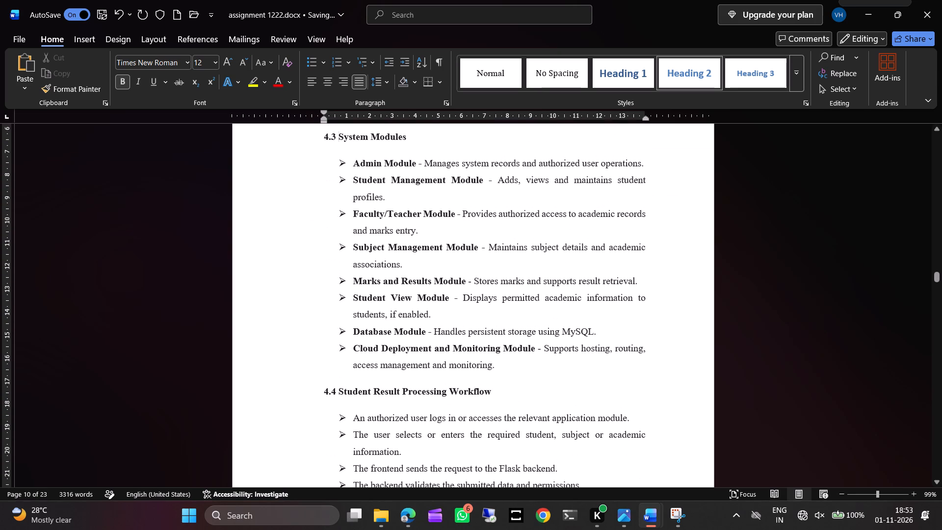
pyautogui.scroll(1, 419, 357)
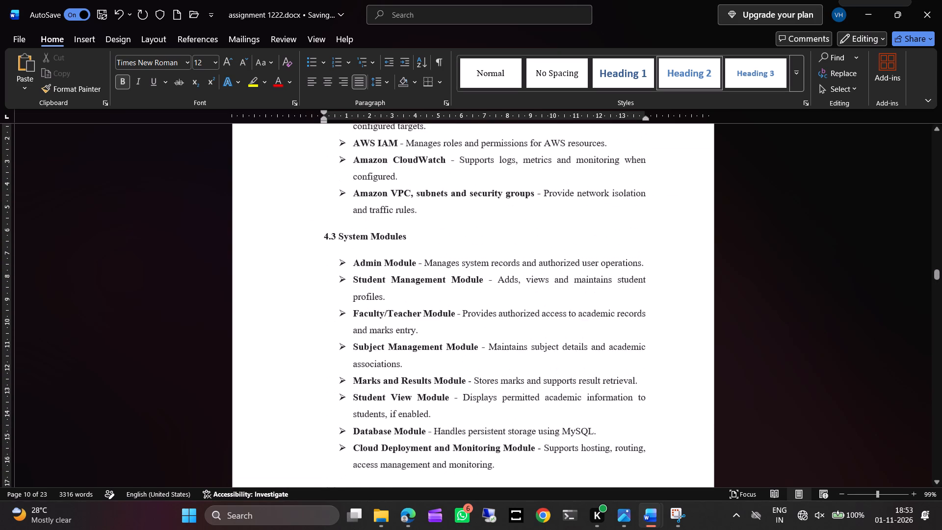
pyautogui.scroll(4, 419, 357)
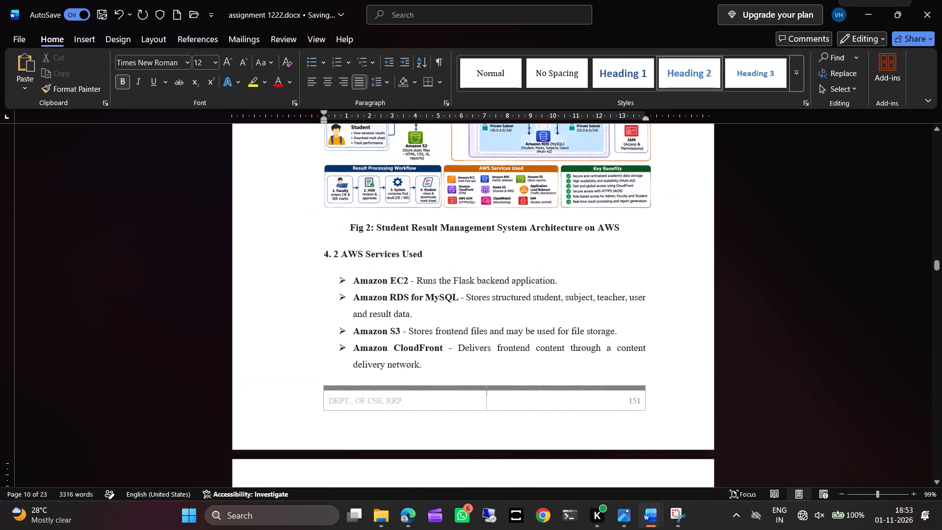
pyautogui.scroll(1, 495, 324)
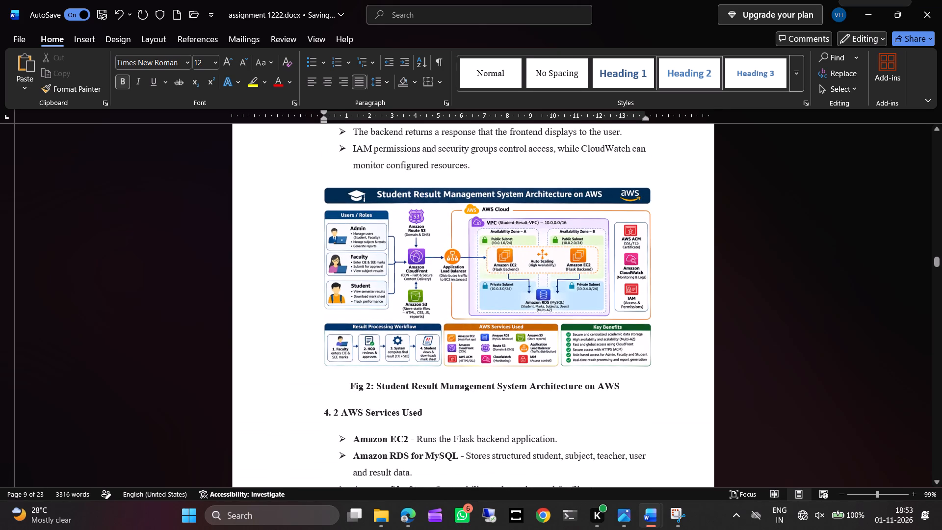
pyautogui.moveTo(939, 261); pyautogui.dragTo(931, 232)
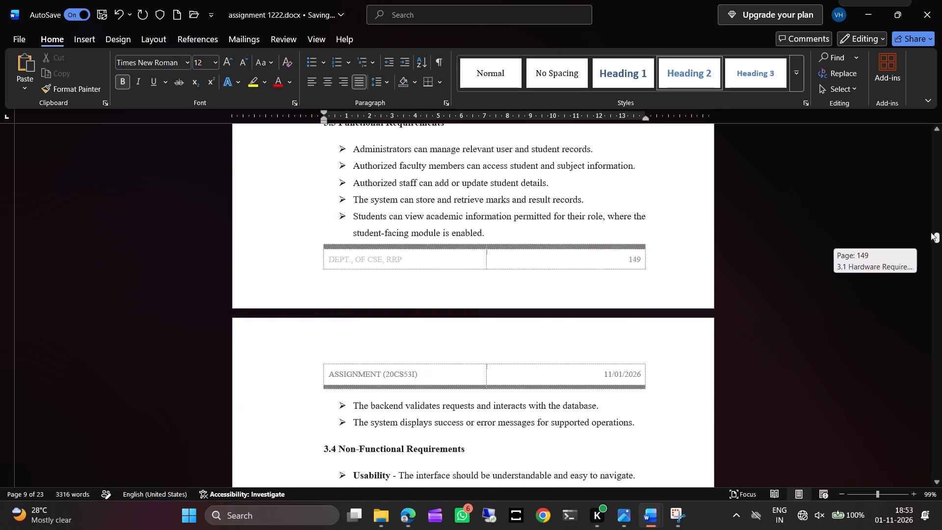
pyautogui.moveTo(931, 232); pyautogui.dragTo(906, 159)
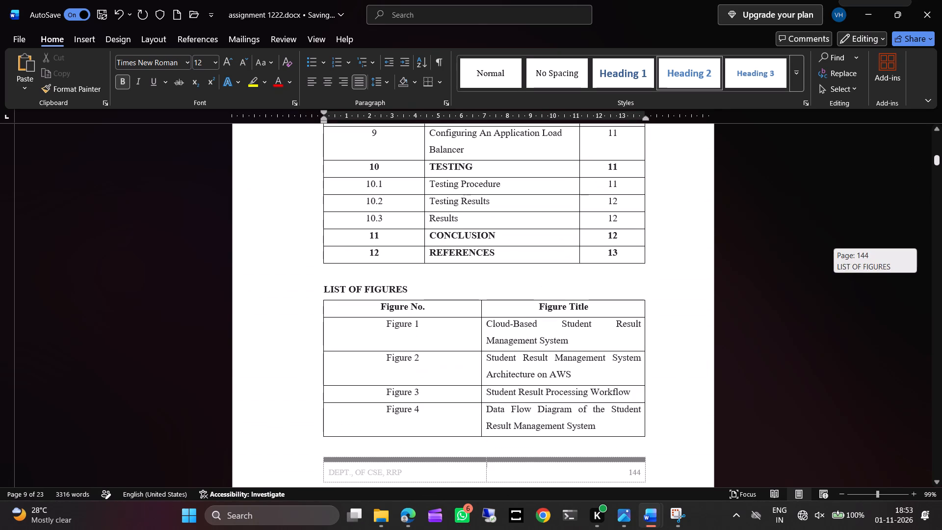
pyautogui.scroll(2, 635, 333)
pyautogui.scroll(1, 655, 257)
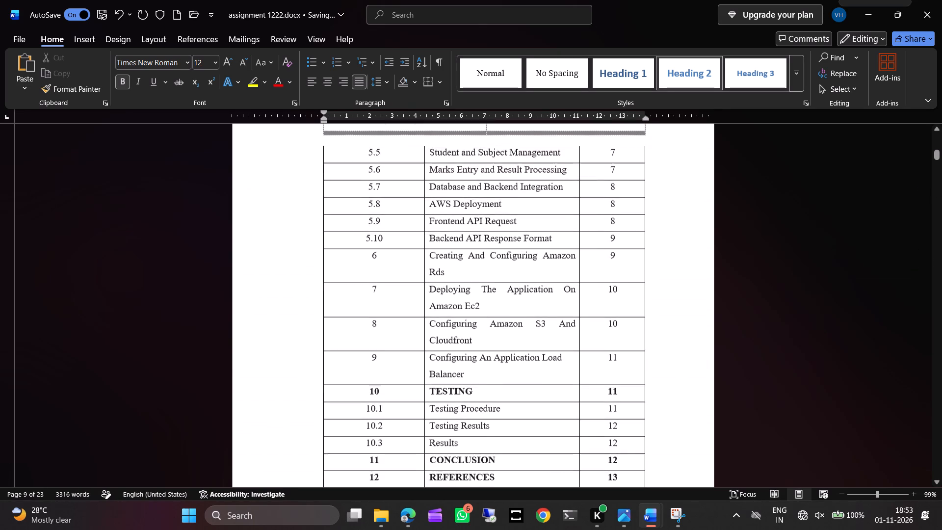
pyautogui.scroll(4, 655, 257)
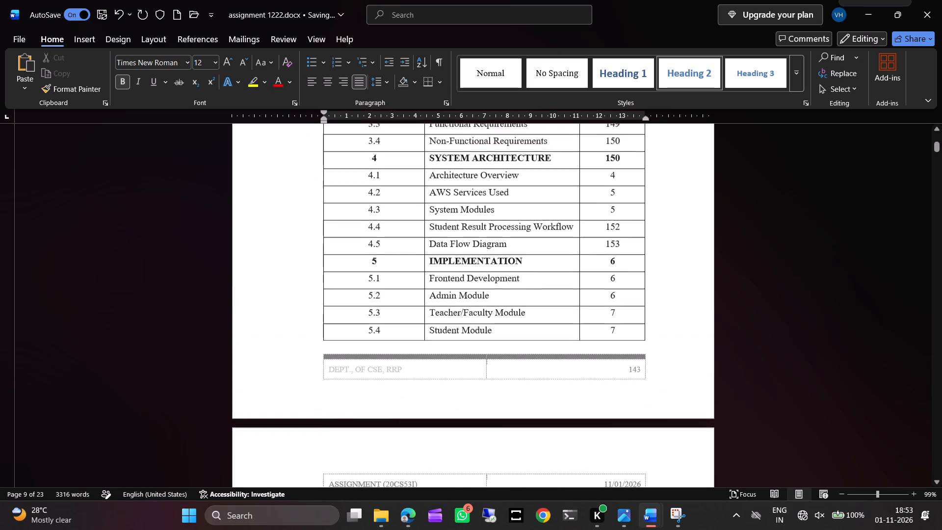
pyautogui.scroll(1, 667, 228)
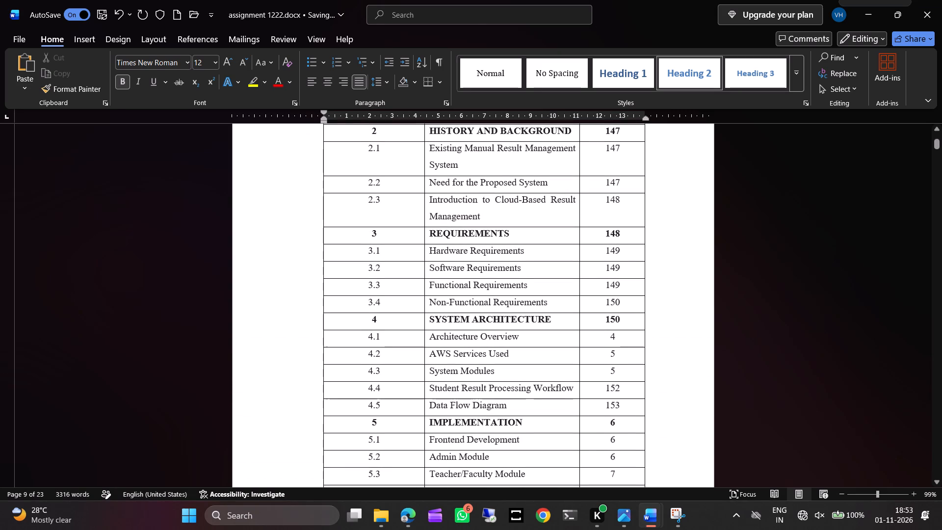
pyautogui.click(624, 372)
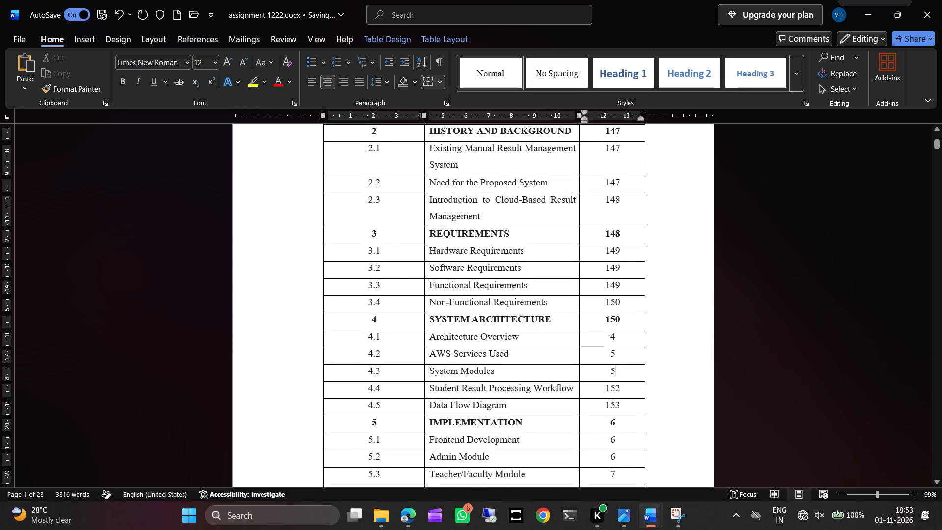
pyautogui.press('BackSpace')
pyautogui.write('152')
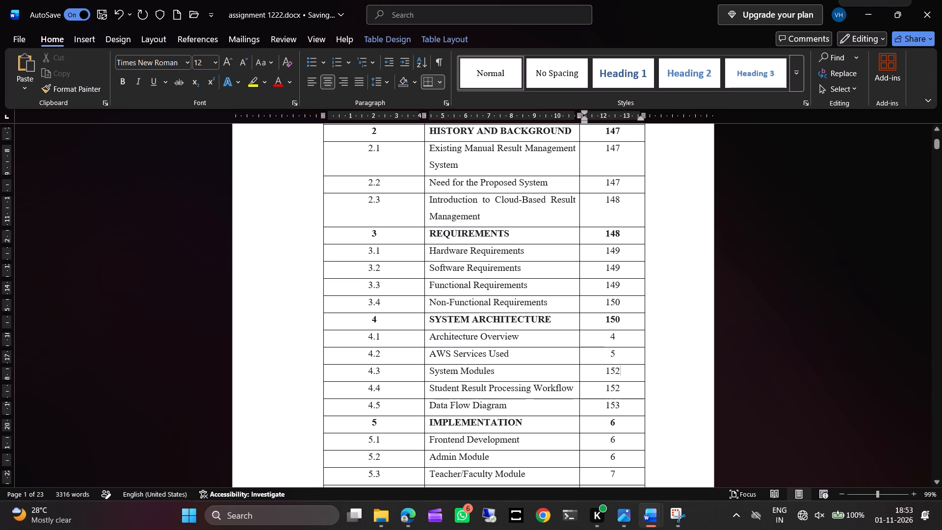
# Set the table of contents page number for section 4.2, AWS Services Used, to 151.
pyautogui.click(626, 355)
pyautogui.press('BackSpace')
pyautogui.press('1')
pyautogui.write('51')
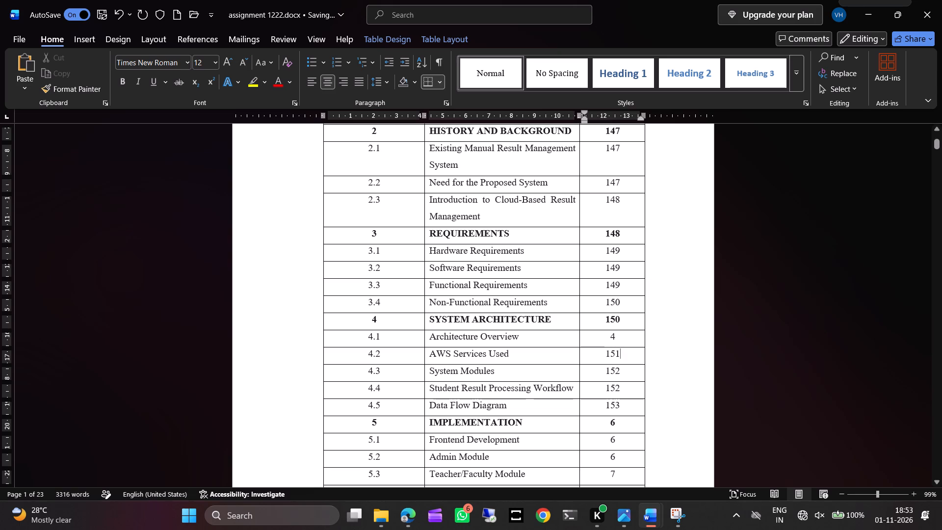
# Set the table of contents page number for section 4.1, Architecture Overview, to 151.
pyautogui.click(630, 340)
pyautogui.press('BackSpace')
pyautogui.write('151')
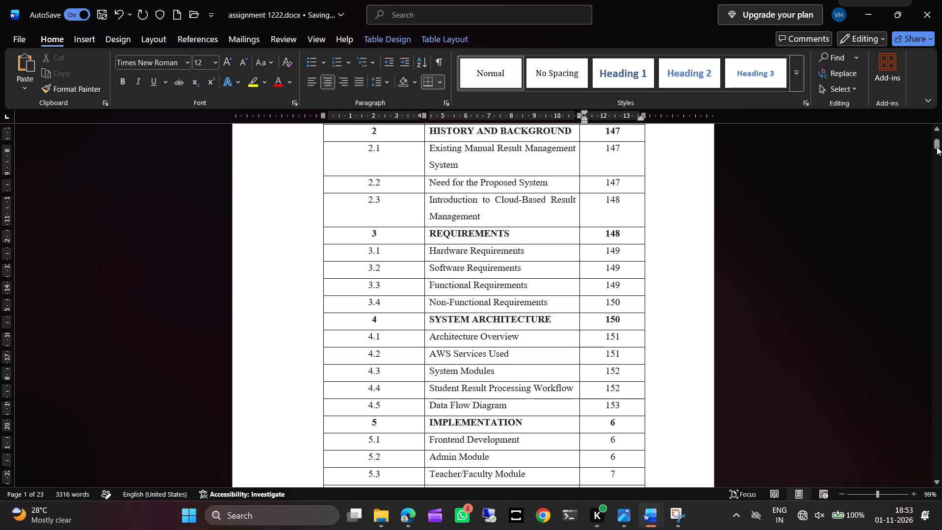
# Check which page the 4.1 Architecture Overview heading falls on in the document body.
pyautogui.click(939, 147)
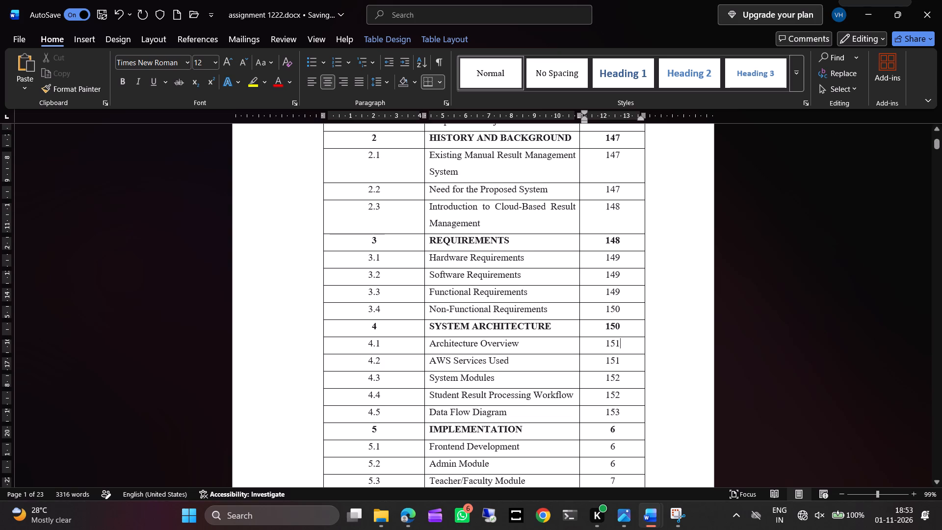
pyautogui.scroll(-1, 792, 265)
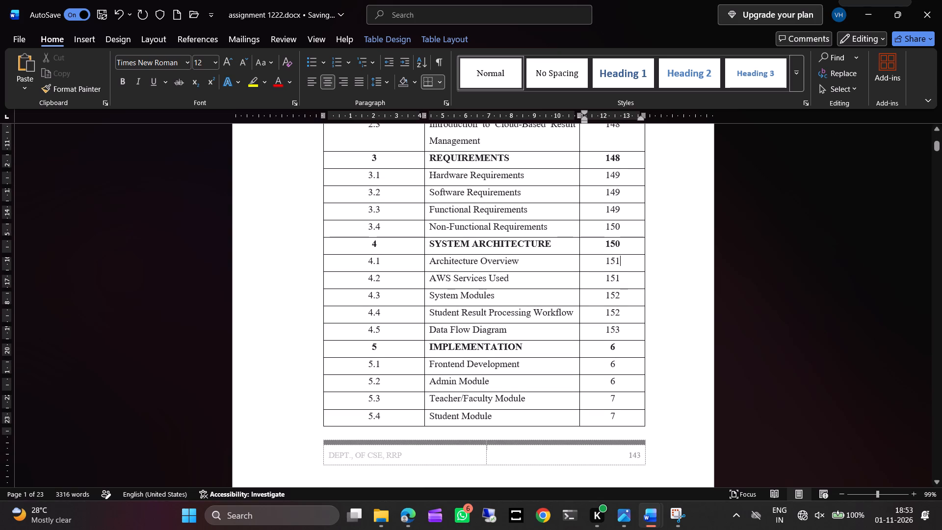
pyautogui.scroll(-15, 798, 310)
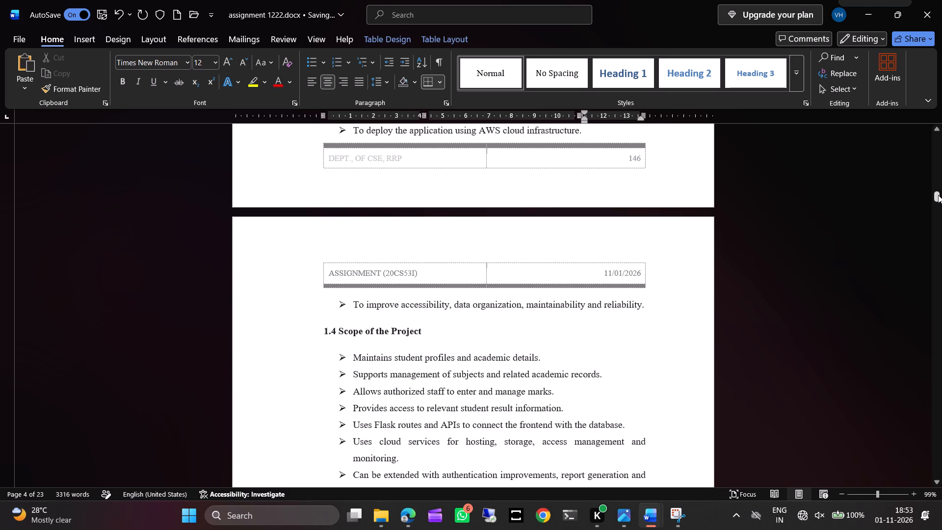
pyautogui.moveTo(938, 195); pyautogui.dragTo(941, 219)
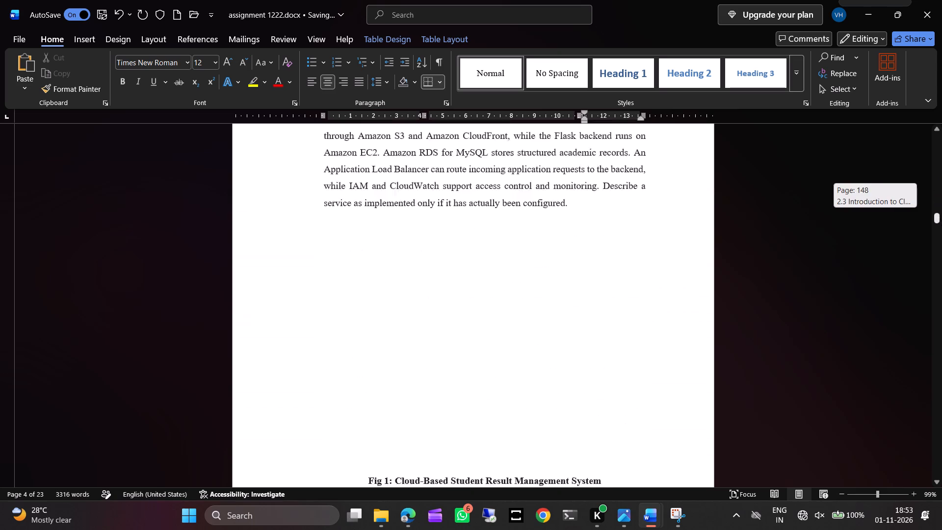
pyautogui.moveTo(941, 219); pyautogui.dragTo(941, 271)
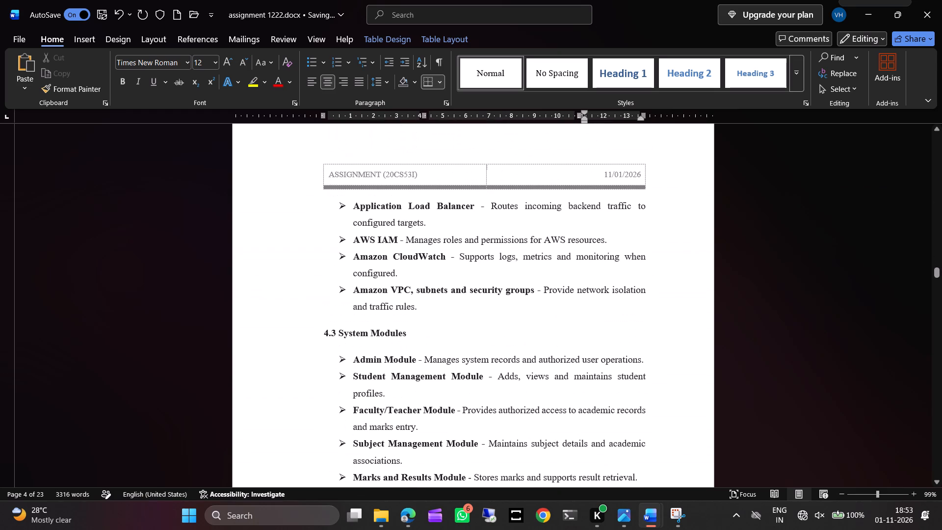
pyautogui.scroll(2, 570, 330)
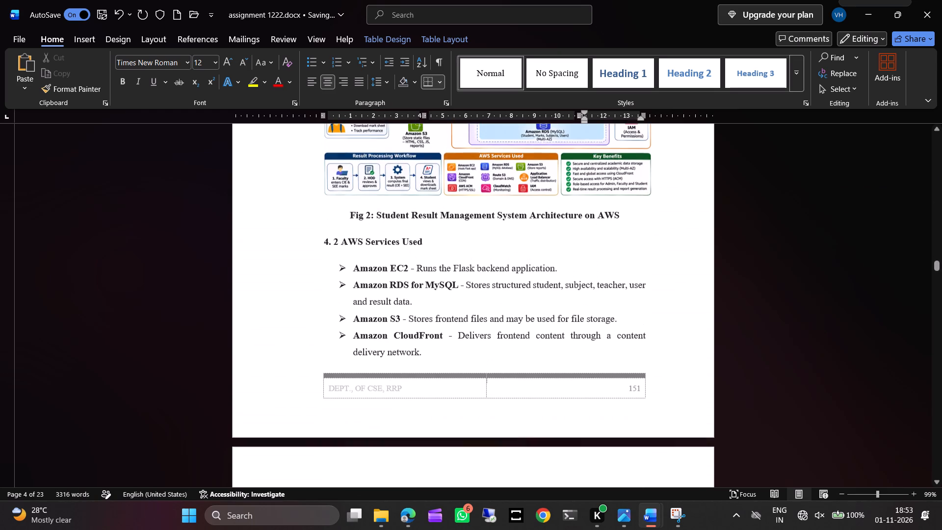
pyautogui.scroll(2, 561, 306)
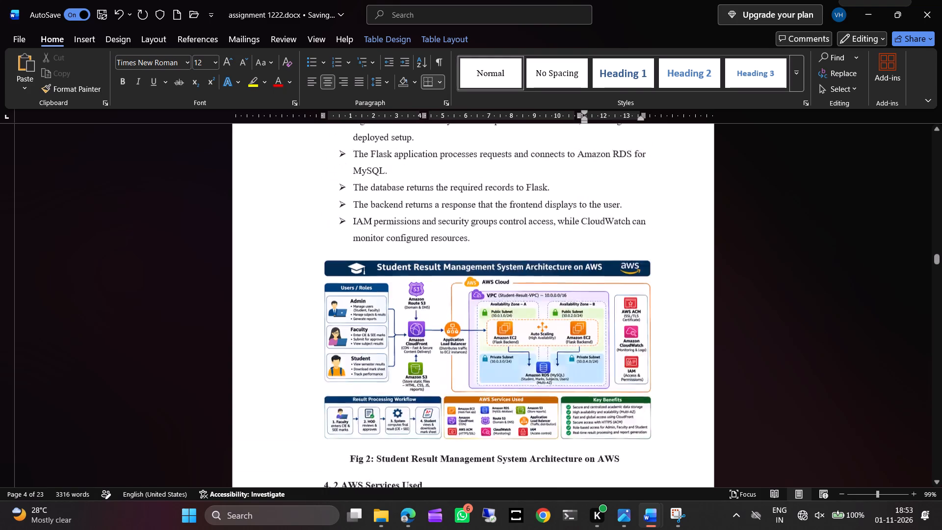
pyautogui.scroll(4, 561, 306)
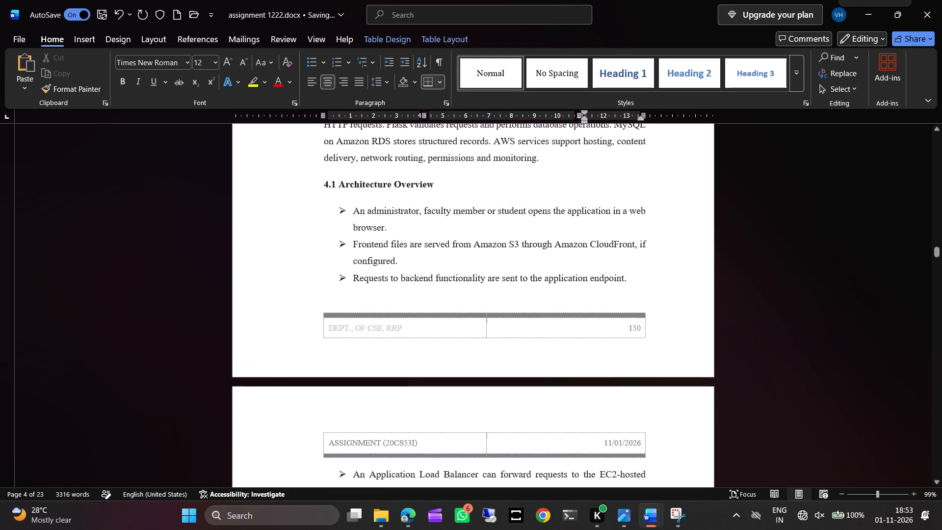
pyautogui.scroll(1, 561, 306)
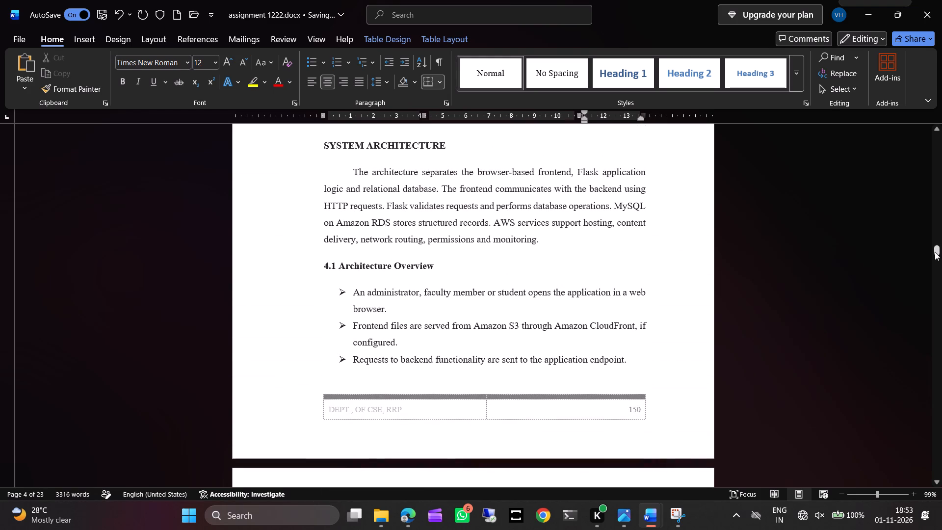
# Set the table of contents page number for section 4.1, Architecture Overview, to 150.
pyautogui.moveTo(935, 252); pyautogui.dragTo(894, 81)
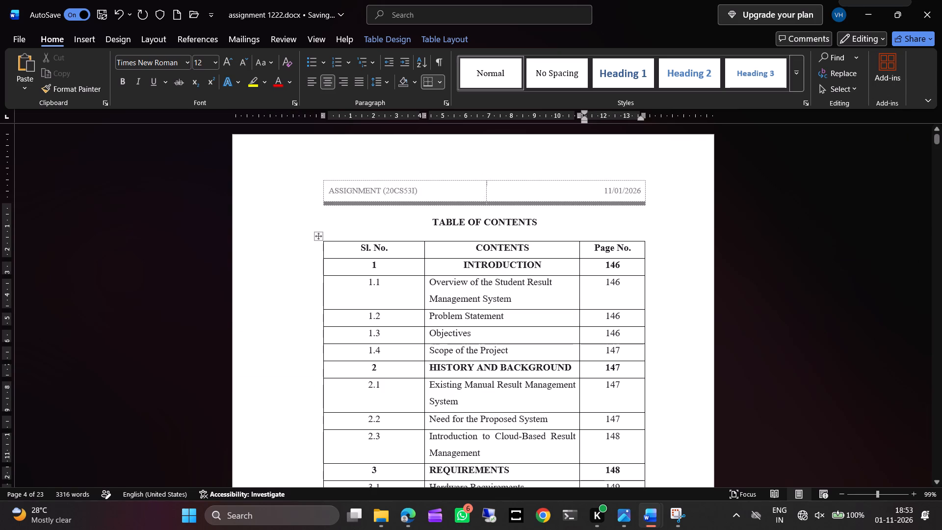
pyautogui.scroll(-2, 695, 377)
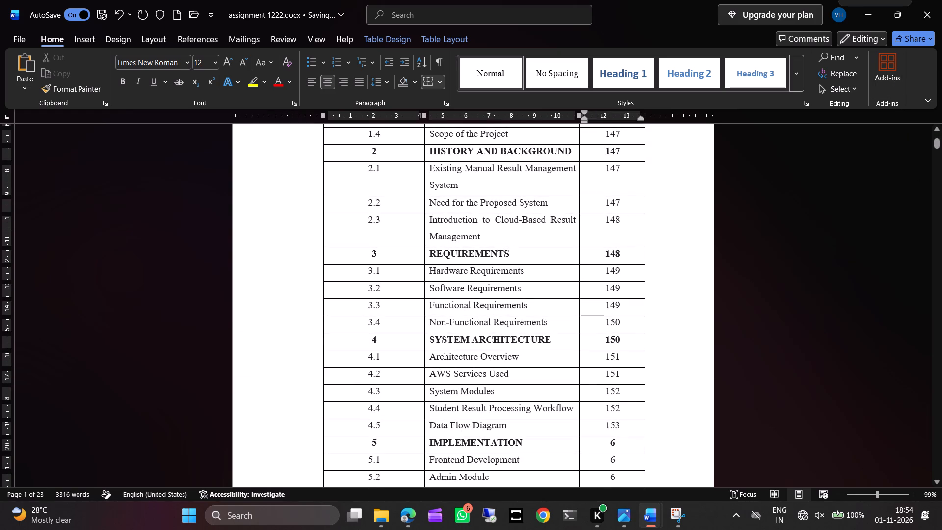
pyautogui.press('BackSpace')
pyautogui.write('09')
pyautogui.press('BackSpace')
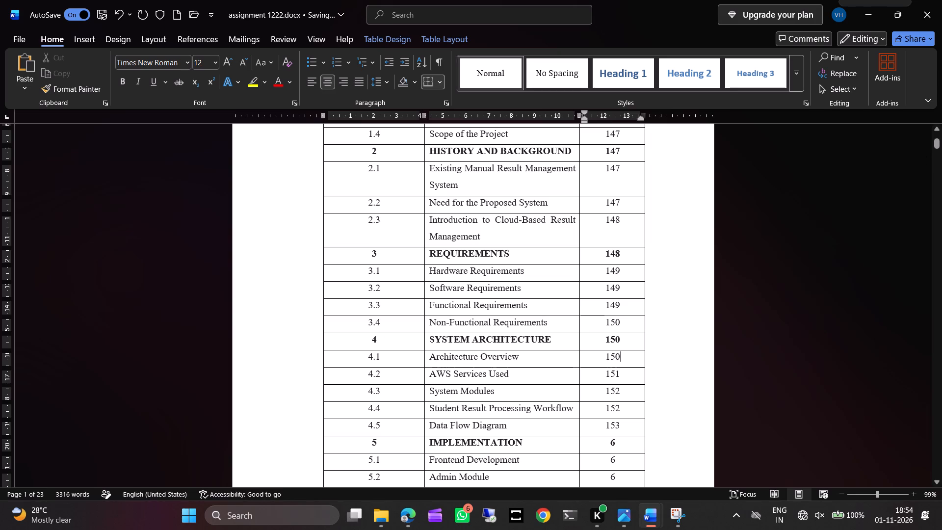
# Check which page the Implementation heading and its subsections 5.1 to 5.4 fall on in the document body.
pyautogui.scroll(-1, 786, 383)
pyautogui.click(627, 391)
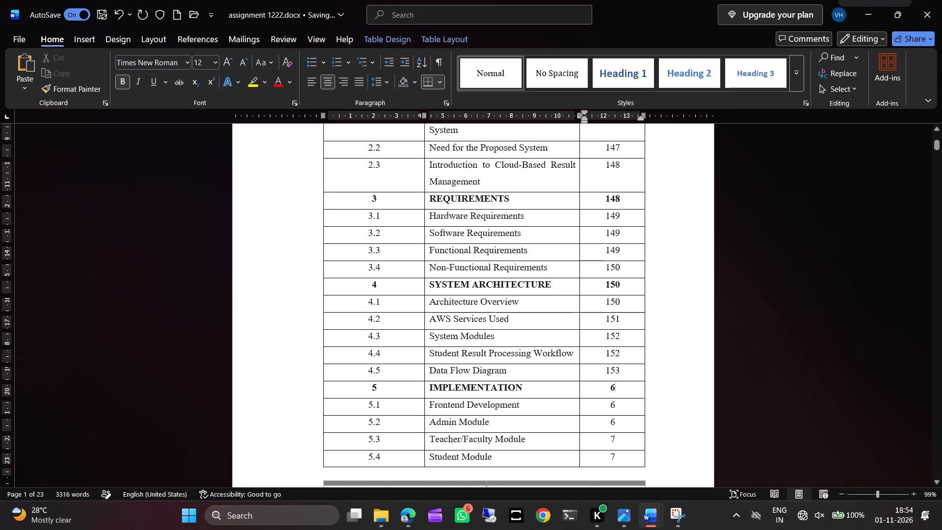
pyautogui.moveTo(940, 145); pyautogui.dragTo(935, 238)
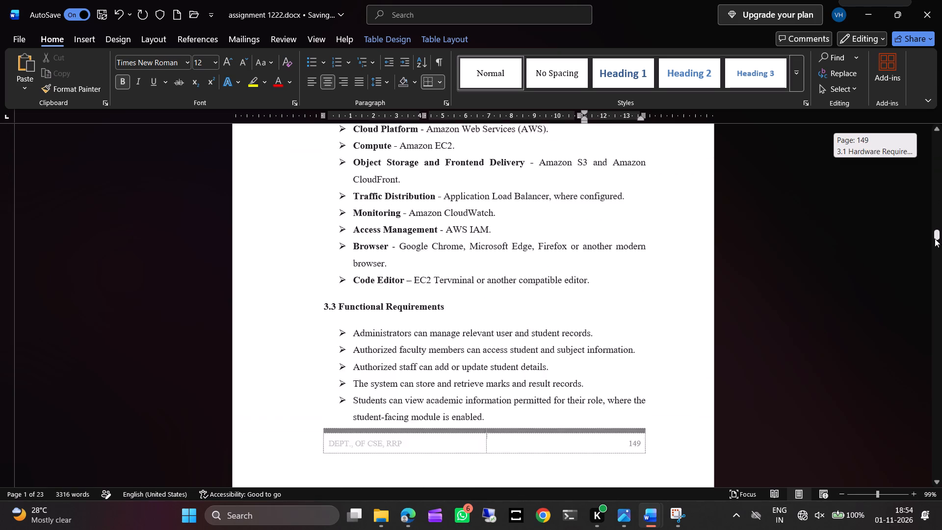
pyautogui.moveTo(935, 238); pyautogui.dragTo(932, 299)
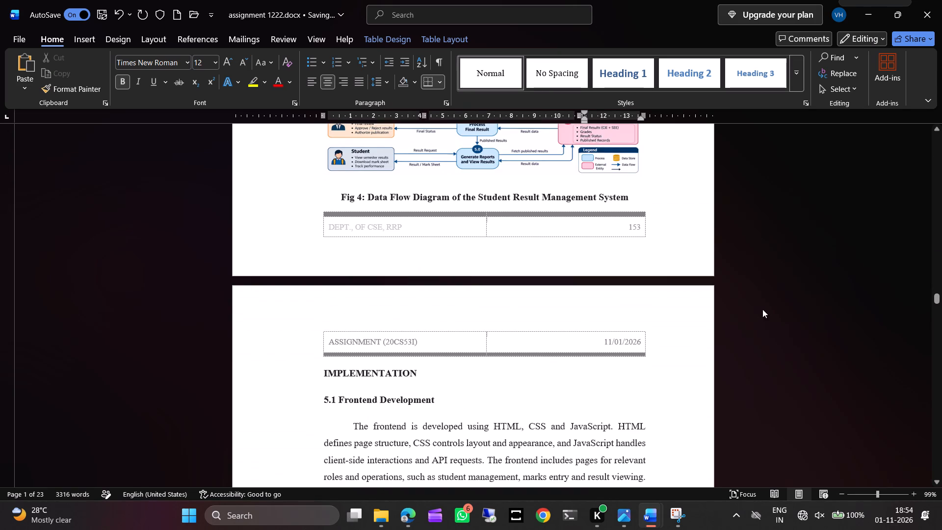
pyautogui.scroll(-2, 762, 309)
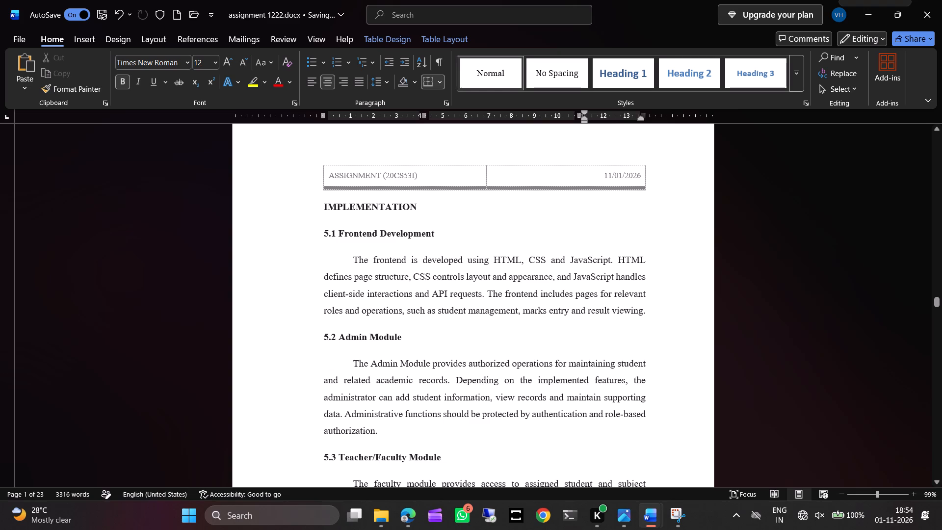
pyautogui.scroll(1, 477, 254)
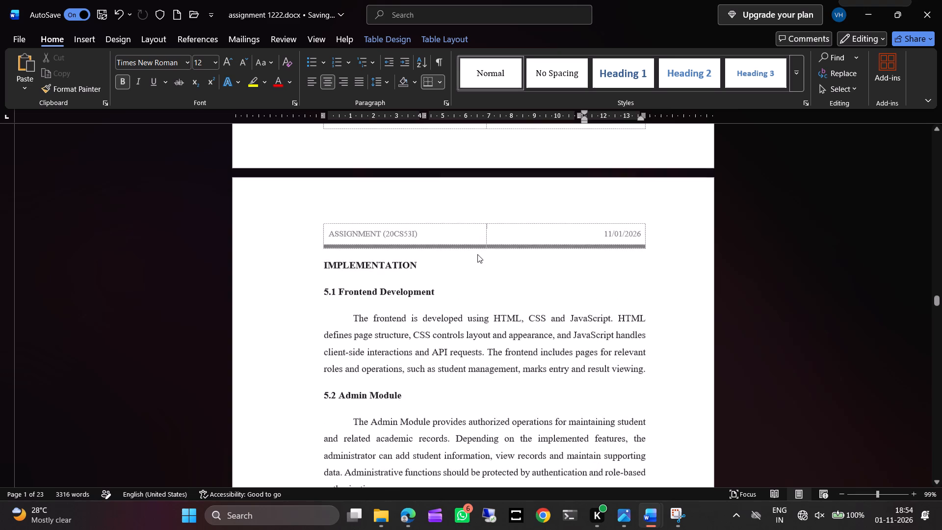
pyautogui.scroll(3, 477, 254)
pyautogui.scroll(-1, 477, 254)
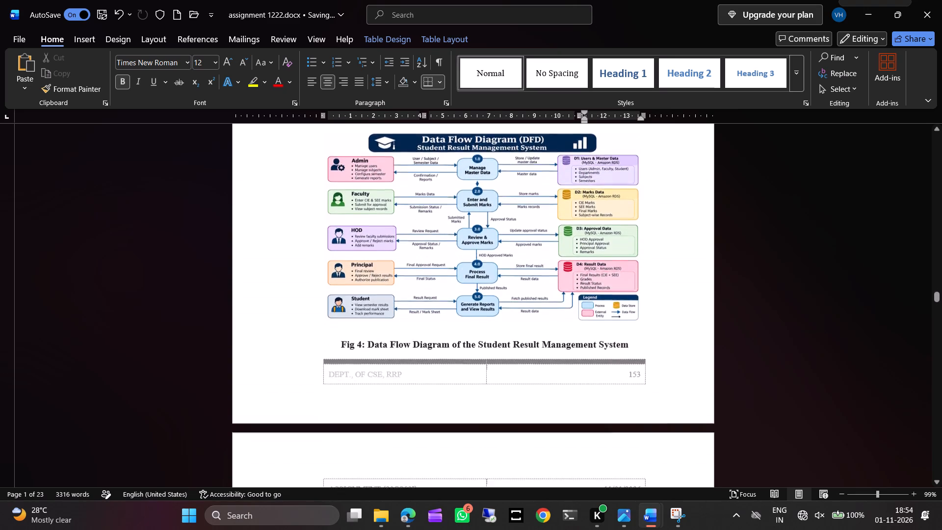
pyautogui.scroll(-2, 477, 254)
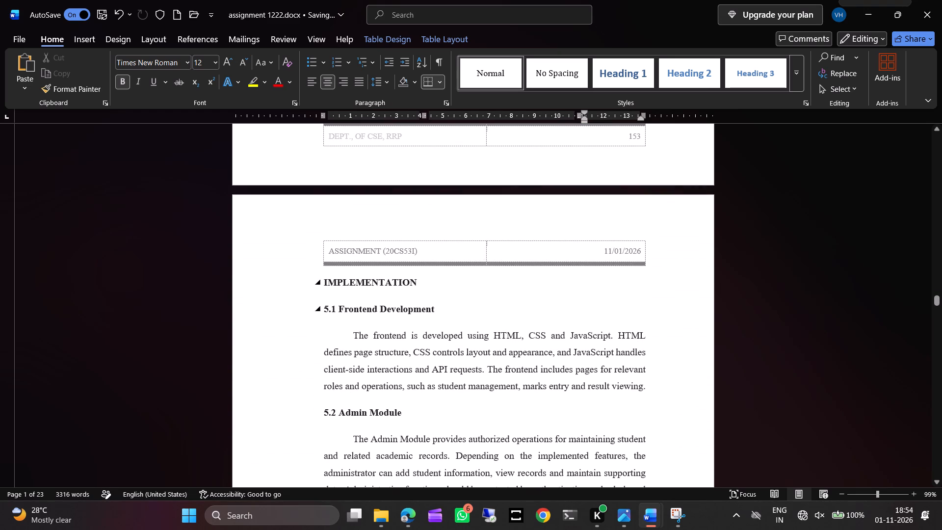
pyautogui.scroll(-1, 421, 345)
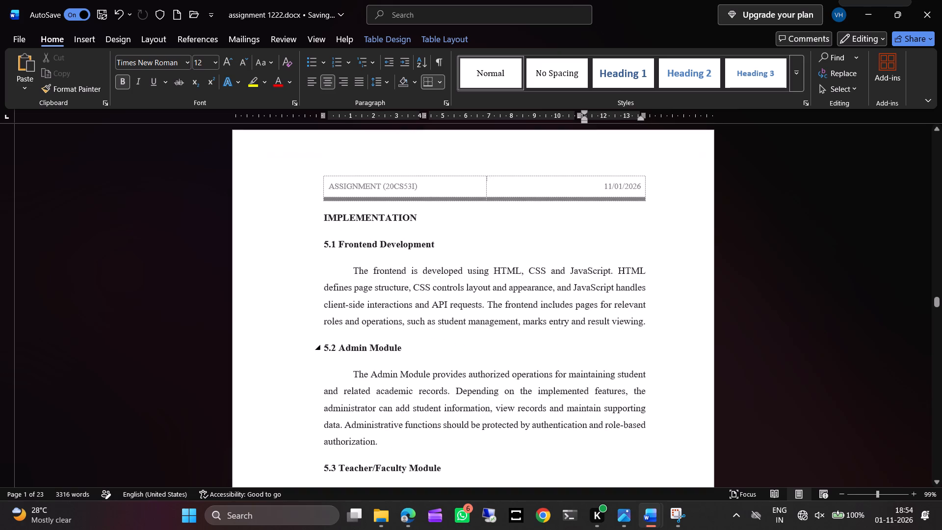
pyautogui.scroll(-1, 421, 345)
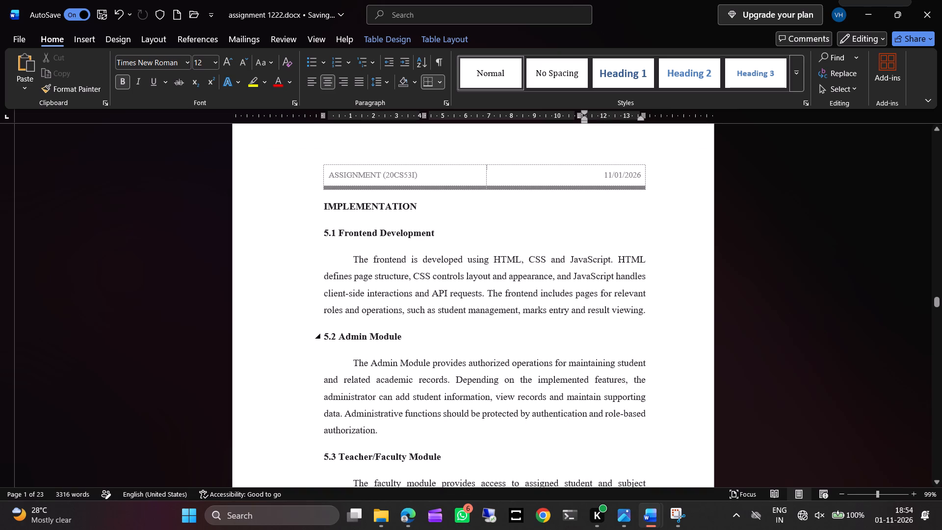
pyautogui.scroll(-2, 444, 339)
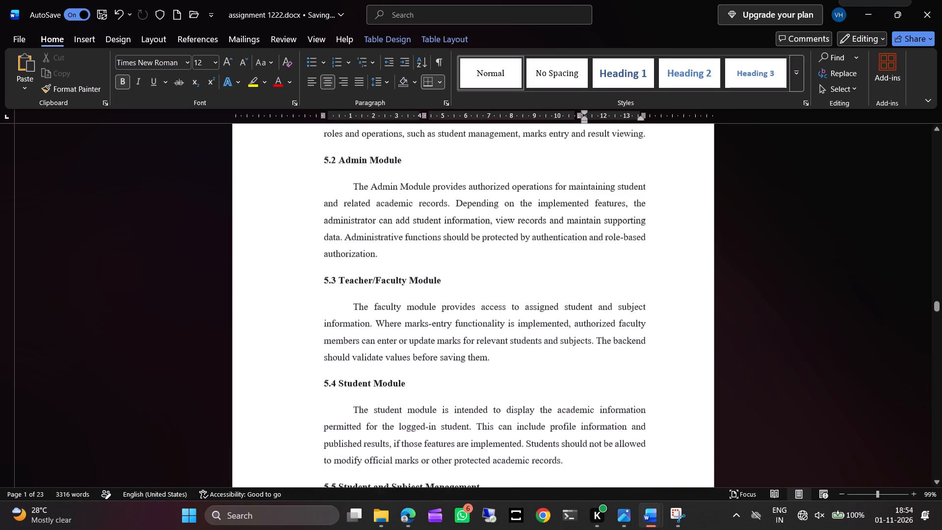
pyautogui.scroll(-2, 444, 339)
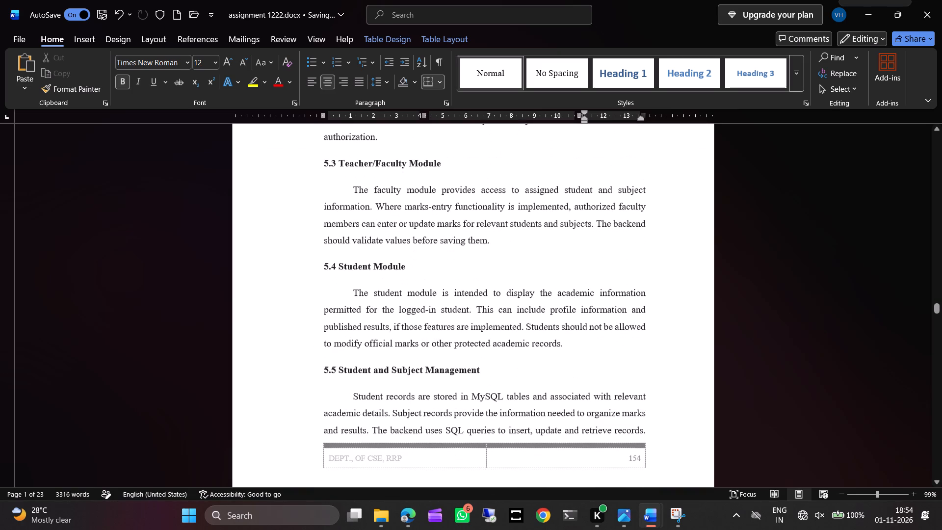
pyautogui.scroll(-1, 443, 355)
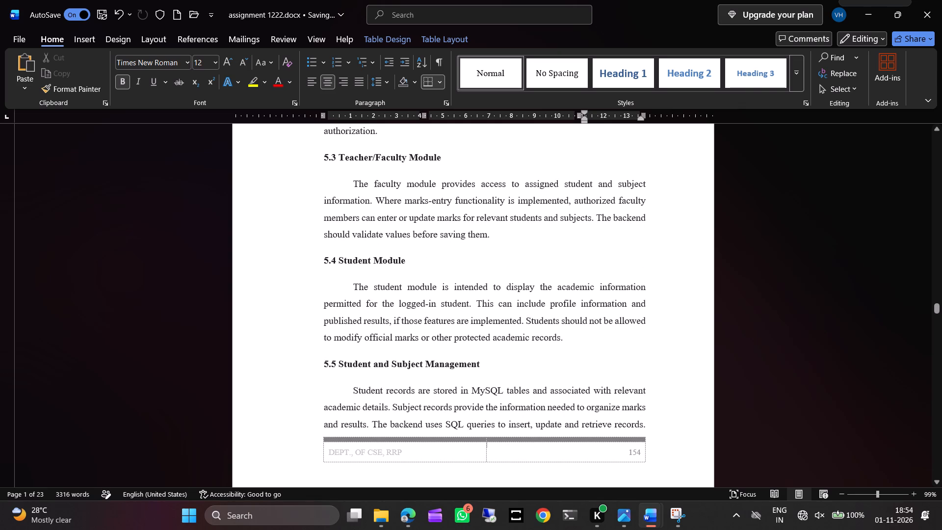
pyautogui.scroll(1, 624, 324)
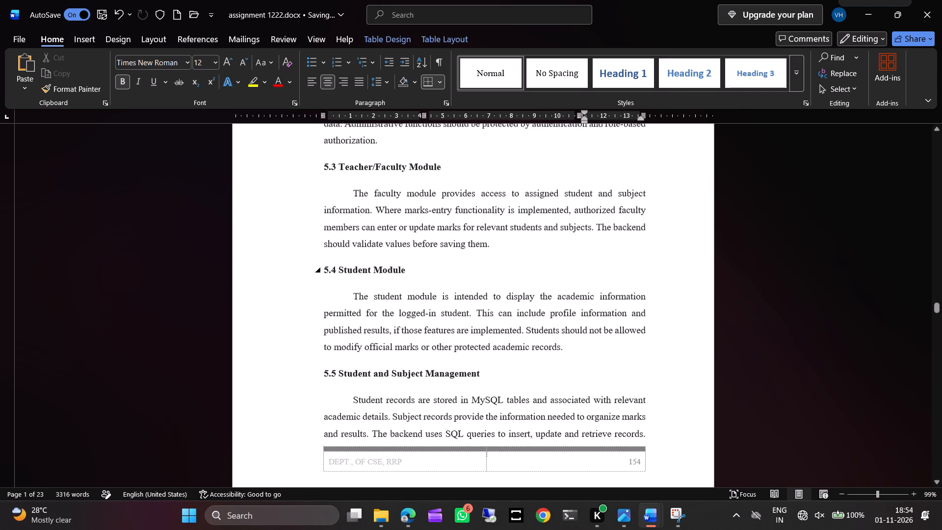
pyautogui.scroll(2, 624, 324)
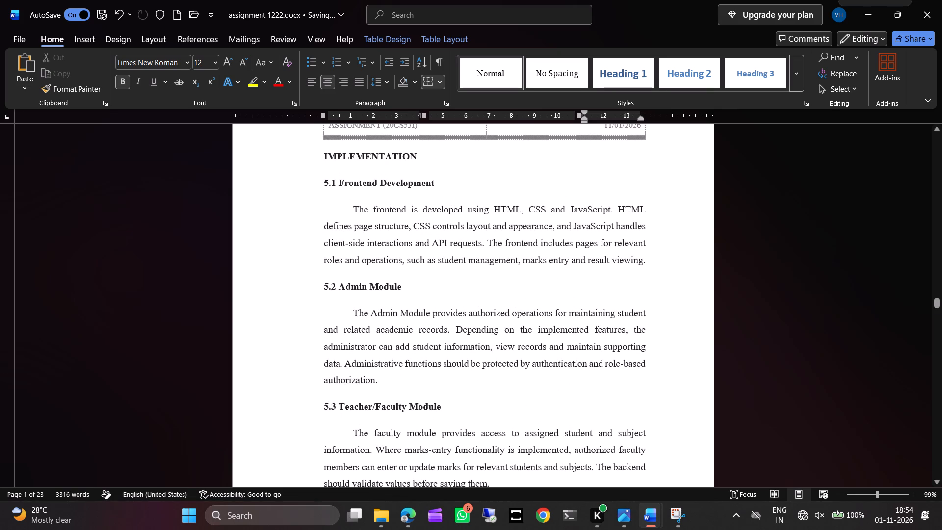
pyautogui.moveTo(937, 305); pyautogui.dragTo(896, 106)
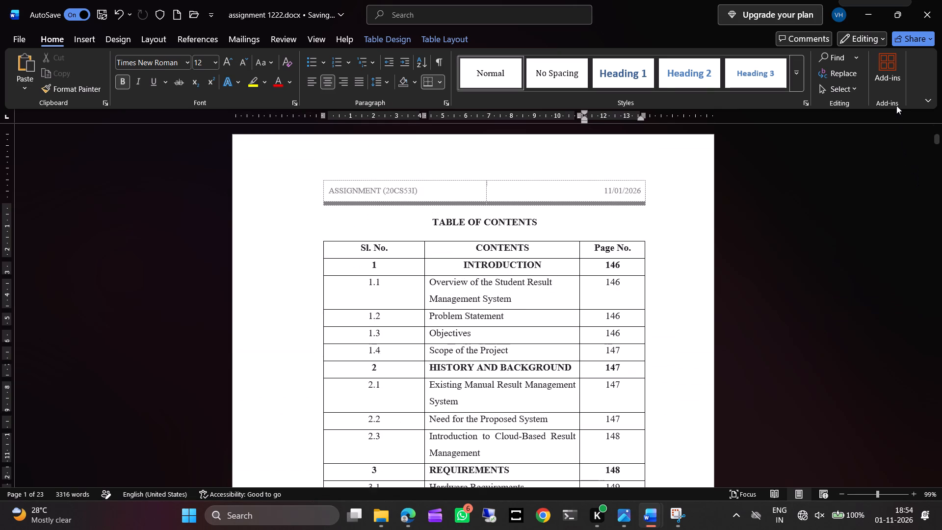
# Set the table of contents page numbers for section 5, Implementation, and subsections 5.1 and 5.2 to 154.
pyautogui.scroll(-2, 613, 386)
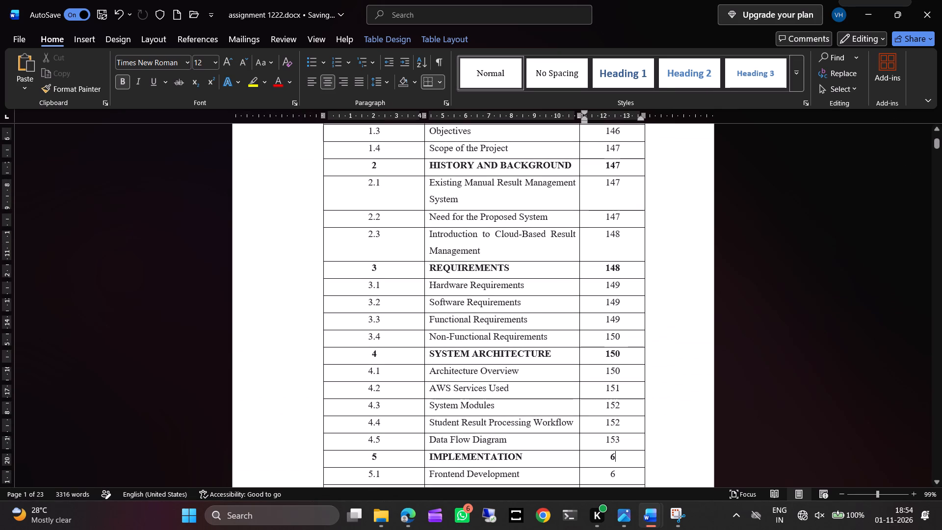
pyautogui.press('BackSpace')
pyautogui.write('154')
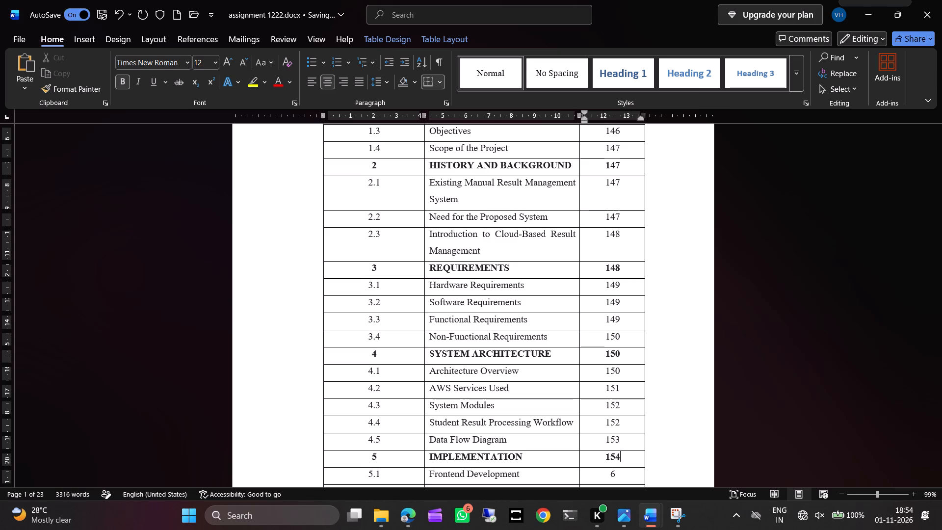
pyautogui.press('Down')
pyautogui.press('BackSpace')
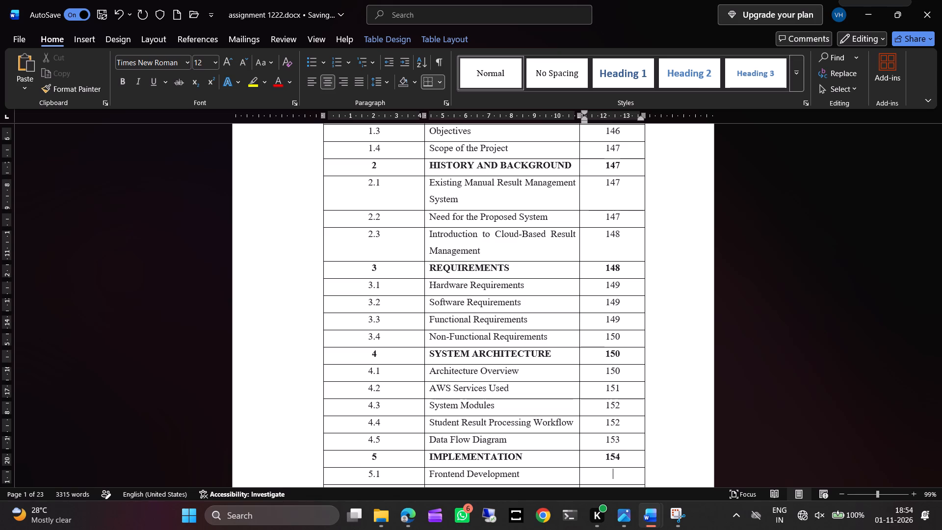
pyautogui.write('154')
pyautogui.press('Down')
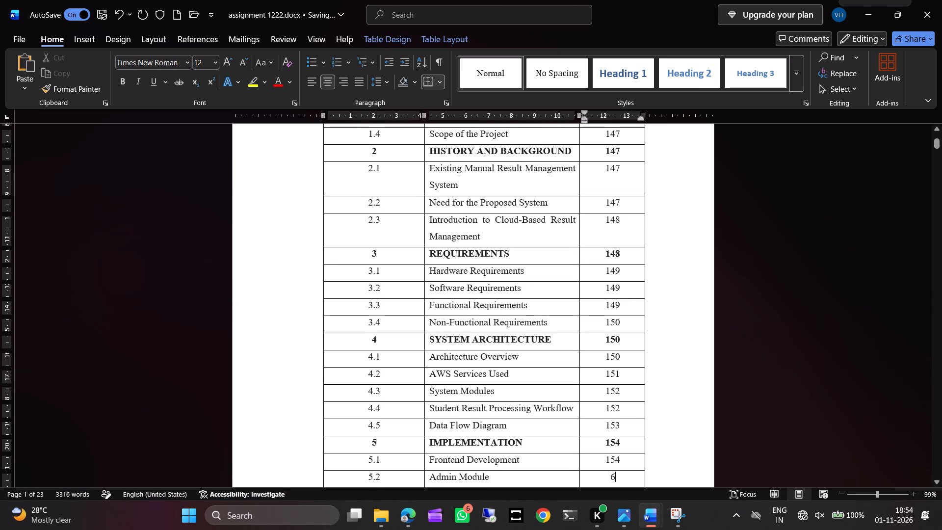
pyautogui.press('BackSpace')
pyautogui.write('156')
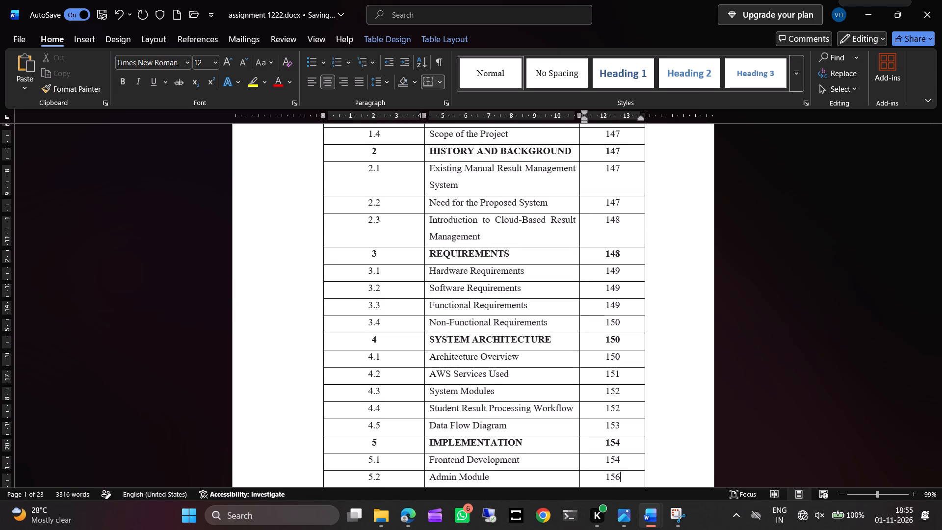
pyautogui.press('BackSpace')
pyautogui.press('4')
# Set the table of contents page numbers for 5.3, Teacher/Faculty Module, and 5.4, Student Module, to 154.
pyautogui.press('Down')
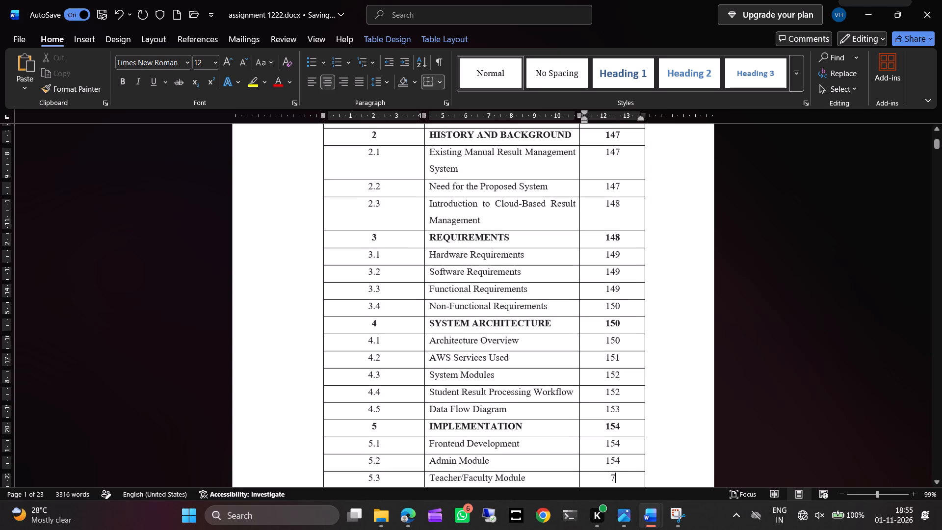
pyautogui.press('BackSpace')
pyautogui.press('1')
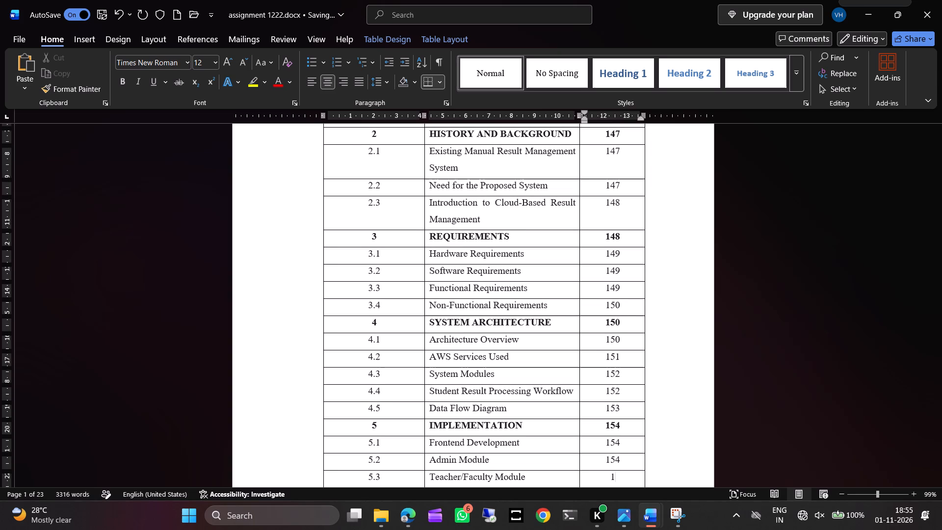
pyautogui.write('54')
pyautogui.press('Down')
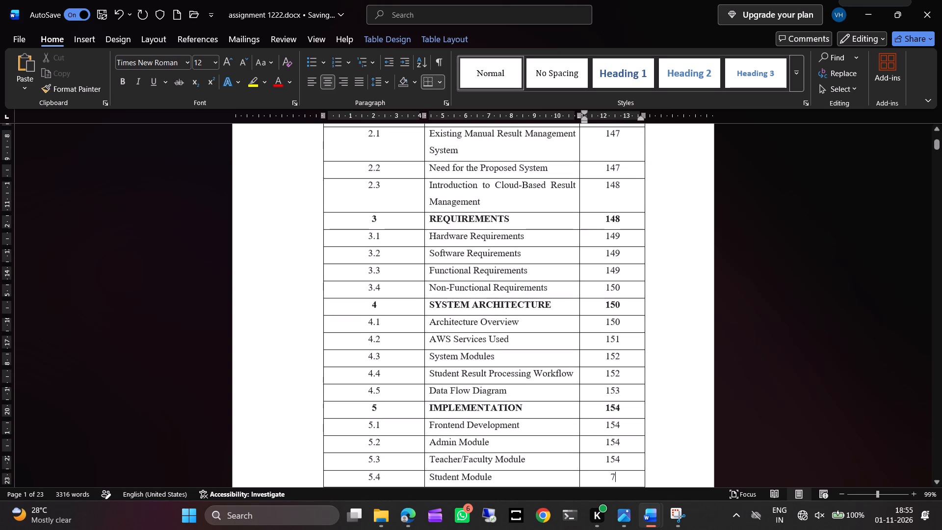
pyautogui.press('BackSpace')
pyautogui.press('1')
pyautogui.write('54')
# Check which pages subsections 5.5 Student and Subject Management to 5.10 Backend API Response Format fall on in the document body.
pyautogui.scroll(-1, 706, 345)
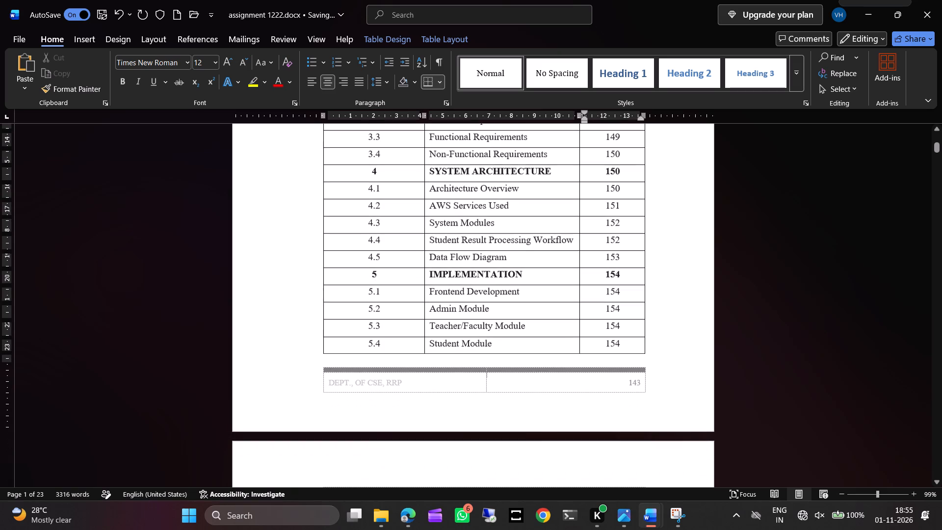
pyautogui.scroll(-2, 744, 341)
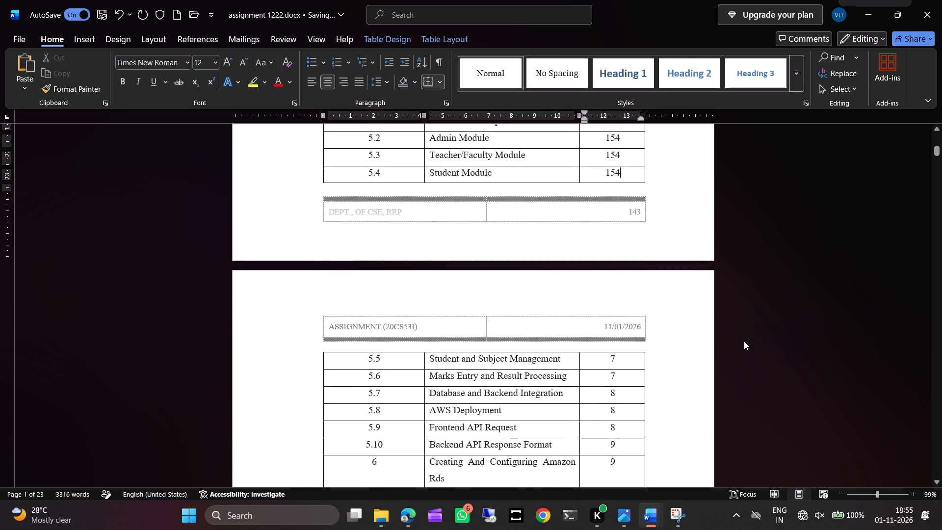
pyautogui.scroll(1, 786, 305)
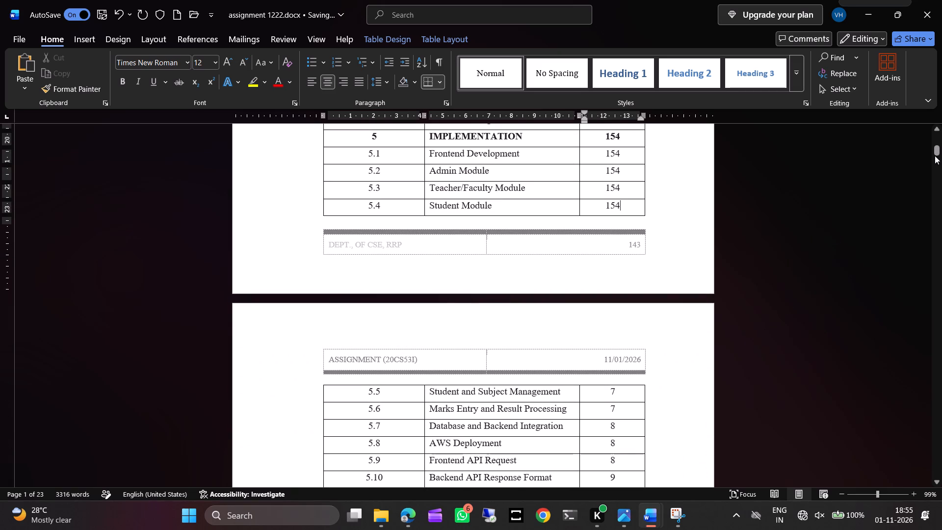
pyautogui.moveTo(936, 152); pyautogui.dragTo(941, 287)
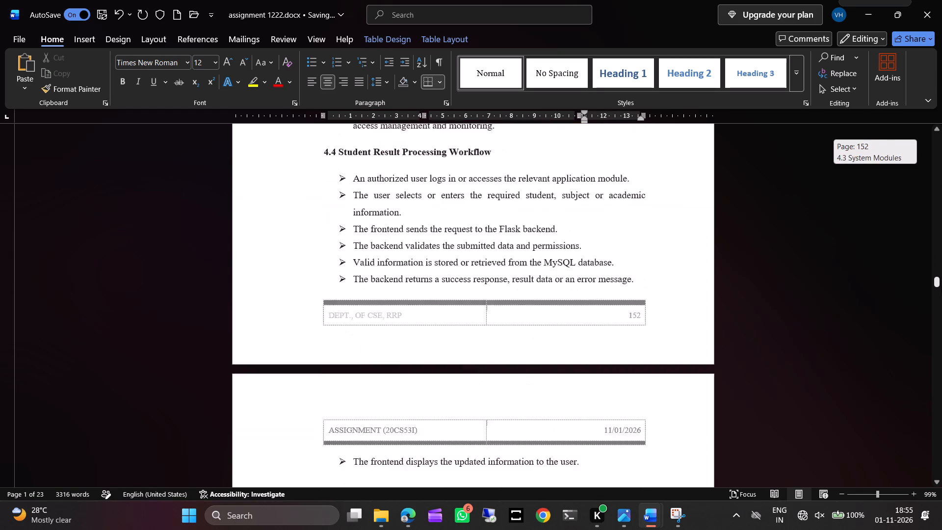
pyautogui.moveTo(941, 287); pyautogui.dragTo(941, 308)
pyautogui.scroll(-1, 717, 330)
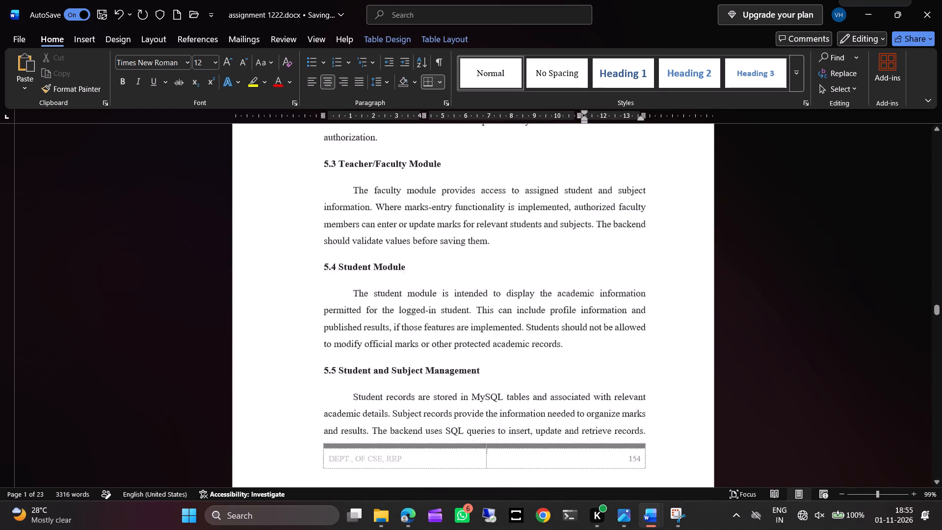
pyautogui.scroll(-1, 717, 330)
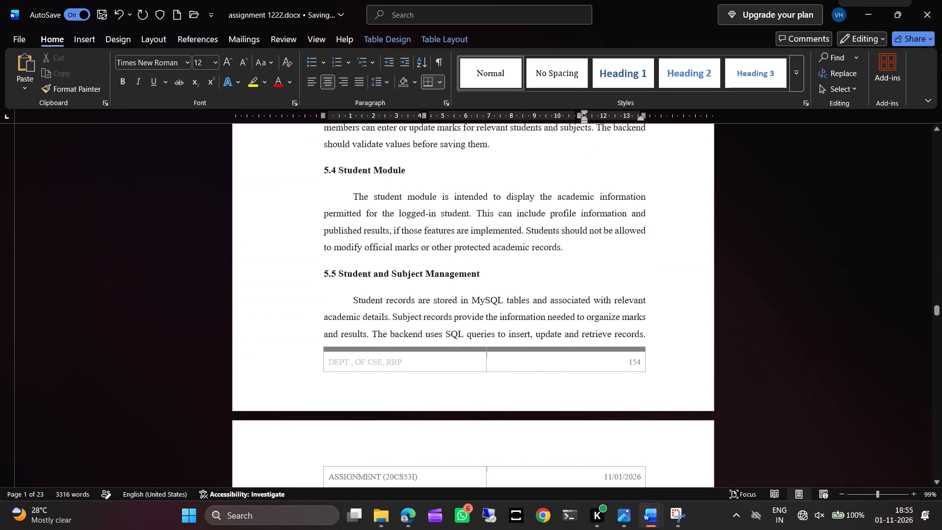
pyautogui.scroll(-2, 763, 347)
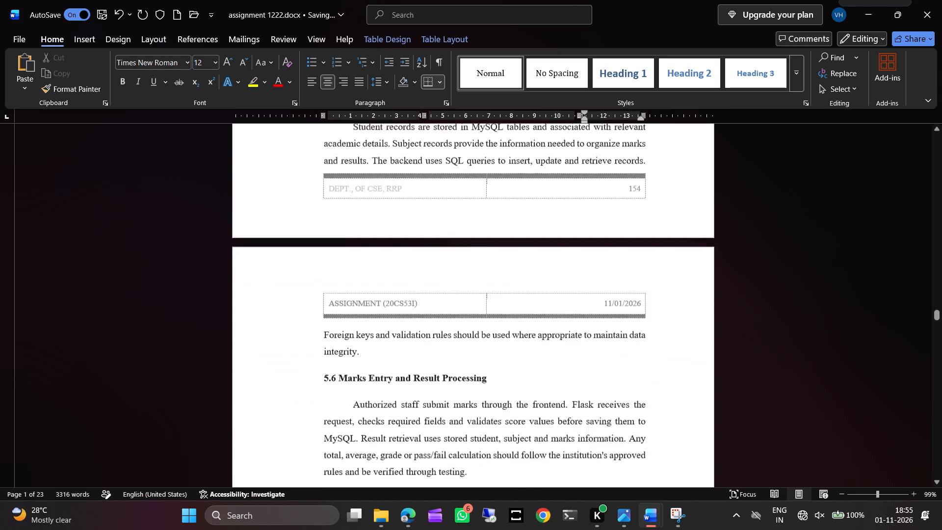
pyautogui.scroll(-3, 763, 347)
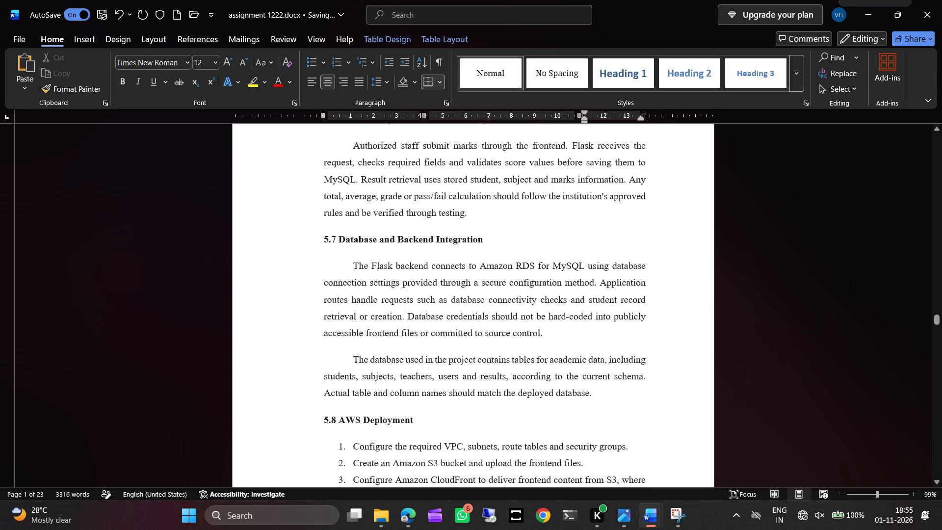
pyautogui.scroll(-2, 763, 347)
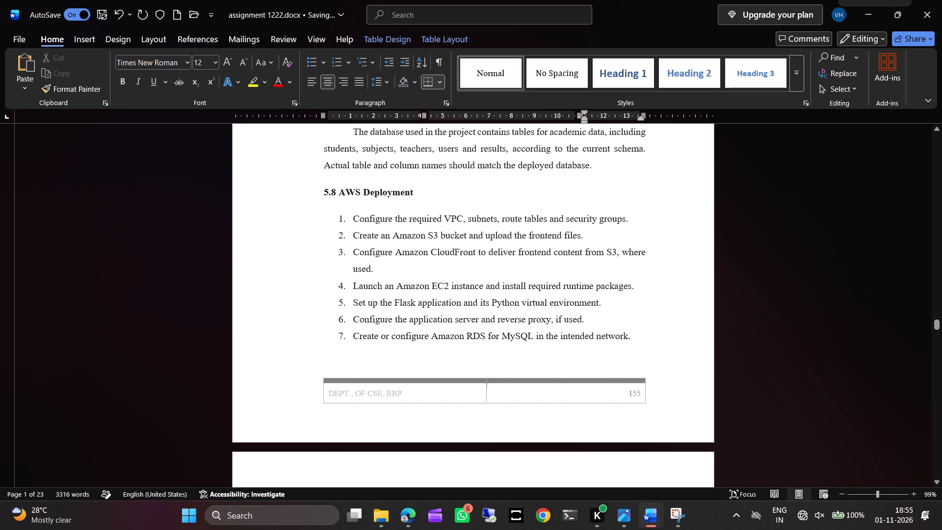
pyautogui.scroll(-3, 746, 371)
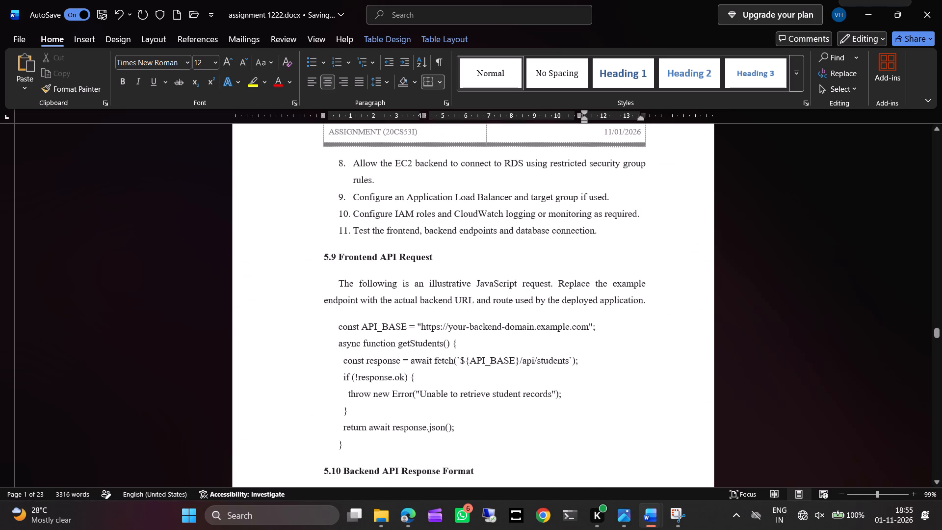
pyautogui.scroll(-1, 746, 371)
pyautogui.scroll(1, 746, 371)
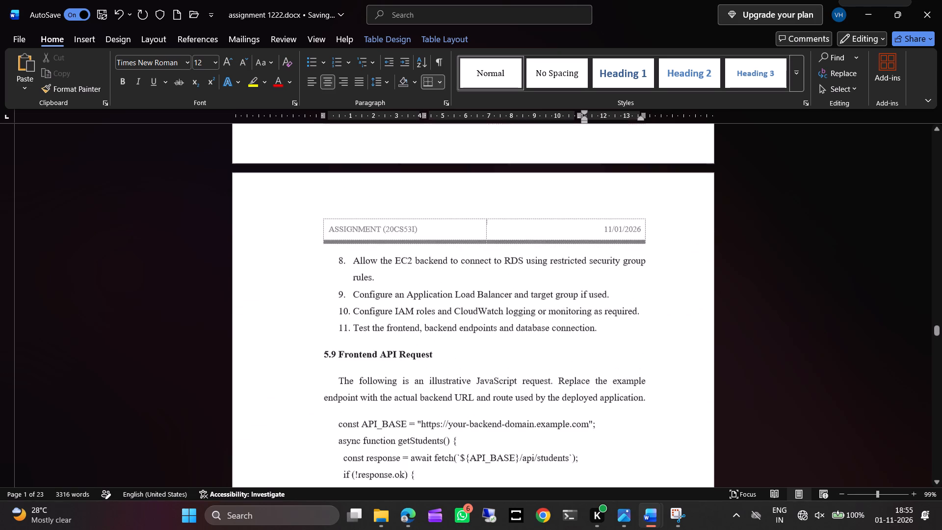
pyautogui.scroll(2, 746, 371)
pyautogui.scroll(-1, 746, 371)
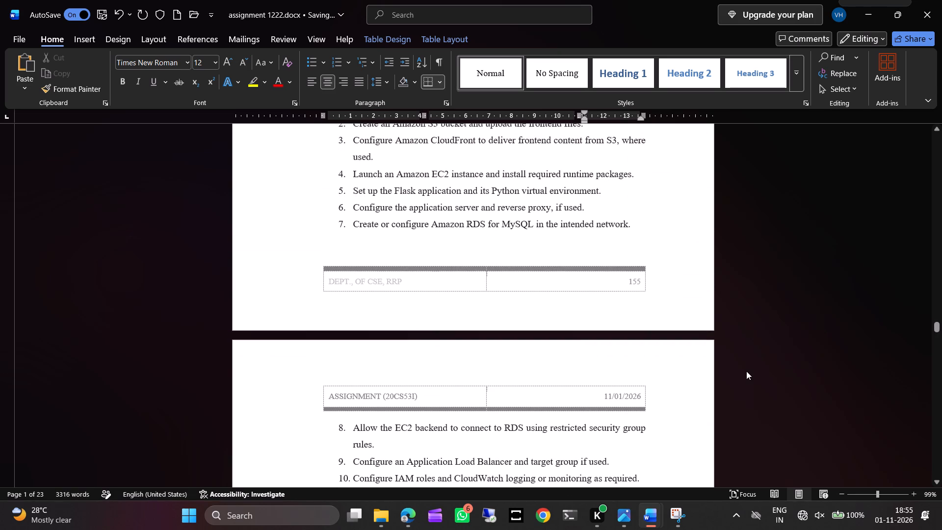
# Set the table of contents page number for 5.5, Student and Subject Management, to 154.
pyautogui.moveTo(937, 323); pyautogui.dragTo(912, 127)
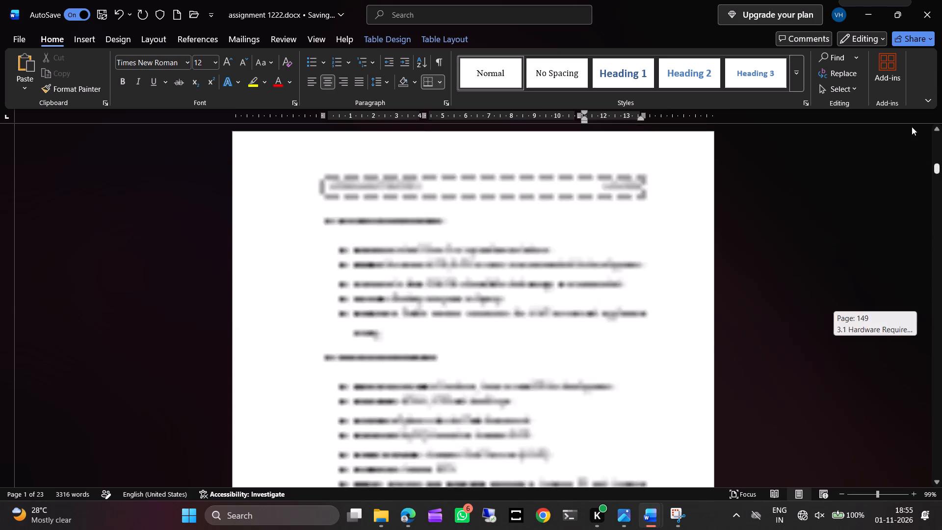
pyautogui.moveTo(912, 127); pyautogui.dragTo(911, 111)
pyautogui.scroll(-3, 679, 310)
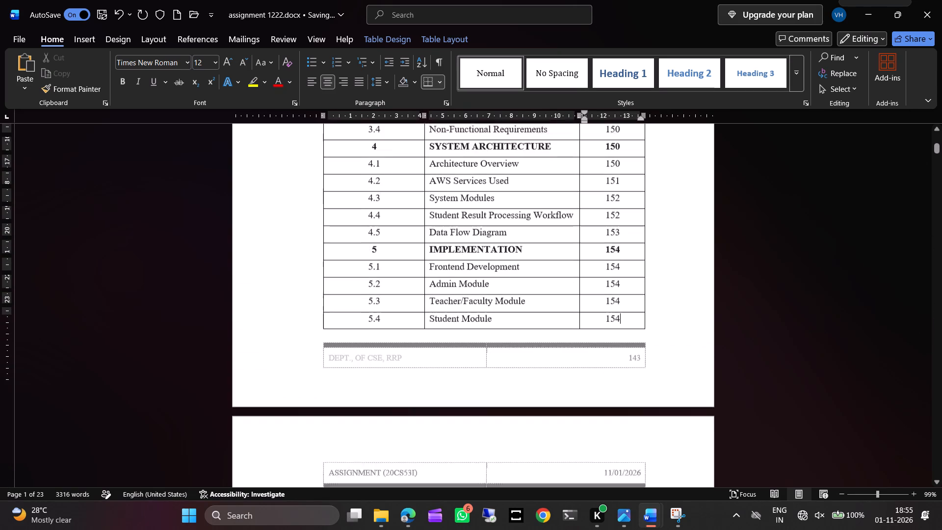
pyautogui.scroll(-1, 610, 409)
pyautogui.press('Down')
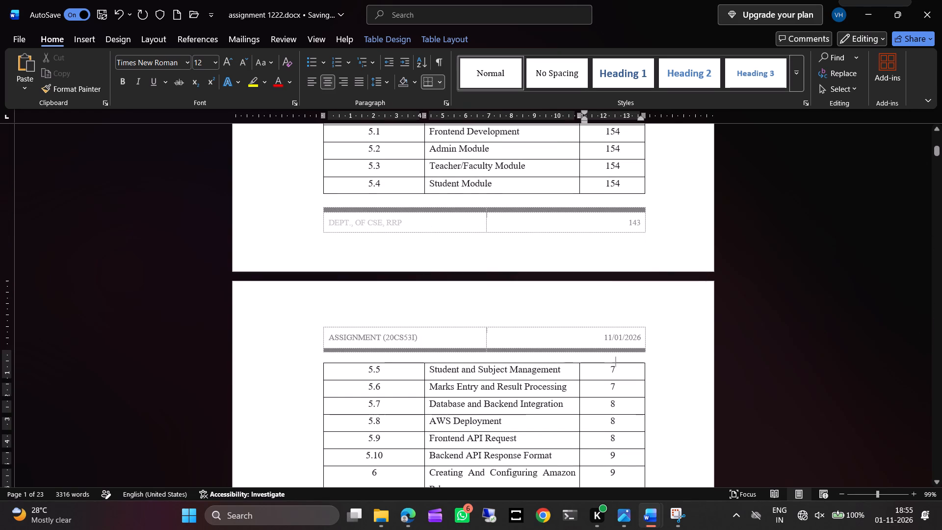
pyautogui.press('BackSpace')
pyautogui.write('154')
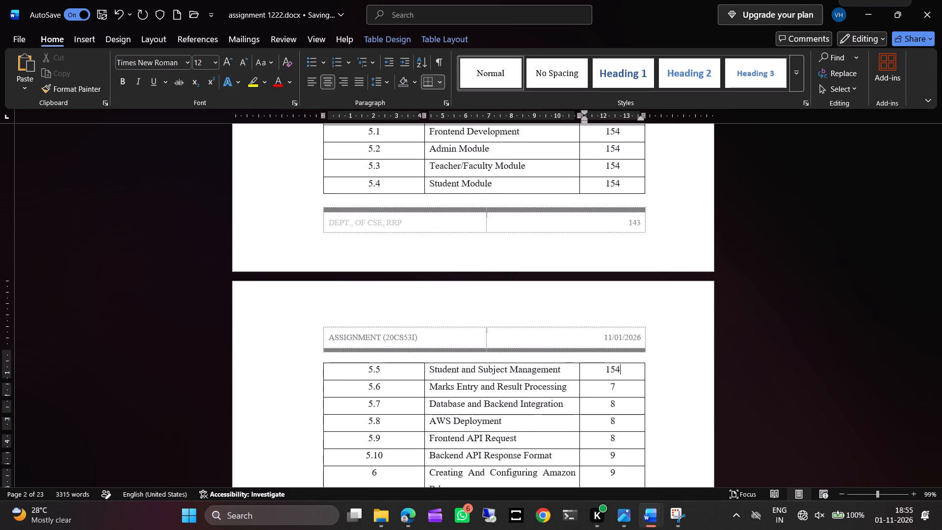
# Set the table of contents page numbers for 5.6, Marks Entry and Result Processing, 5.7, Database and Backend Integration, and 5.8, AWS Deployment, to 155.
pyautogui.press('Down')
pyautogui.press('BackSpace')
pyautogui.write('155')
pyautogui.press('Down')
pyautogui.press('BackSpace')
pyautogui.press('1')
pyautogui.write('55')
pyautogui.press('Down')
pyautogui.press('BackSpace')
pyautogui.write('155')
# Set the table of contents page numbers for 5.9, Frontend API Request, and 5.10, Backend API Response Format, to 156.
pyautogui.press('Down')
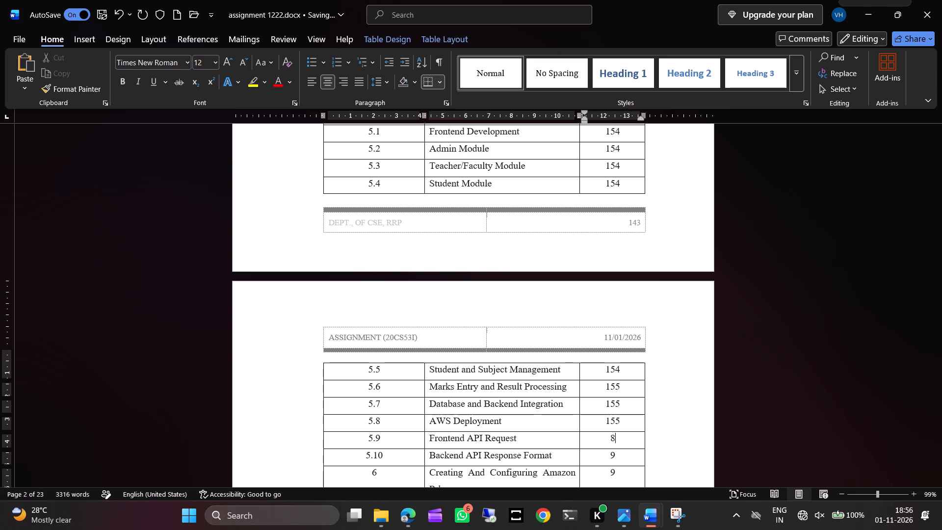
pyautogui.press('BackSpace')
pyautogui.write('156')
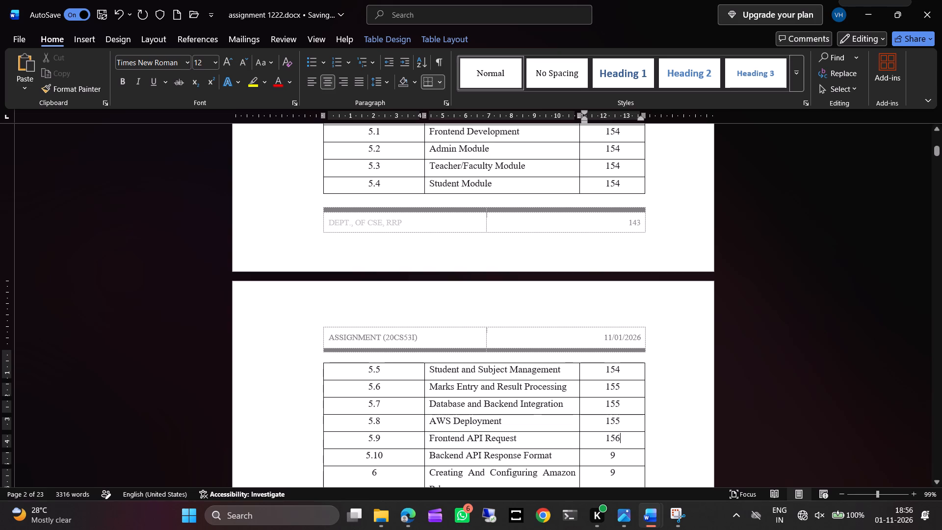
pyautogui.press('Down')
pyautogui.press('Delete')
pyautogui.press('BackSpace')
pyautogui.press('1')
pyautogui.write('56')
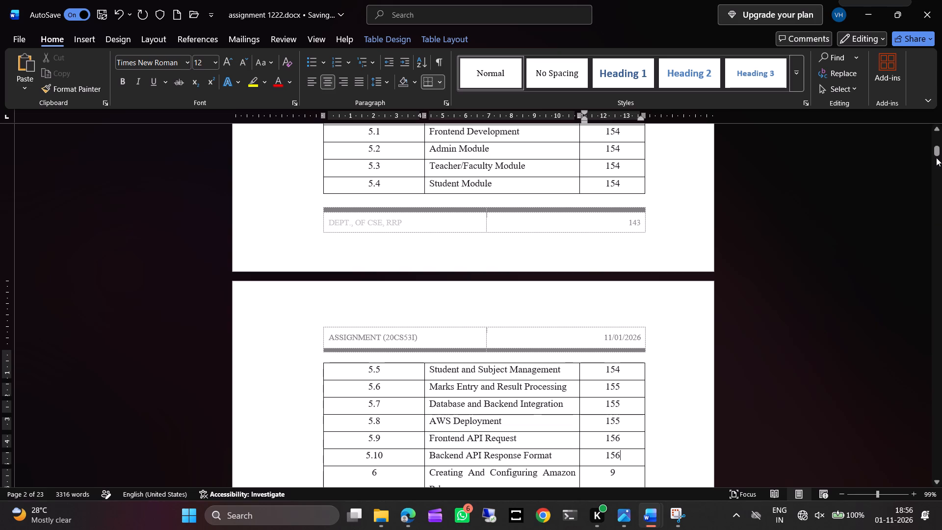
# Check the body pages of the remaining section 5 subsections and of the Creating and Configuring Amazon RDS for MySQL heading.
pyautogui.moveTo(936, 154); pyautogui.dragTo(941, 261)
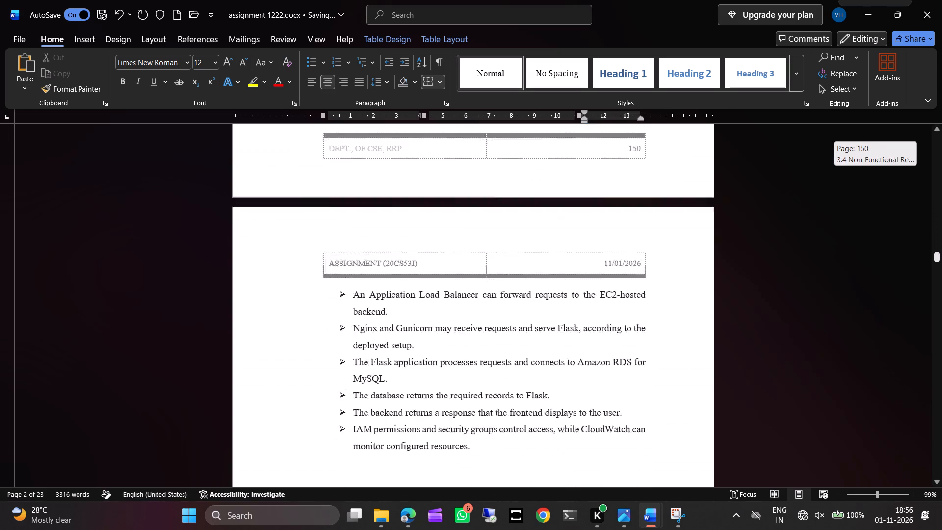
pyautogui.moveTo(941, 261); pyautogui.dragTo(941, 297)
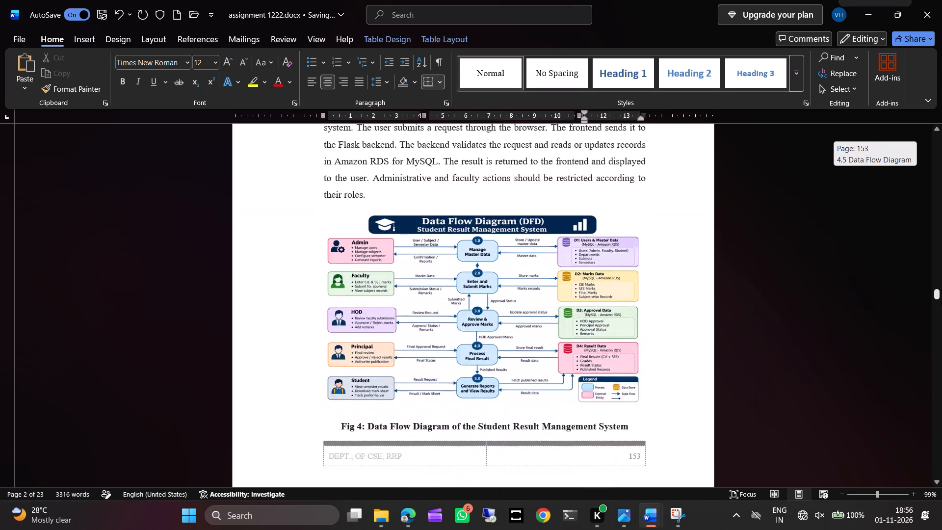
pyautogui.moveTo(941, 297); pyautogui.dragTo(941, 301)
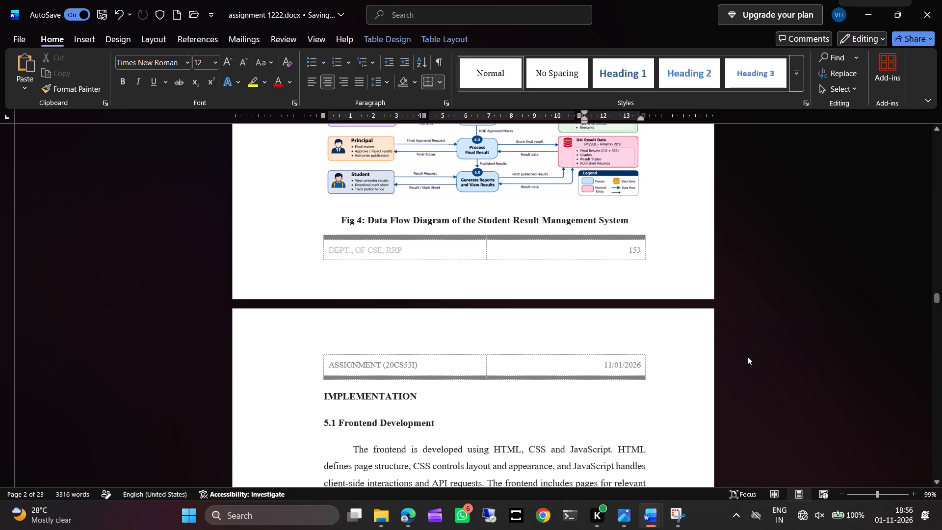
pyautogui.scroll(-4, 747, 341)
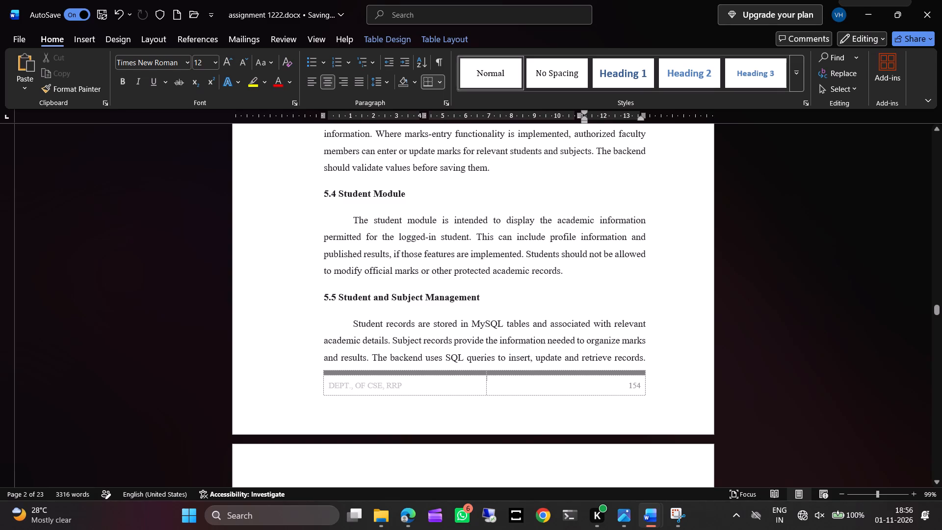
pyautogui.scroll(-1, 706, 340)
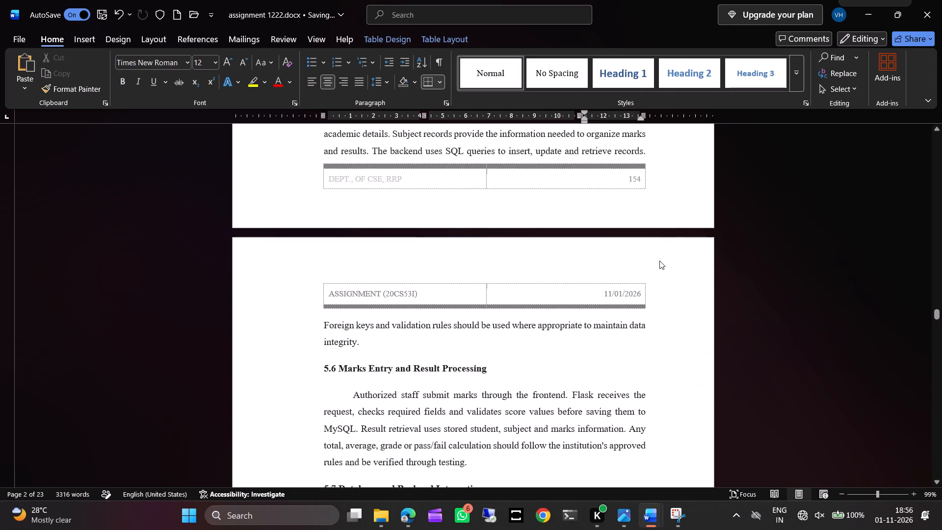
pyautogui.scroll(-2, 587, 336)
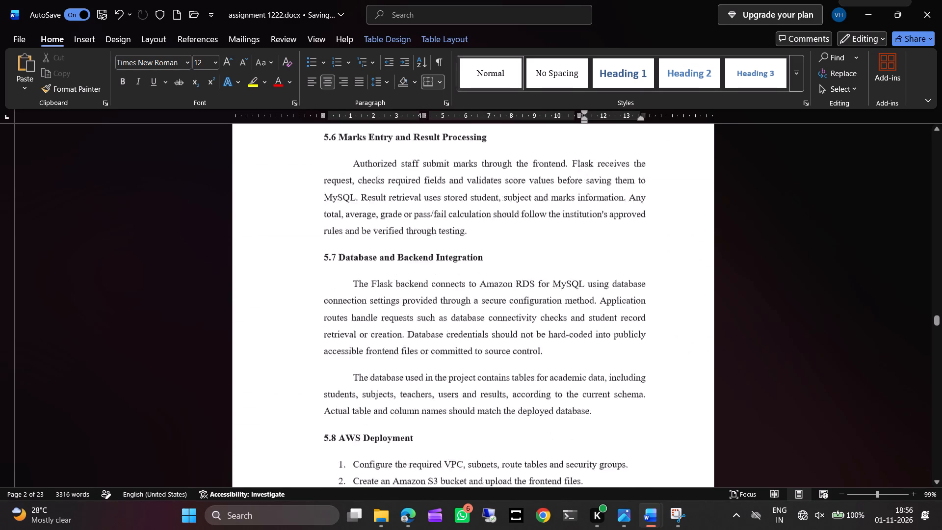
pyautogui.scroll(-2, 587, 336)
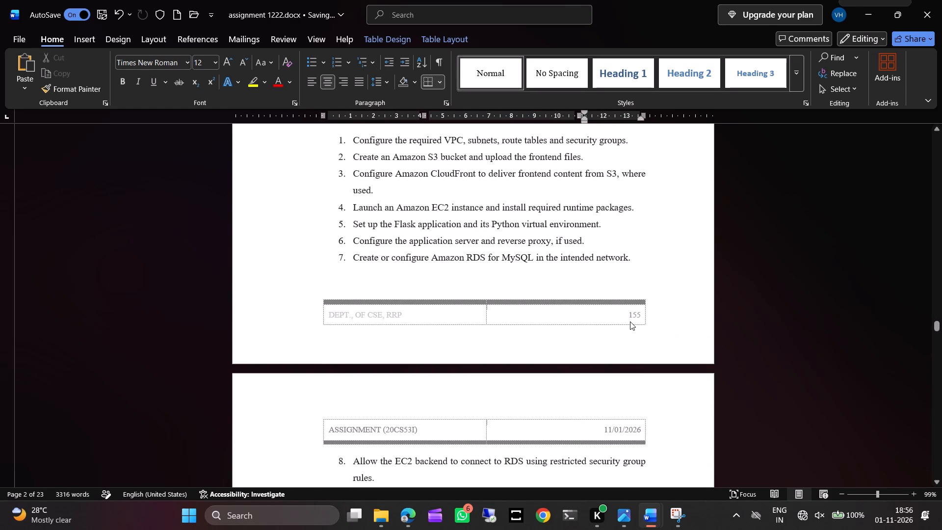
pyautogui.scroll(-1, 590, 338)
pyautogui.scroll(-1, 545, 404)
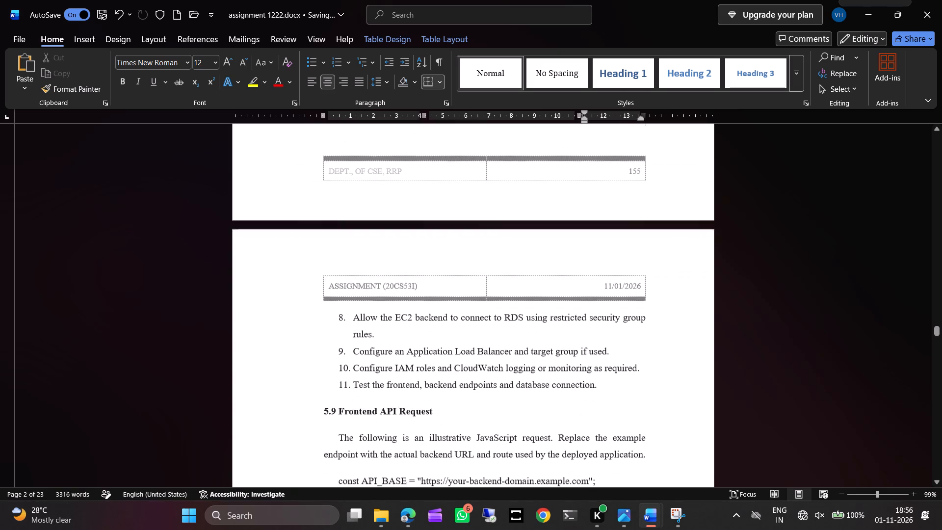
pyautogui.scroll(-1, 545, 404)
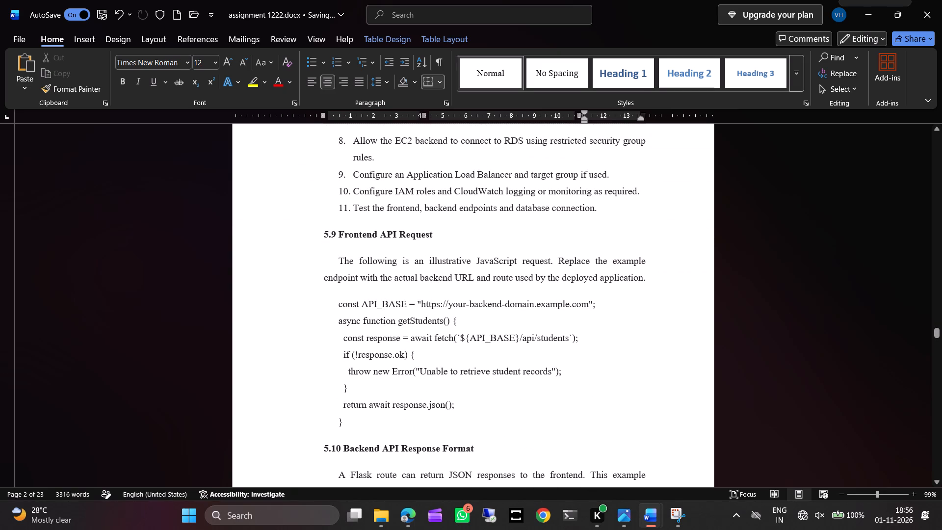
pyautogui.scroll(-2, 543, 356)
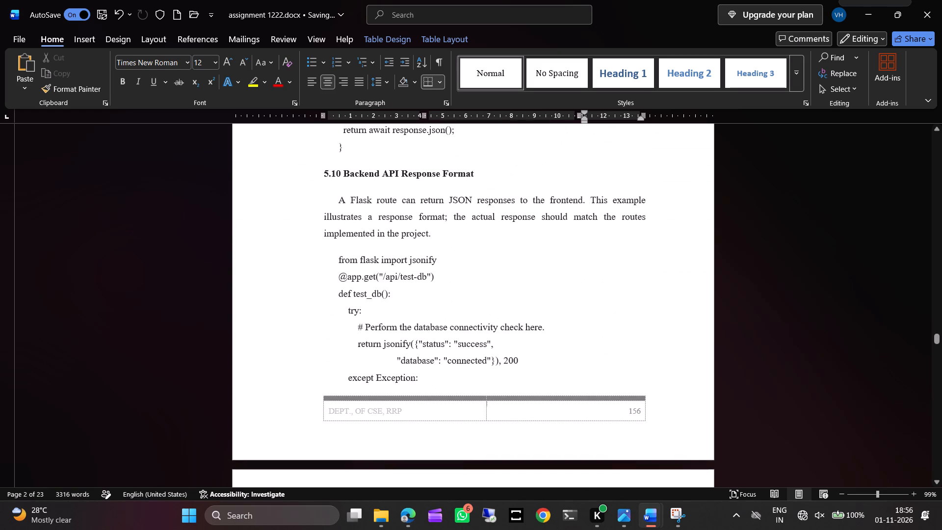
pyautogui.scroll(-2, 543, 356)
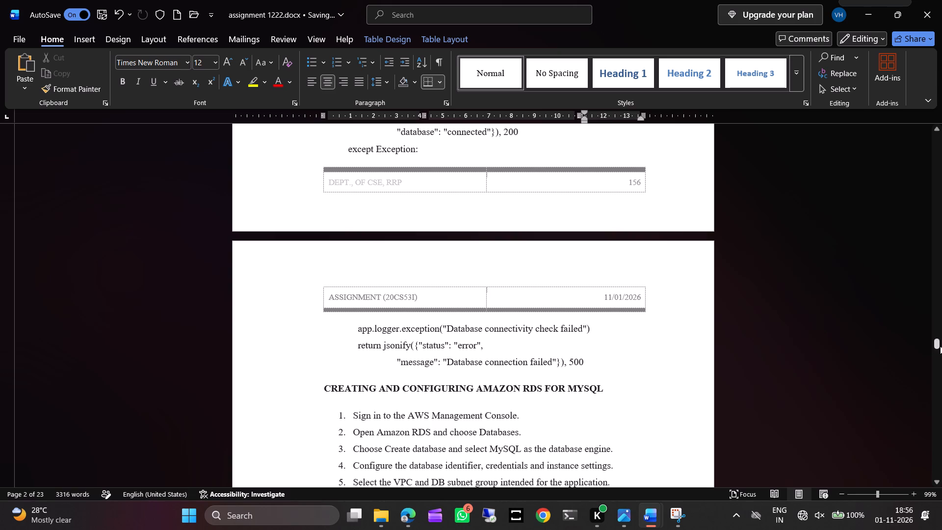
# Clear the table of contents page number for section 6, Creating And Configuring Amazon Rds.
pyautogui.moveTo(935, 344); pyautogui.dragTo(890, 124)
pyautogui.scroll(-2, 716, 339)
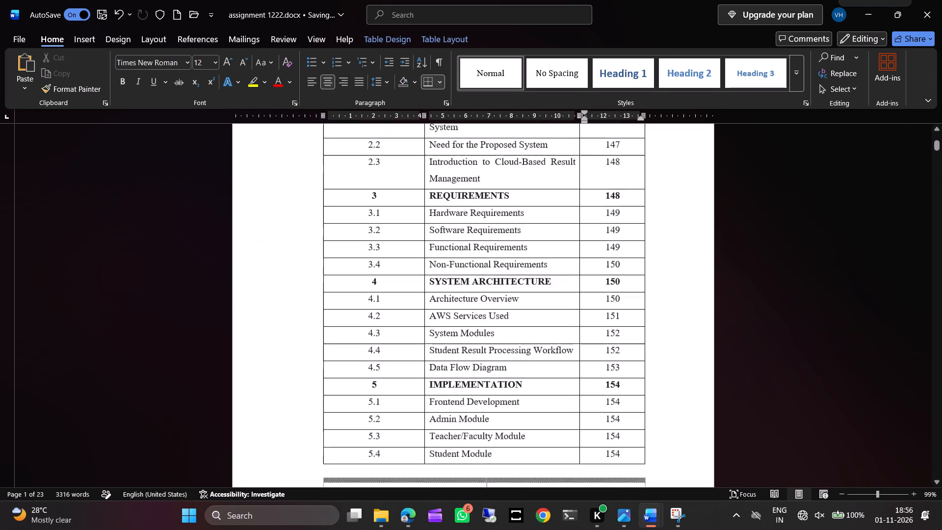
pyautogui.scroll(-2, 716, 339)
pyautogui.scroll(-1, 625, 384)
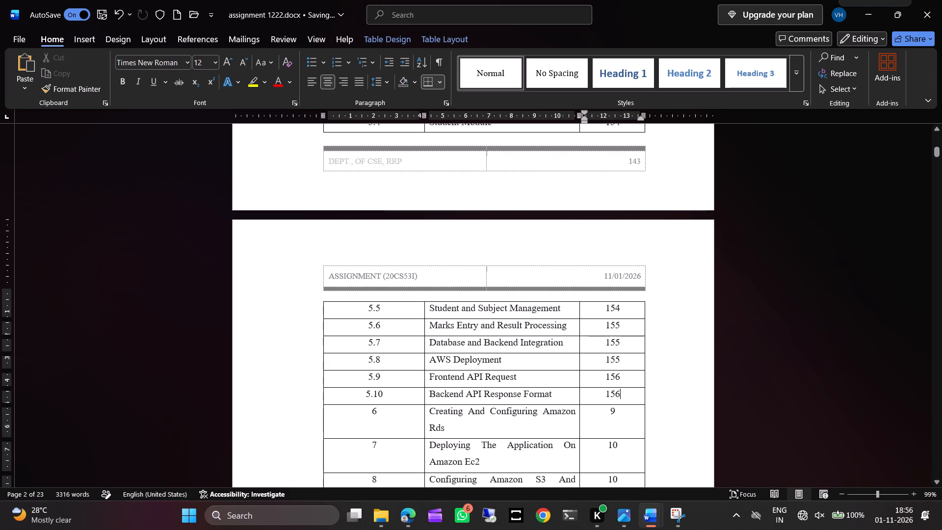
pyautogui.click(625, 411)
pyautogui.press('BackSpace')
# Check which body pages hold the Amazon RDS, Amazon EC2 deployment and Amazon S3 sections, including their figures.
pyautogui.moveTo(936, 155); pyautogui.dragTo(939, 344)
pyautogui.scroll(-3, 729, 320)
pyautogui.scroll(1, 729, 320)
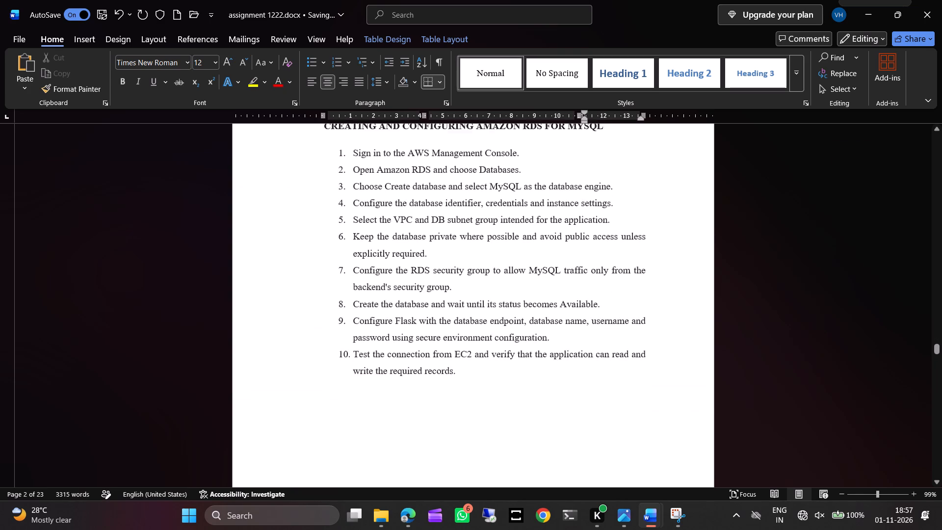
pyautogui.scroll(1, 729, 320)
pyautogui.scroll(-1, 648, 355)
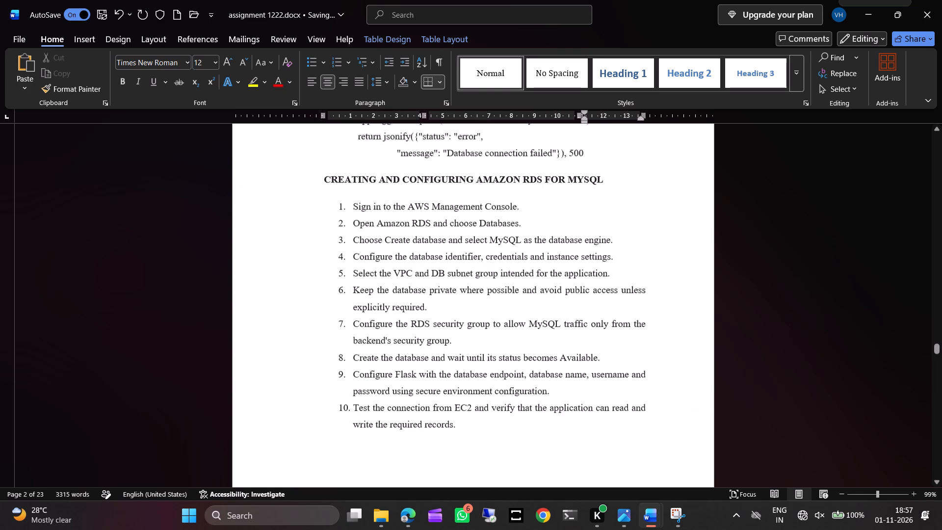
pyautogui.scroll(-3, 648, 355)
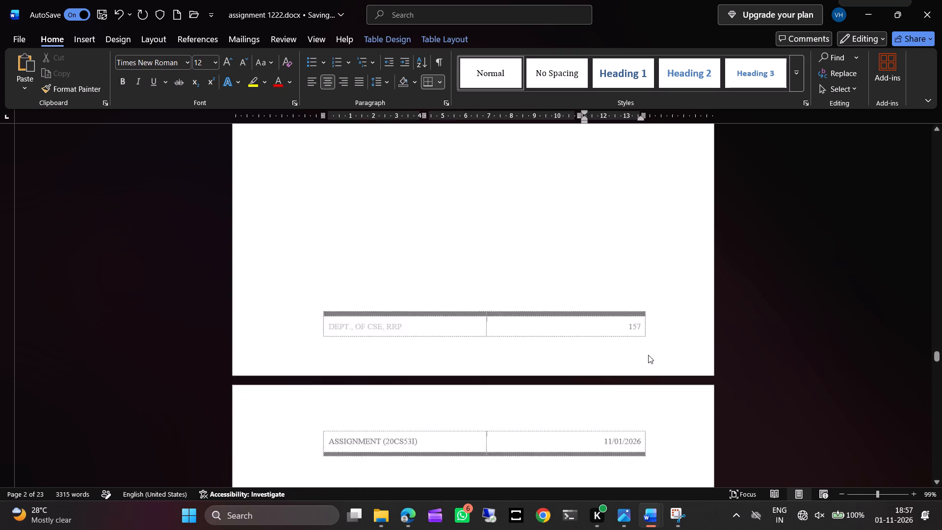
pyautogui.scroll(-1, 648, 355)
pyautogui.scroll(2, 648, 355)
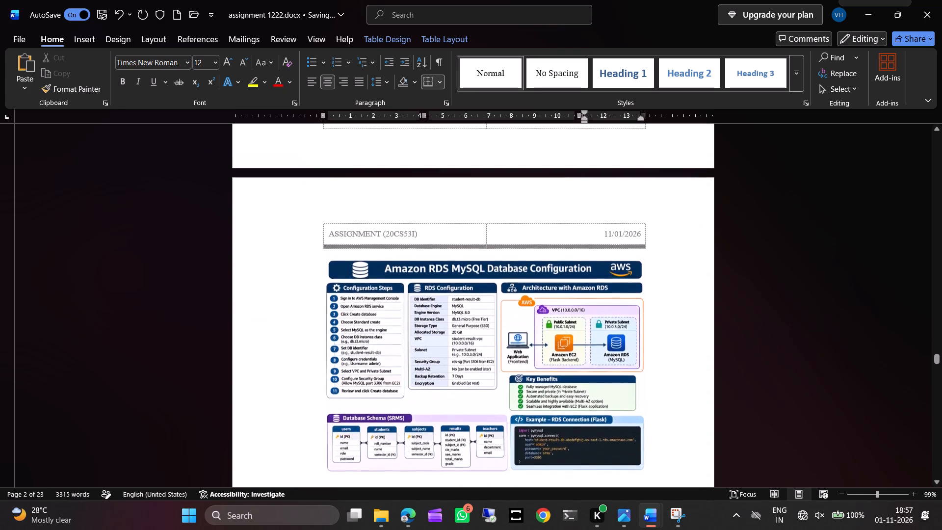
pyautogui.scroll(1, 648, 355)
pyautogui.scroll(-1, 648, 355)
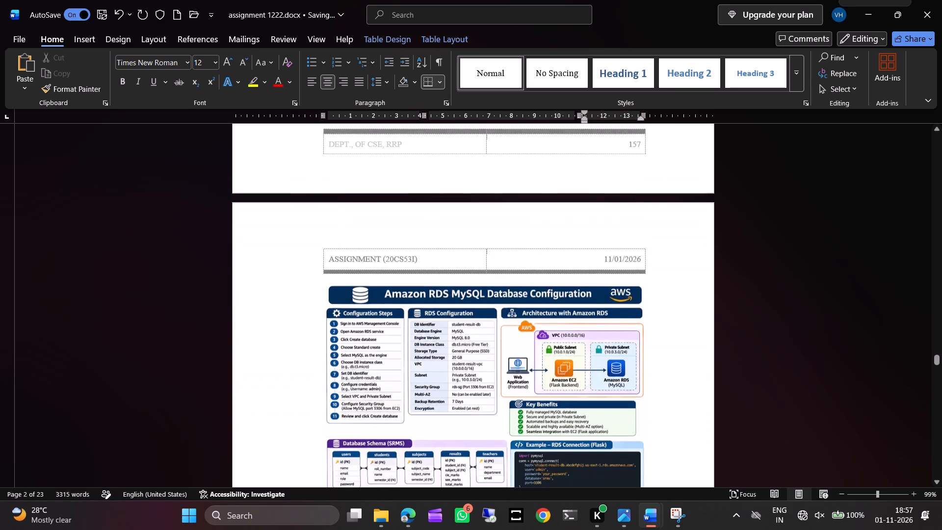
pyautogui.click(516, 387)
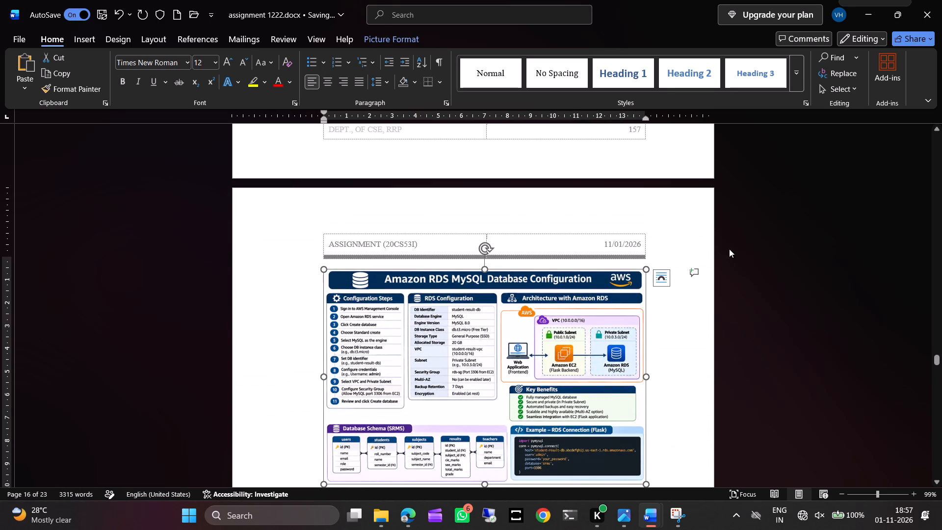
pyautogui.scroll(-1, 729, 249)
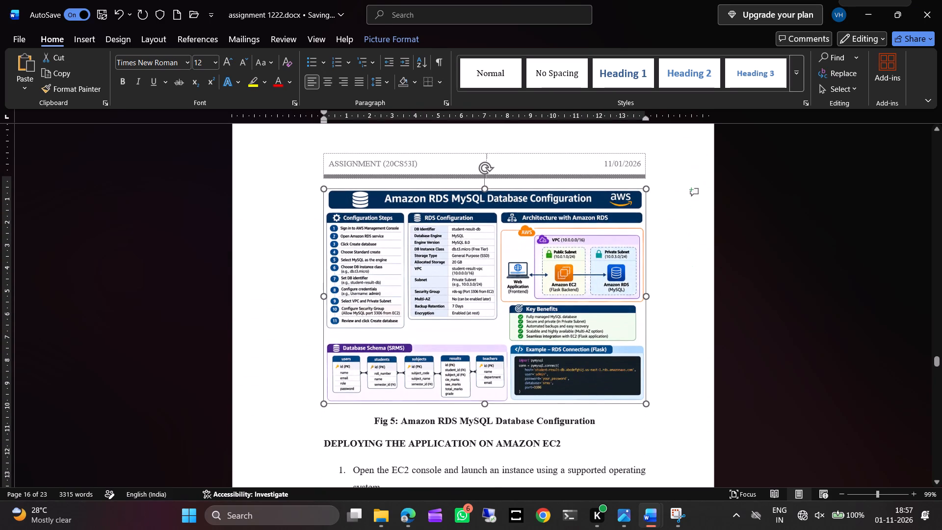
pyautogui.scroll(-3, 594, 359)
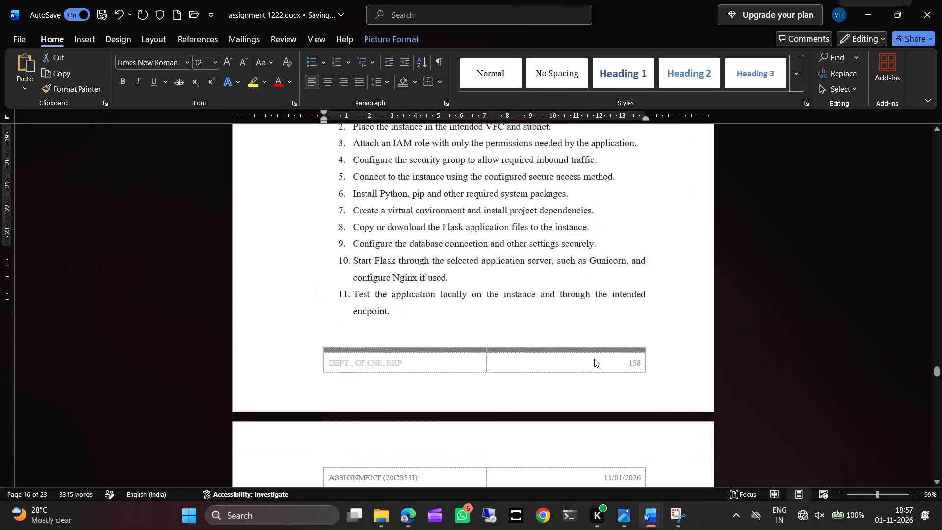
pyautogui.scroll(-3, 594, 359)
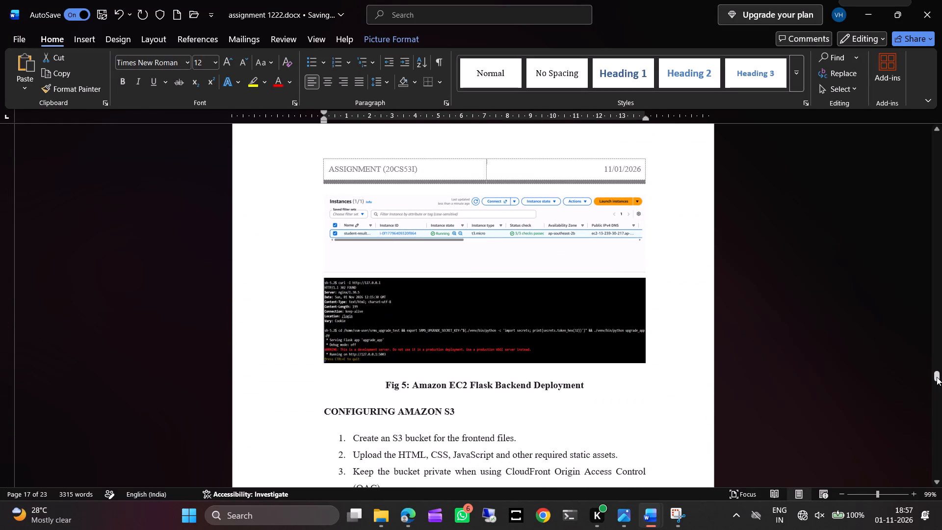
# Set the table of contents page range for section 6, Creating And Configuring Amazon Rds, to 156-157.
pyautogui.moveTo(939, 377); pyautogui.dragTo(904, 193)
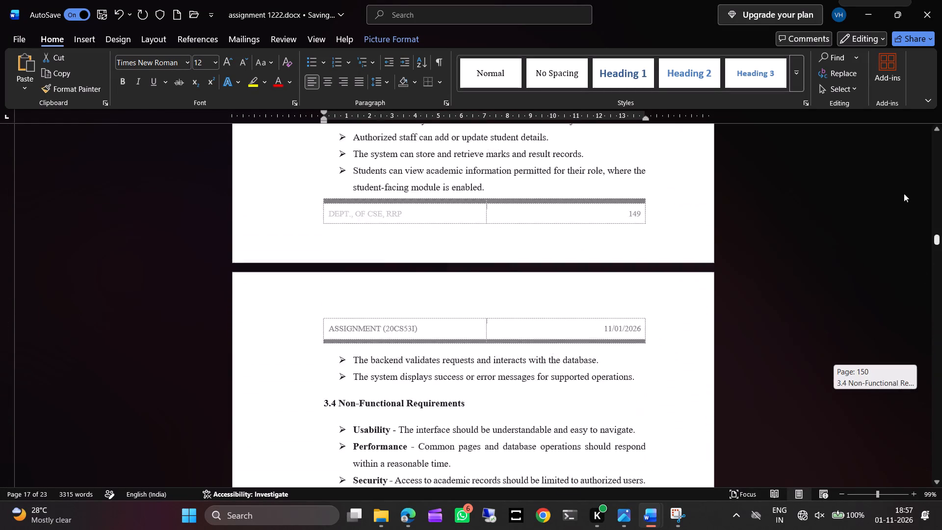
pyautogui.moveTo(904, 193); pyautogui.dragTo(897, 164)
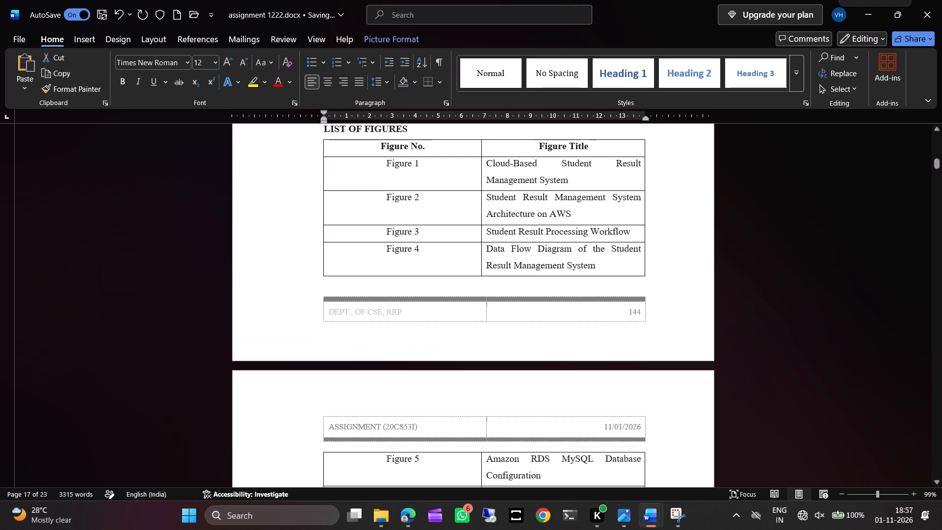
pyautogui.scroll(2, 859, 246)
pyautogui.scroll(1, 758, 266)
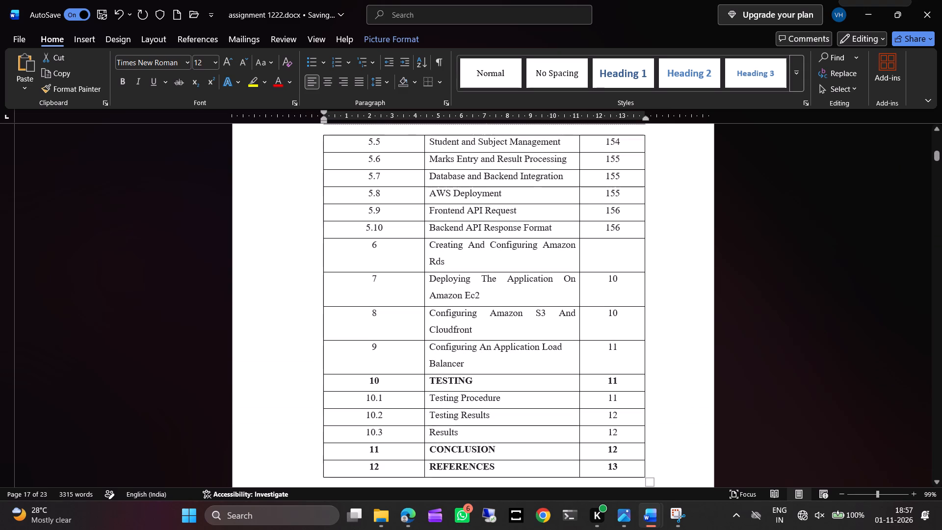
pyautogui.click(612, 261)
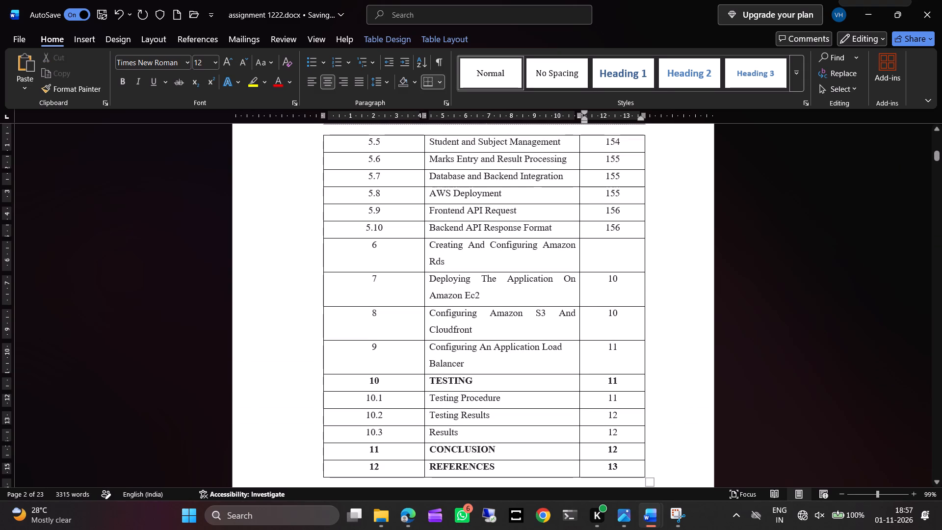
pyautogui.write('156 -')
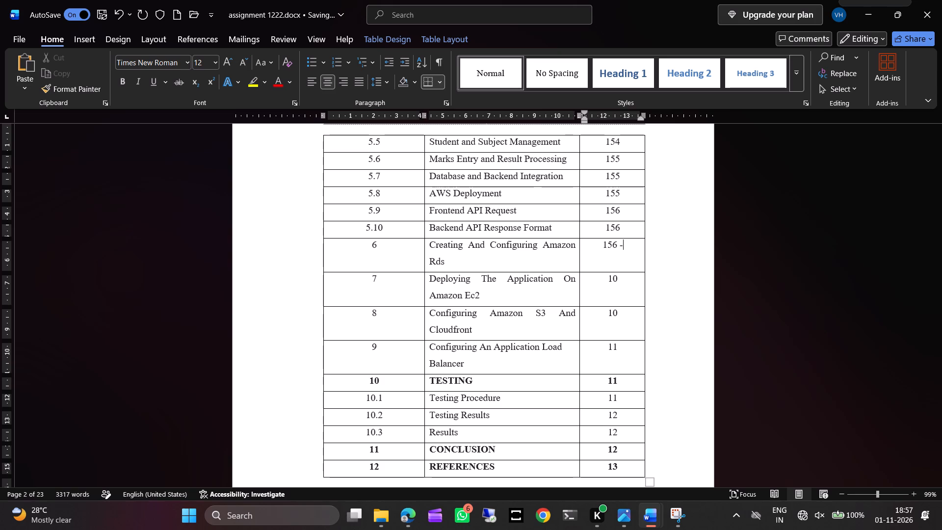
pyautogui.press('BackSpace')
pyautogui.press('BackSpace')
pyautogui.press('-')
pyautogui.write('157')
# Set the table of contents page range for section 7, Deploying The Application On Amazon Ec2, to 157-158.
pyautogui.press('Down')
pyautogui.press('BackSpace')
pyautogui.press('BackSpace')
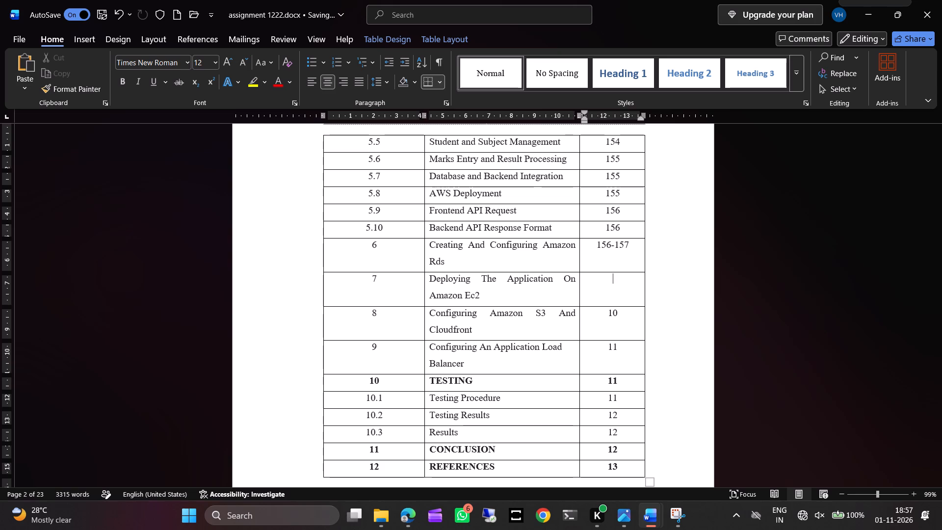
pyautogui.press('1')
pyautogui.write('57-158')
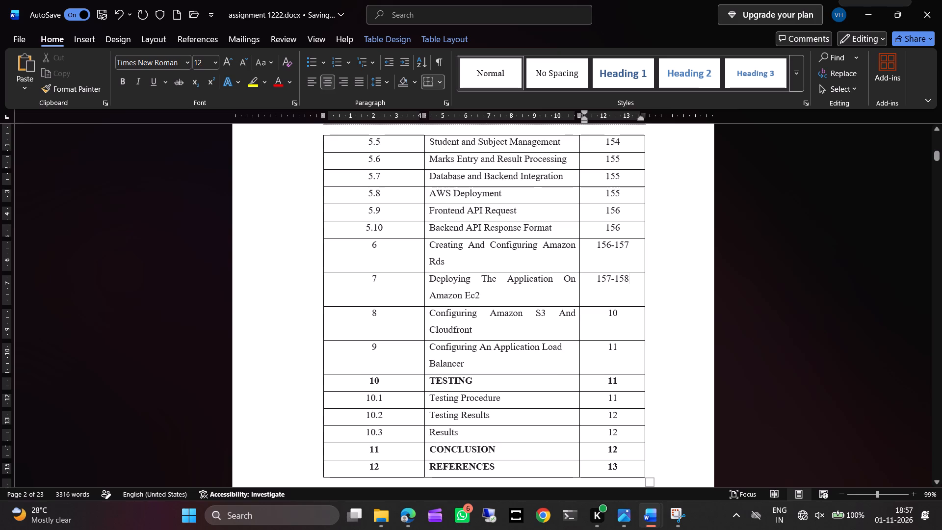
# Review the Creating and Configuring Amazon RDS for MySQL section's numbered list, page footer and the space below the list.
pyautogui.scroll(-1, 760, 339)
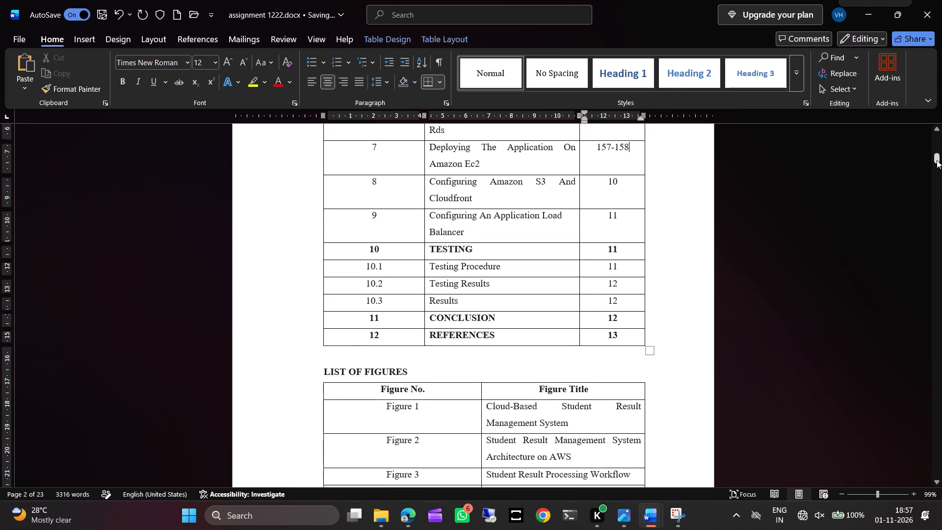
pyautogui.moveTo(937, 160); pyautogui.dragTo(941, 337)
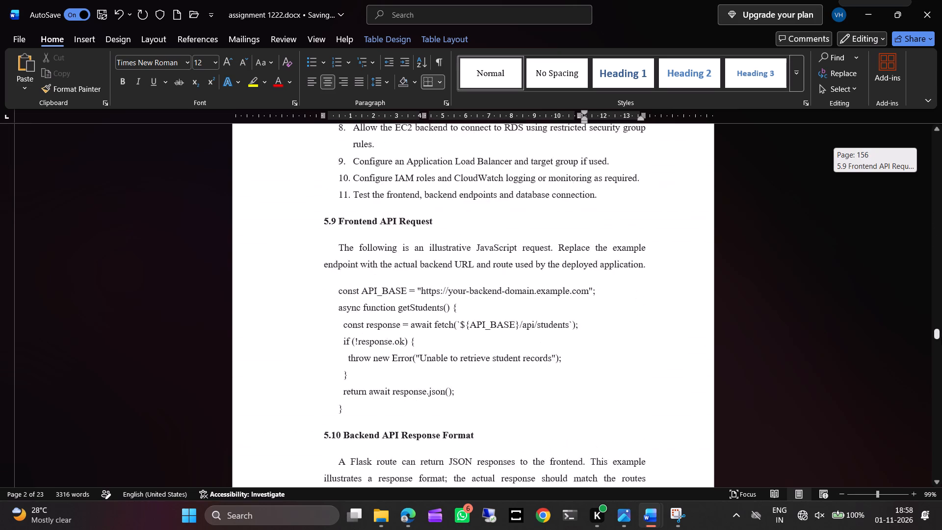
pyautogui.moveTo(941, 337); pyautogui.dragTo(941, 339)
pyautogui.scroll(-3, 696, 350)
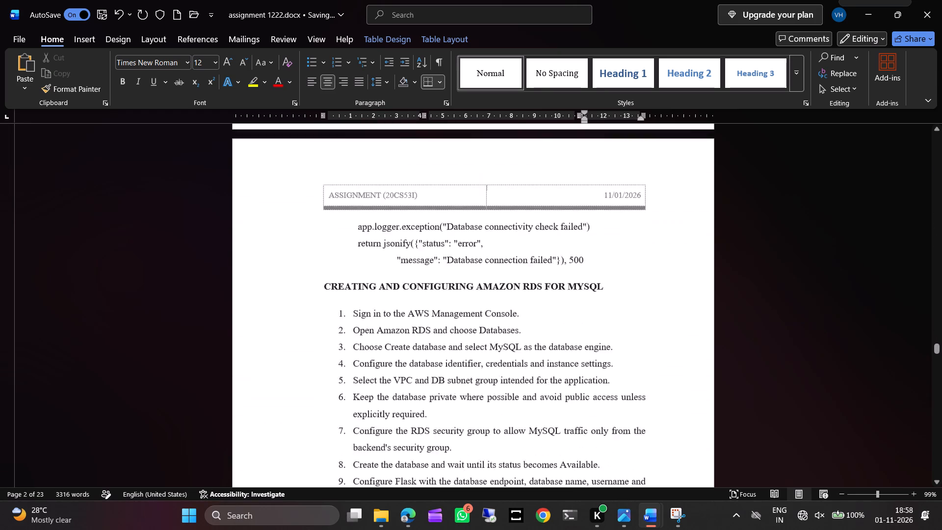
pyautogui.scroll(-1, 696, 350)
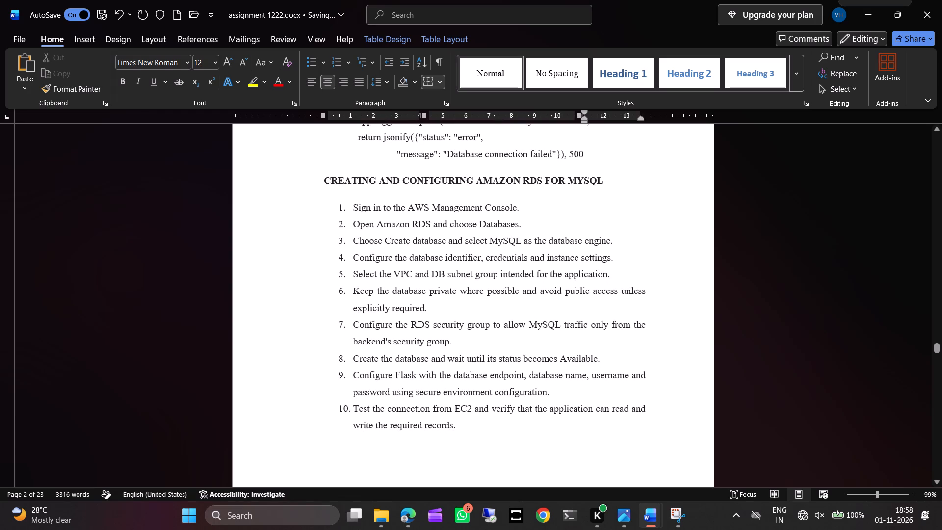
pyautogui.scroll(-2, 624, 356)
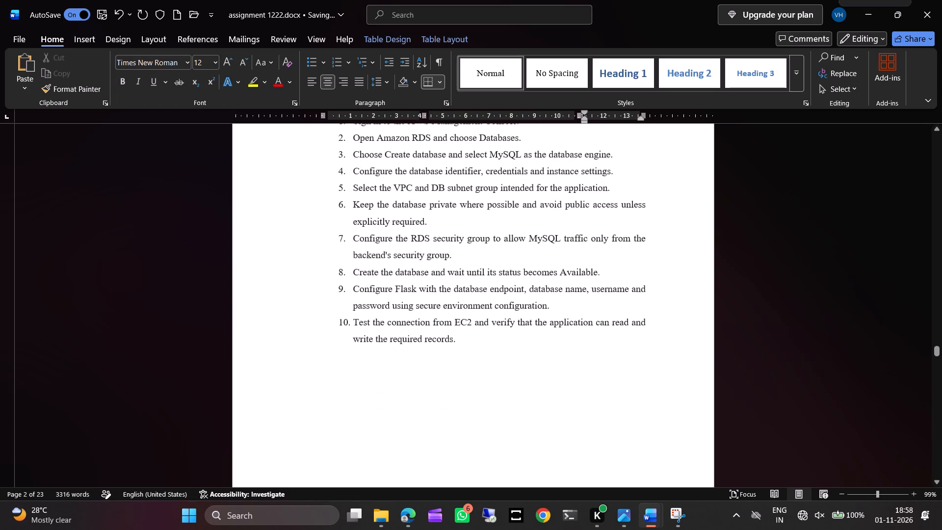
pyautogui.scroll(-2, 624, 356)
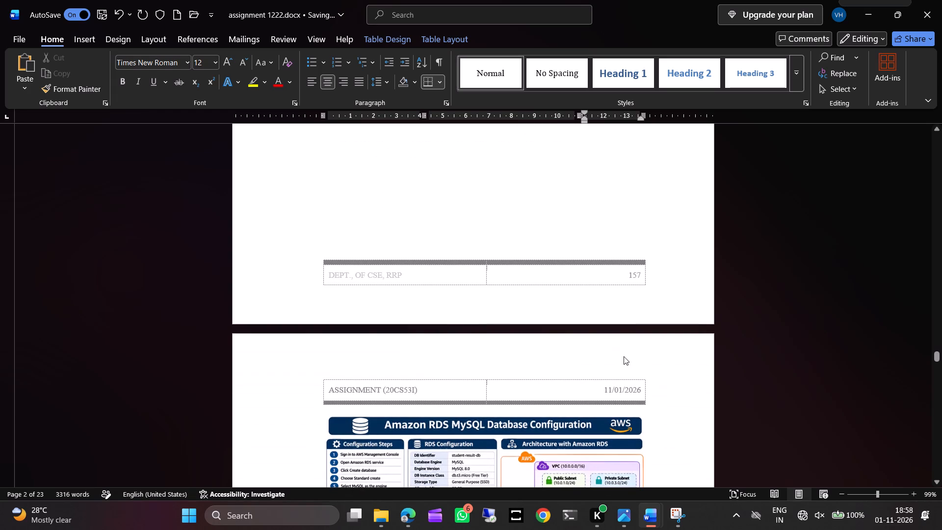
pyautogui.scroll(3, 624, 356)
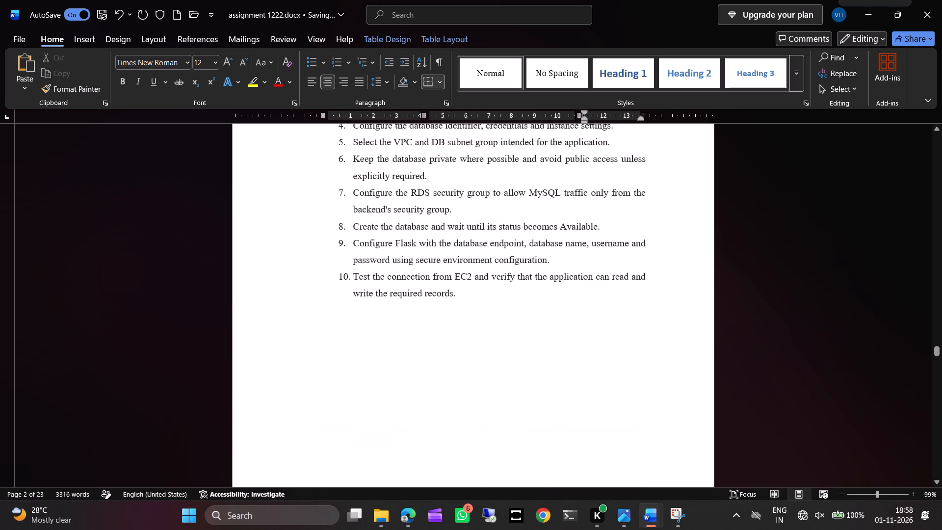
pyautogui.scroll(1, 624, 356)
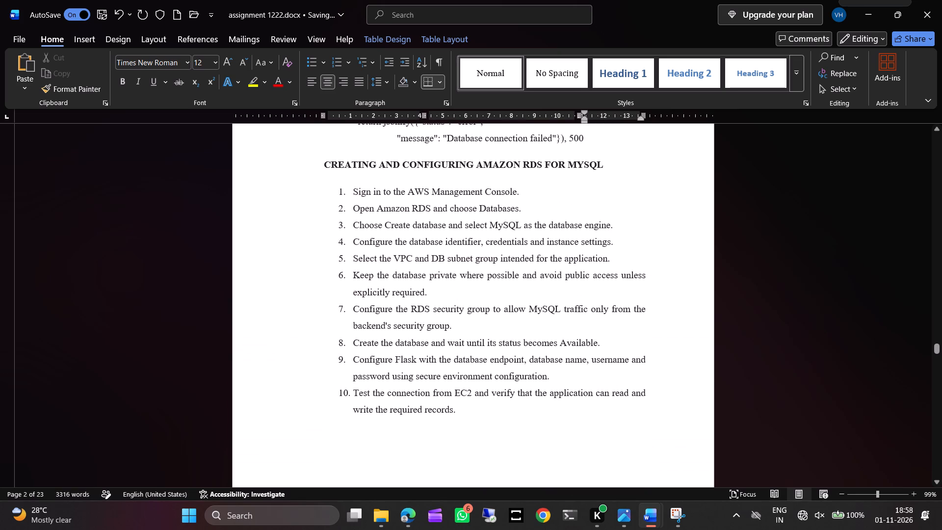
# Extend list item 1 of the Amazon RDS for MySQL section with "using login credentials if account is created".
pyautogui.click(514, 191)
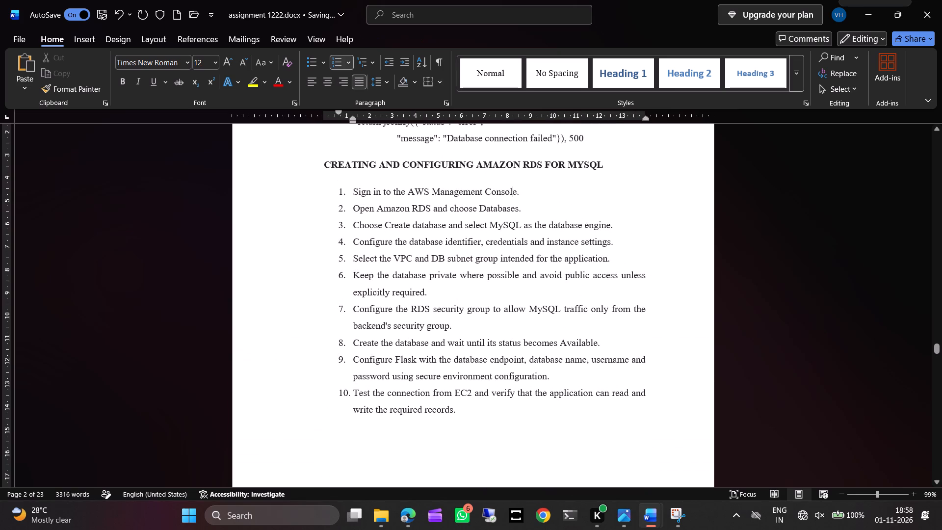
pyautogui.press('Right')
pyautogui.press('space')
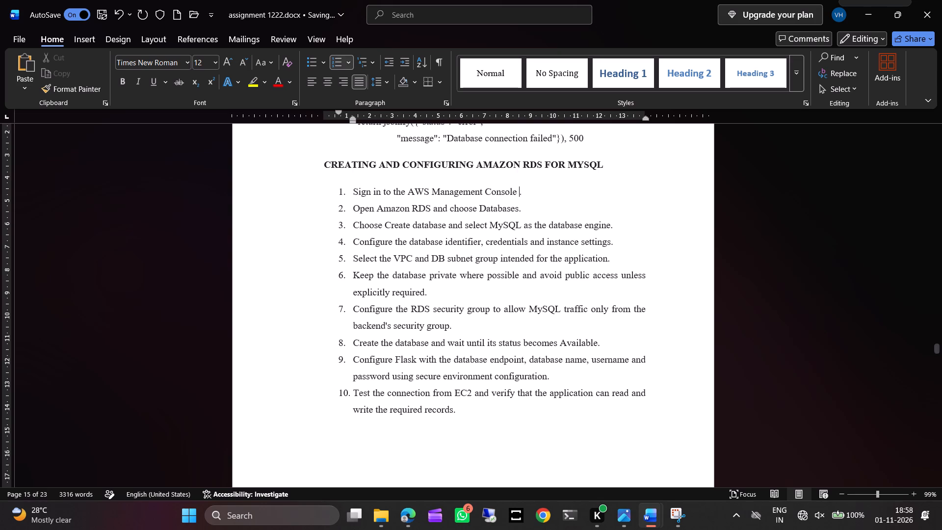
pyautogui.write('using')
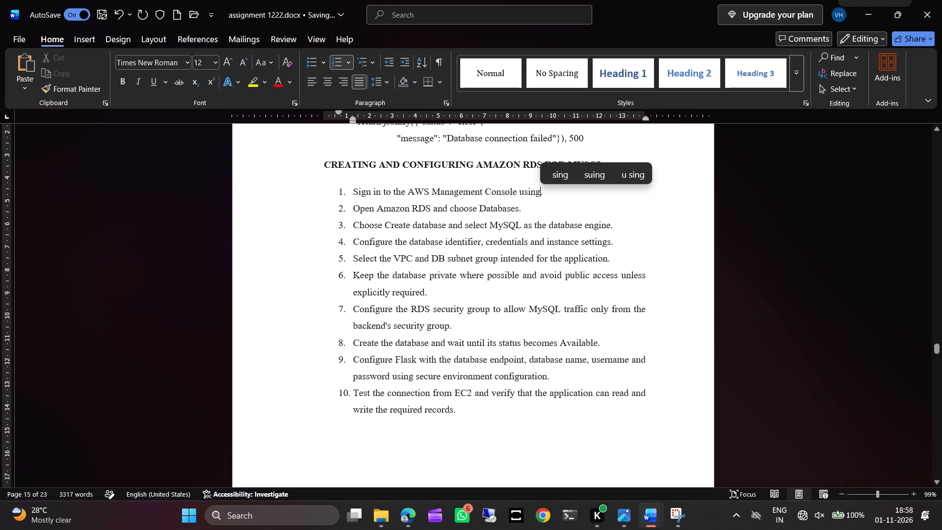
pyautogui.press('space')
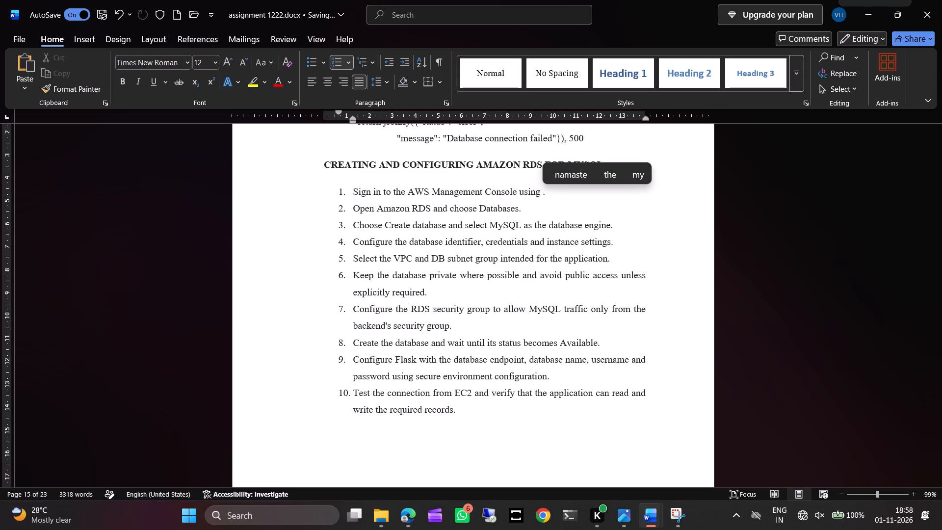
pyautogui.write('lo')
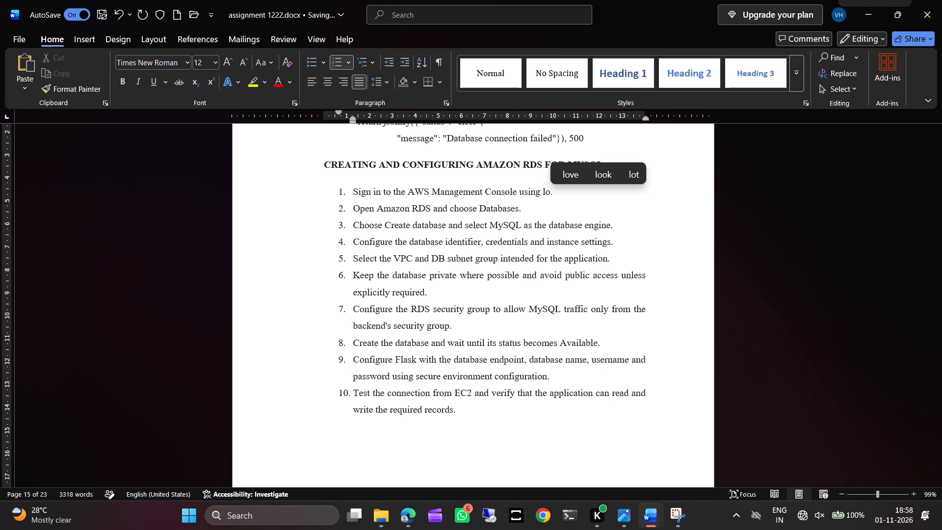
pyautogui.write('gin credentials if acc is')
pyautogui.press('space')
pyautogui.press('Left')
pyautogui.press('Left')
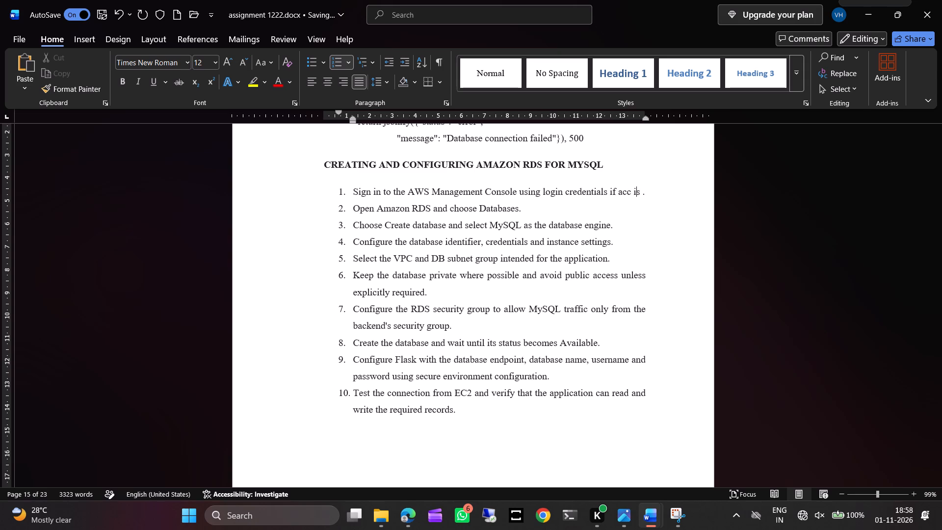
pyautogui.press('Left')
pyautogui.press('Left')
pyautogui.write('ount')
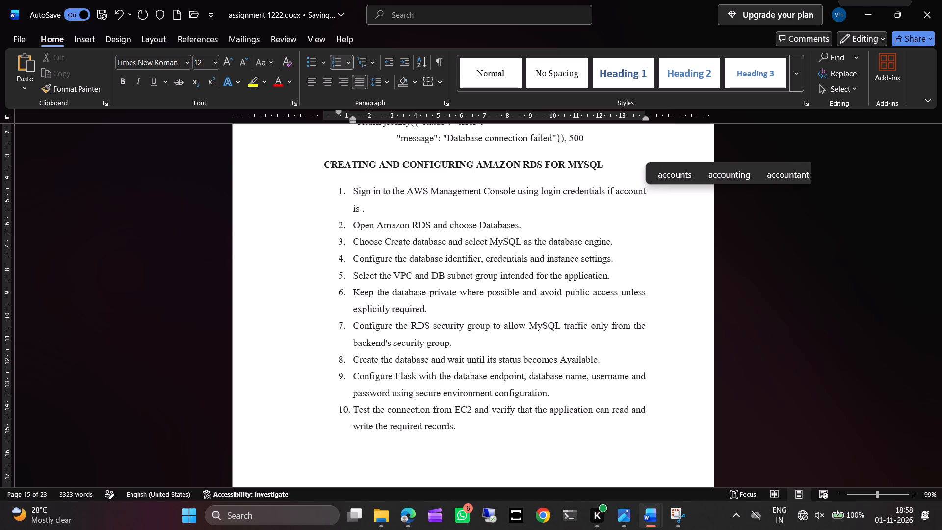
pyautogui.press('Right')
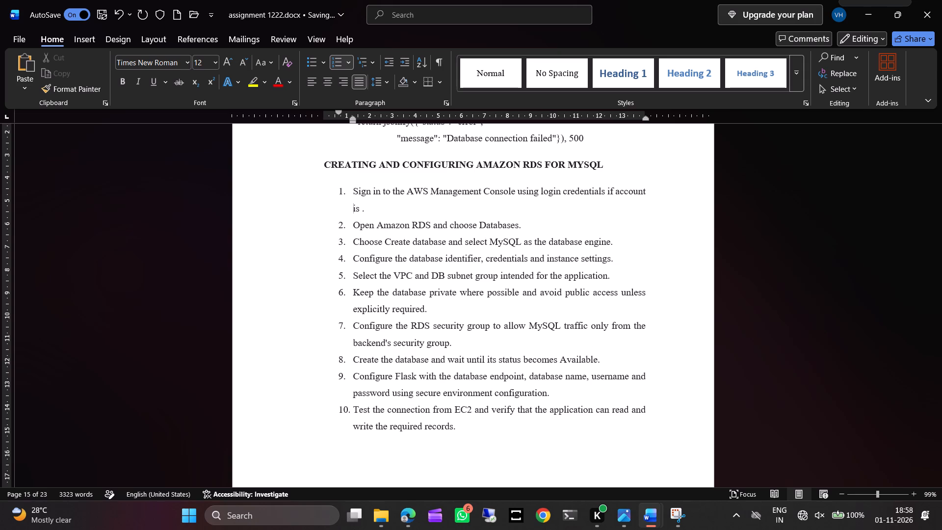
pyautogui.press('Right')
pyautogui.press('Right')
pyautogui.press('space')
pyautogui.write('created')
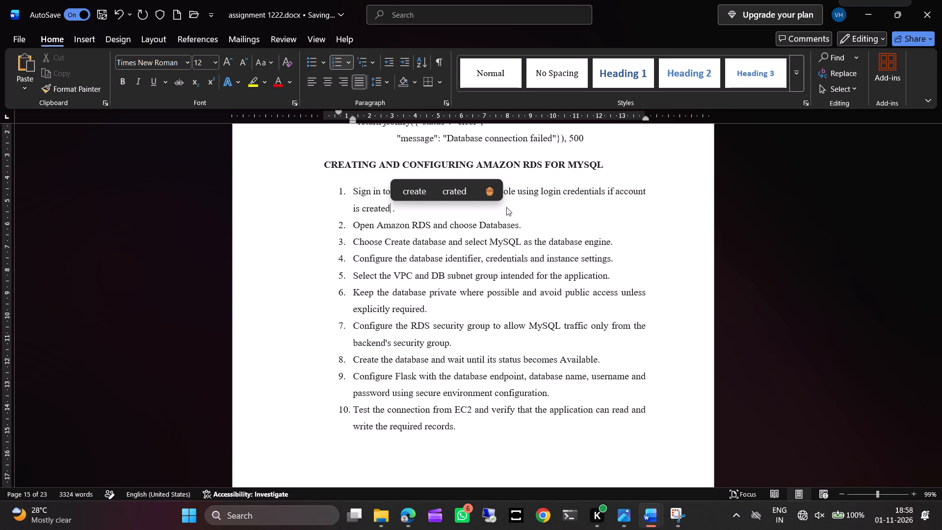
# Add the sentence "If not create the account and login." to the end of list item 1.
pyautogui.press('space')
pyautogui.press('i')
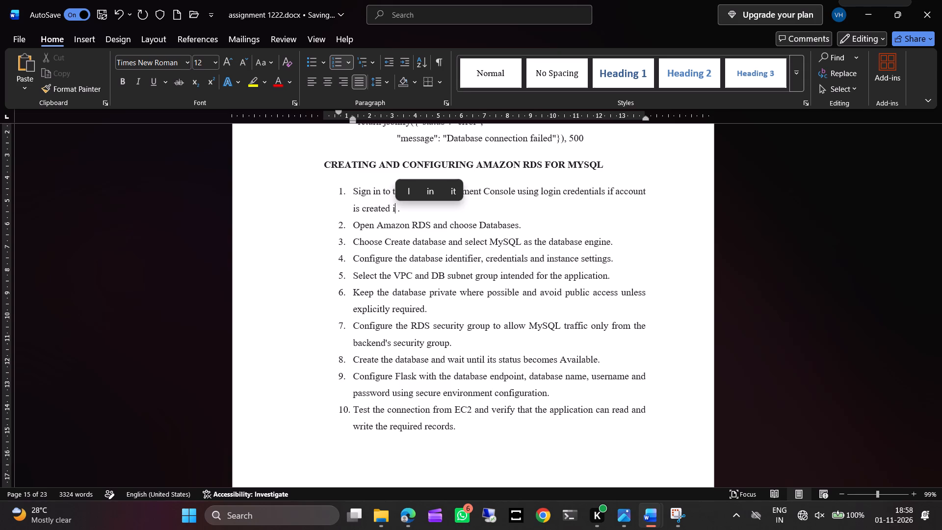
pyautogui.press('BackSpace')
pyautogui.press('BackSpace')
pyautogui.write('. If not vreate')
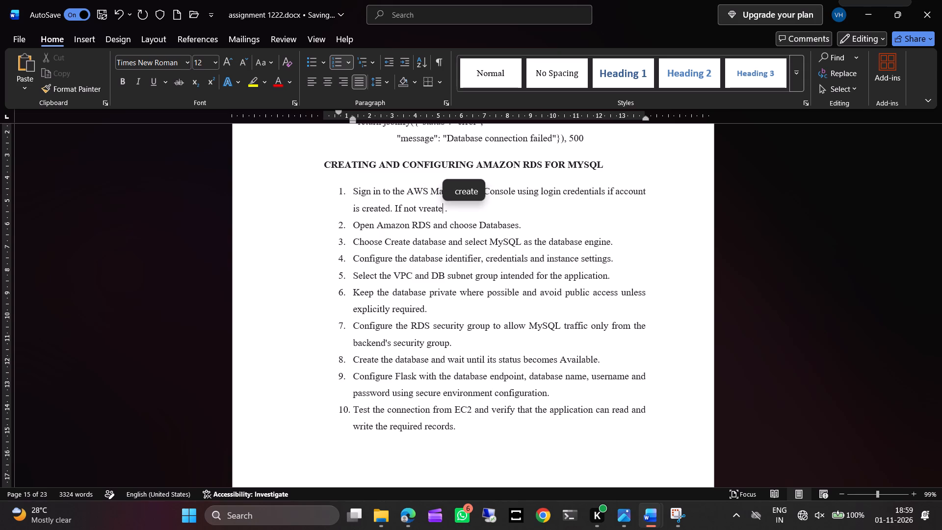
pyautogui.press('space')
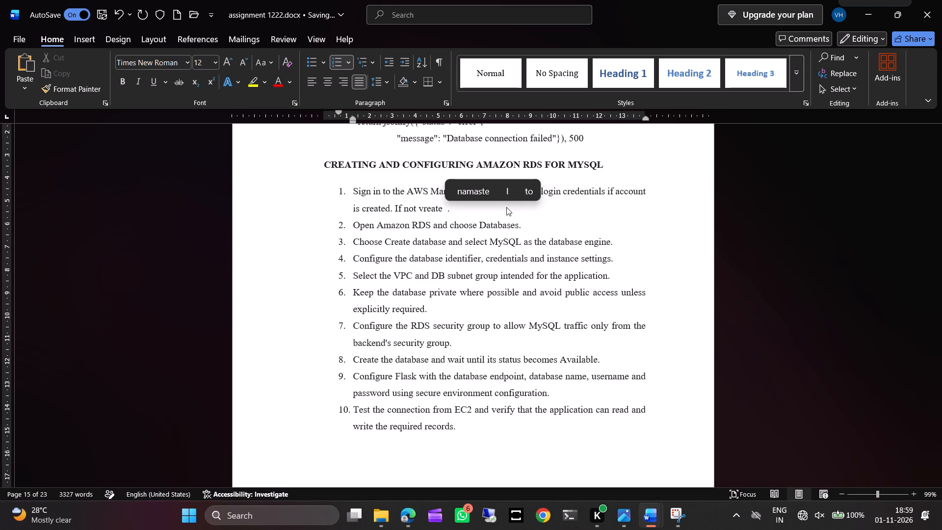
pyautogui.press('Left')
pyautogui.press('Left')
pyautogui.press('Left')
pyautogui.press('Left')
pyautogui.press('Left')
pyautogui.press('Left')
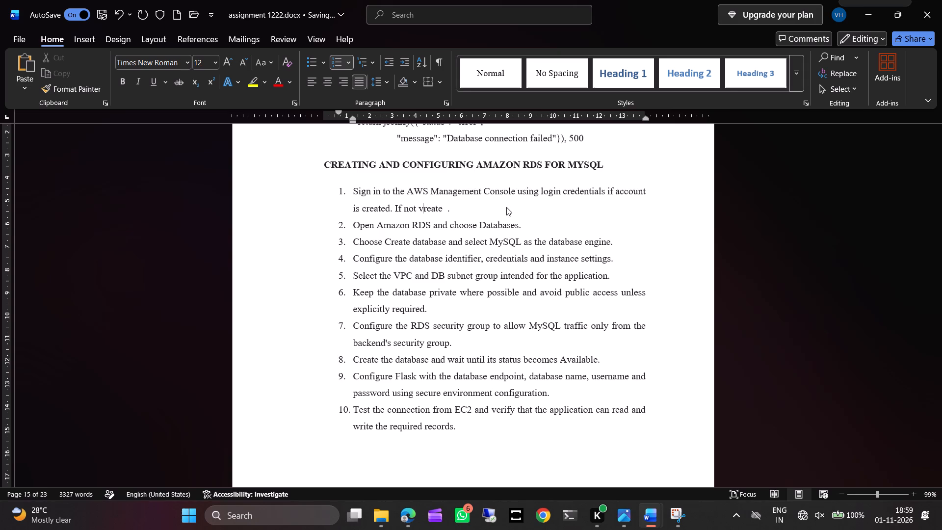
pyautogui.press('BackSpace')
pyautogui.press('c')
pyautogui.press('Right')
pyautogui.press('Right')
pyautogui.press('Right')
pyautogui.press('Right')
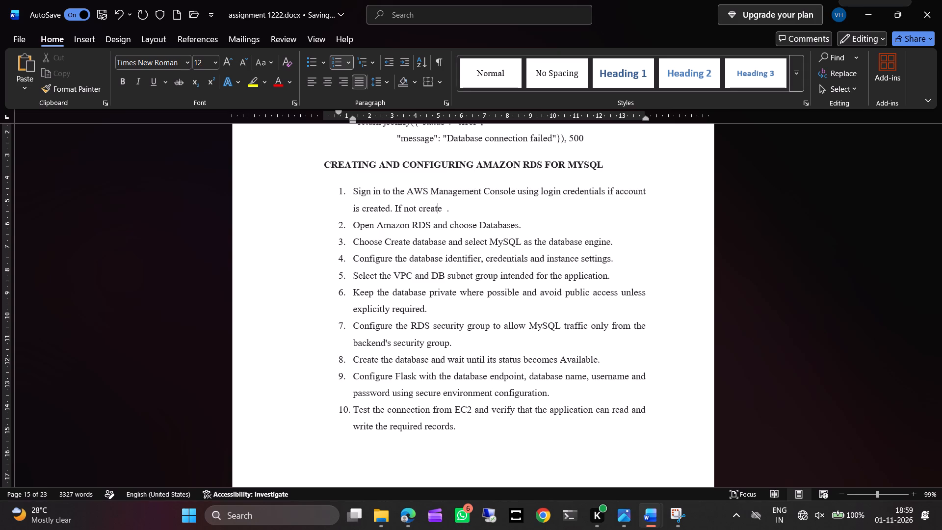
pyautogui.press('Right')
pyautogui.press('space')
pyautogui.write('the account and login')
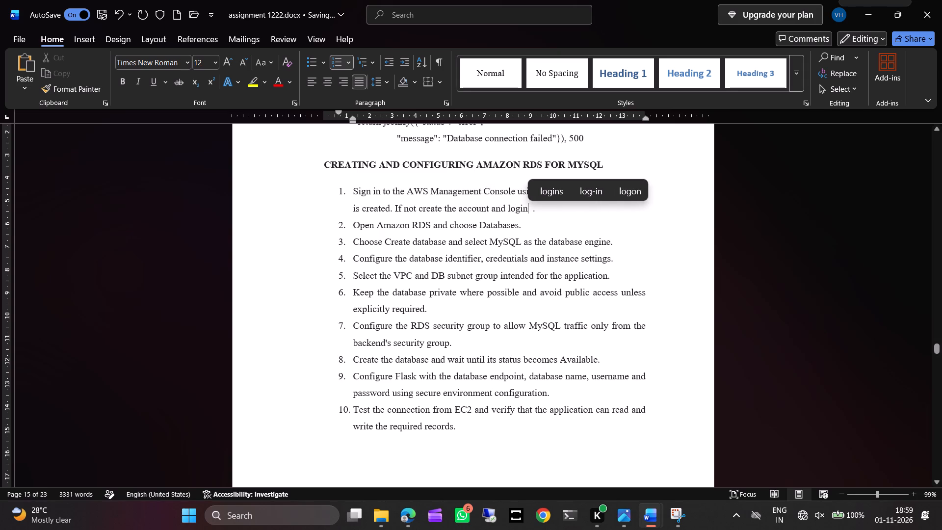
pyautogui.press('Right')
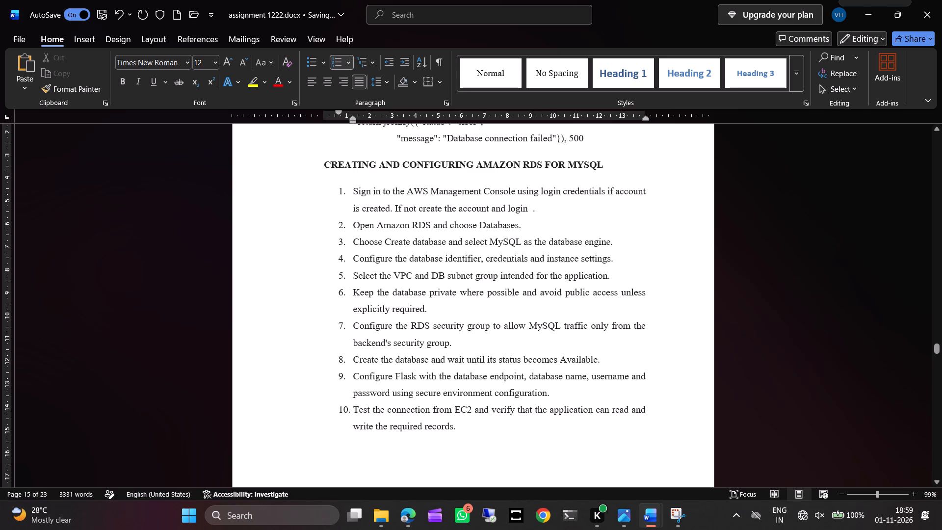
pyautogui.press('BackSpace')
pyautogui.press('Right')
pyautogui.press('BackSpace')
# Switch to the AWS console's EC2 Instances page in Edge and search the AWS services for rds.
pyautogui.click(408, 513)
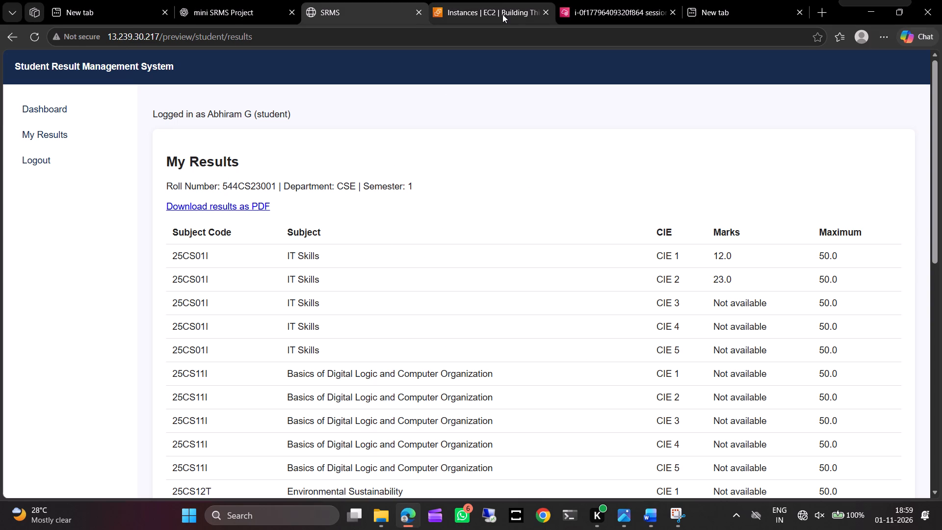
pyautogui.click(502, 14)
pyautogui.click(347, 57)
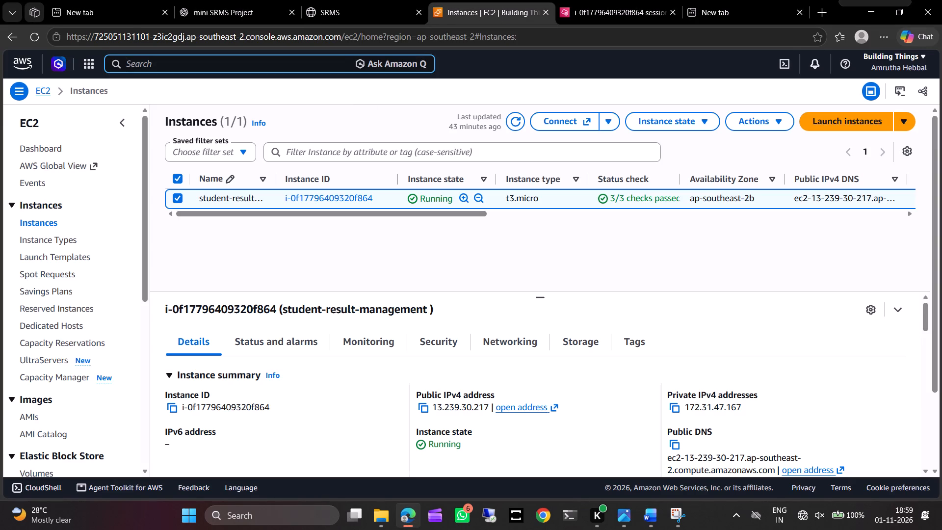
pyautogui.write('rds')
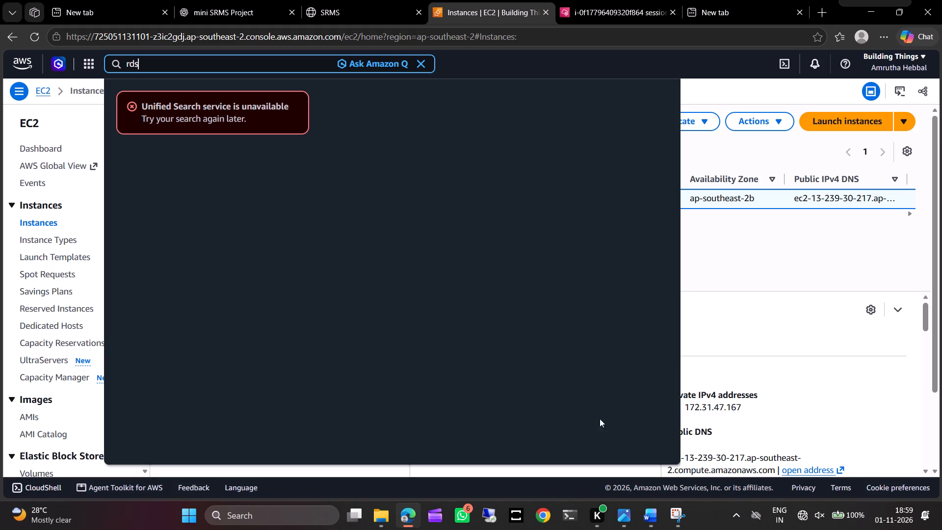
pyautogui.click(685, 523)
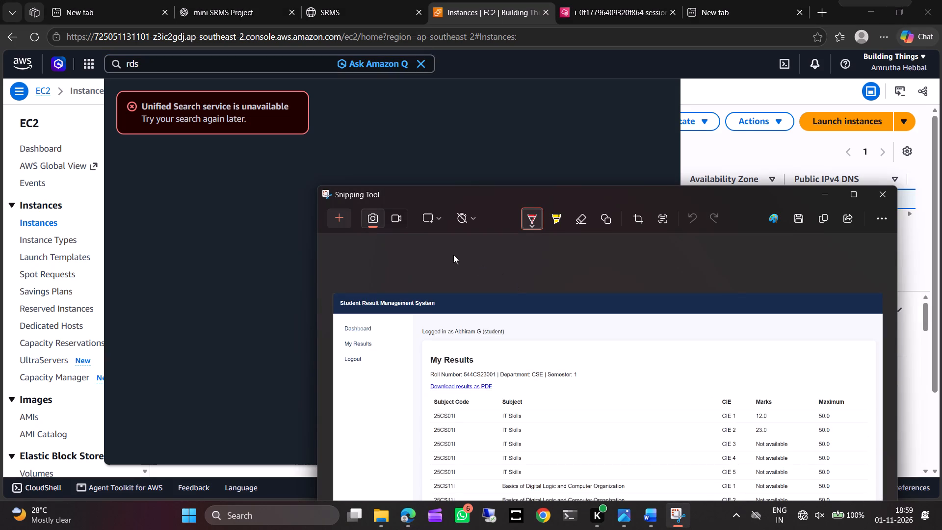
# Open the list of Wi-Fi networks, select the vivo Y21 network and return to the AWS console.
pyautogui.click(800, 515)
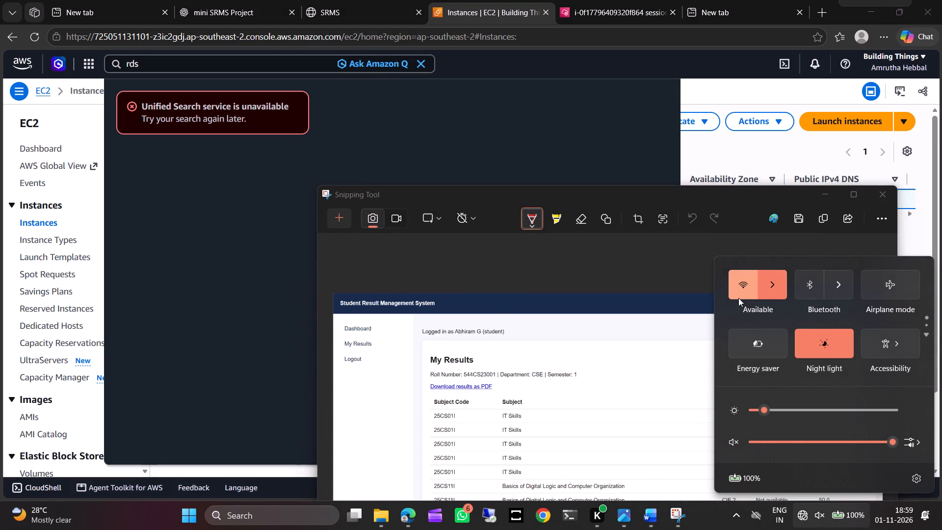
pyautogui.click(772, 292)
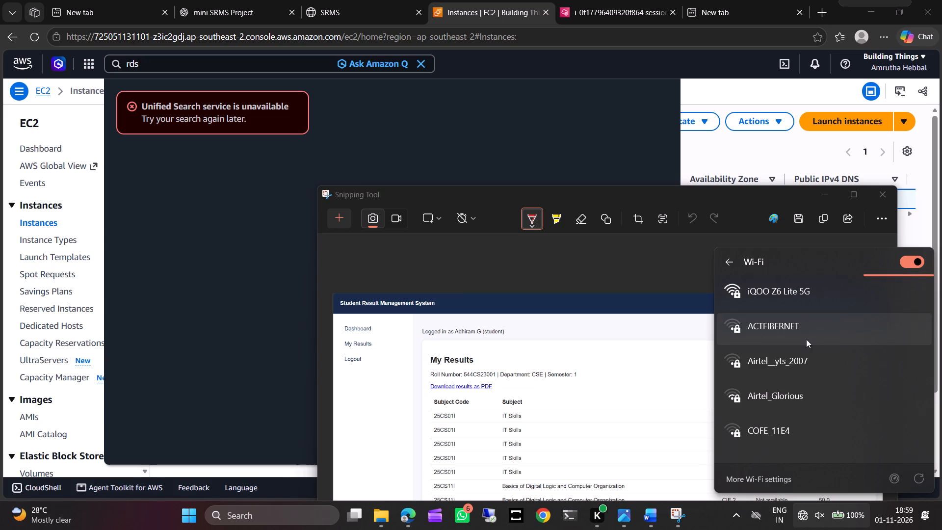
pyautogui.scroll(-3, 816, 399)
pyautogui.scroll(3, 816, 399)
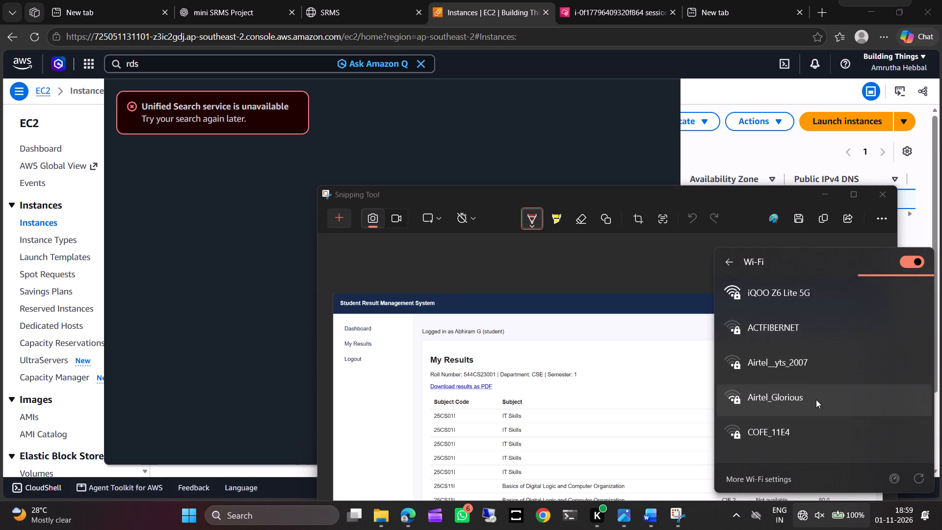
pyautogui.click(843, 295)
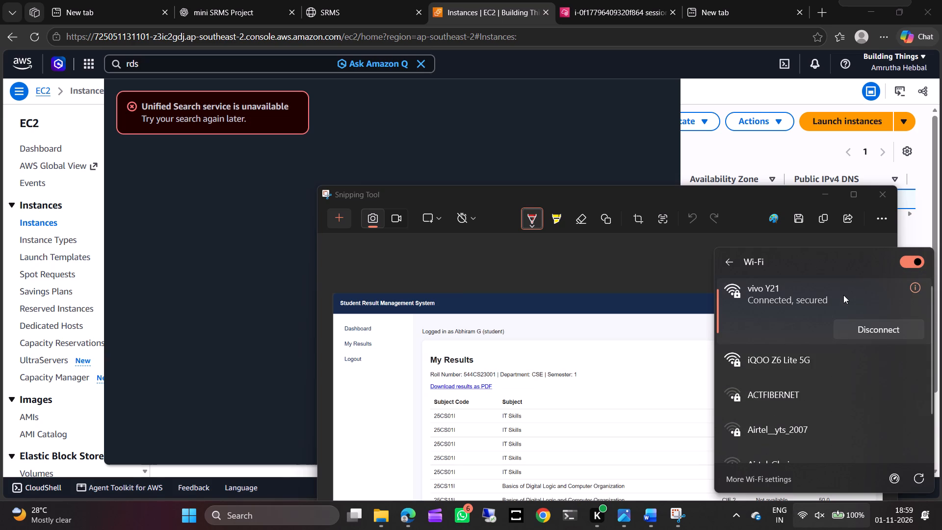
pyautogui.click(747, 157)
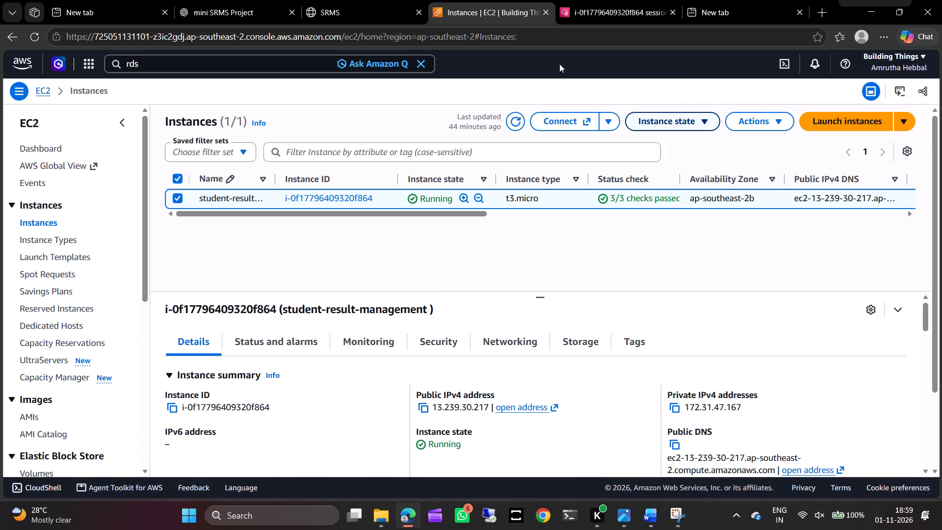
# Clear the AWS console search, search again for rds and open the Aurora and RDS service.
pyautogui.click(314, 55)
pyautogui.press('Return')
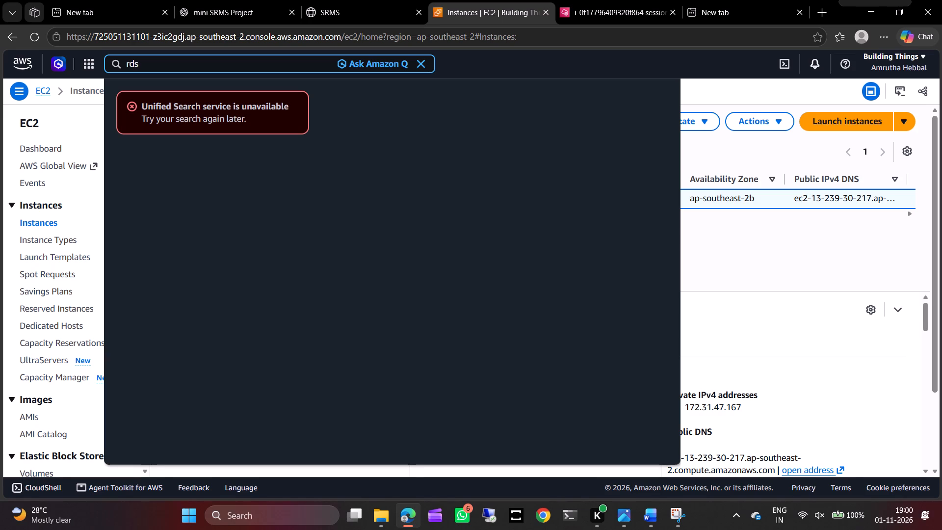
pyautogui.press('BackSpace')
pyautogui.press('BackSpace')
pyautogui.press('BackSpace')
pyautogui.press('BackSpace')
pyautogui.press('BackSpace')
pyautogui.press('BackSpace')
pyautogui.press('BackSpace')
pyautogui.press('BackSpace')
pyautogui.press('BackSpace')
pyautogui.press('BackSpace')
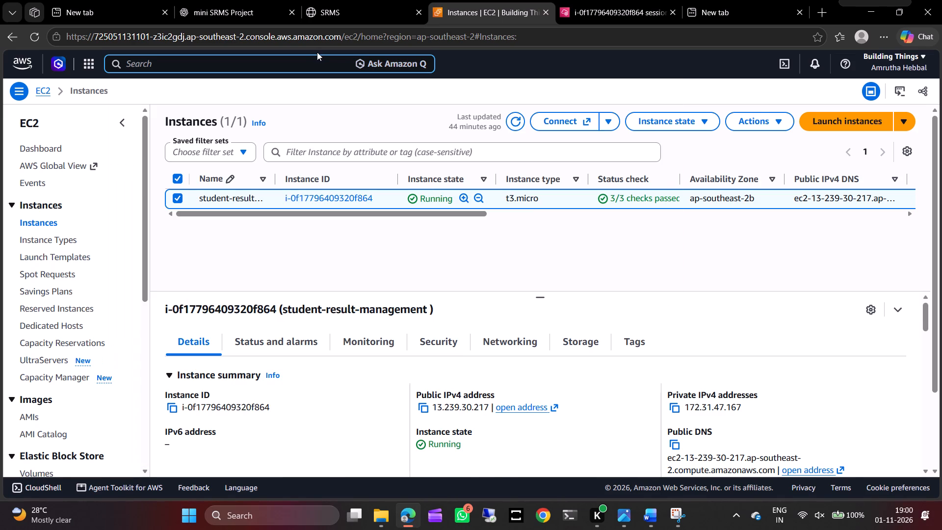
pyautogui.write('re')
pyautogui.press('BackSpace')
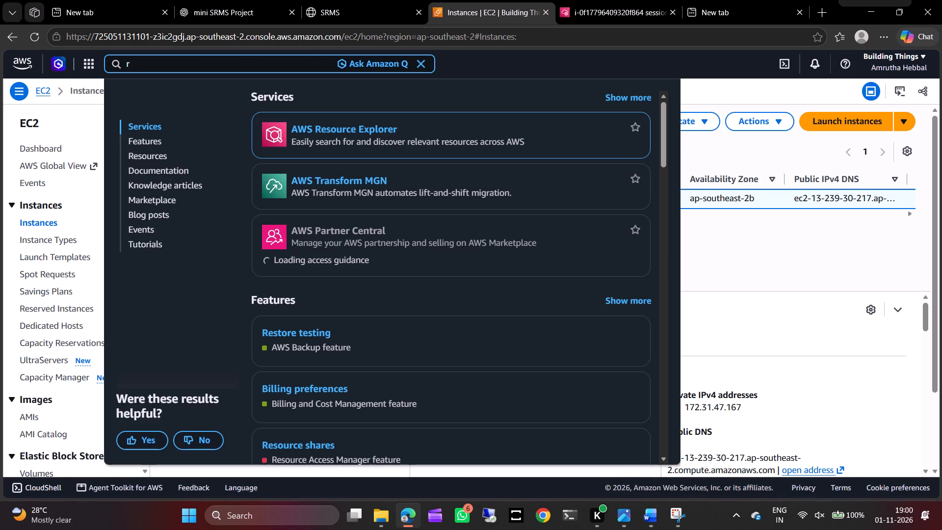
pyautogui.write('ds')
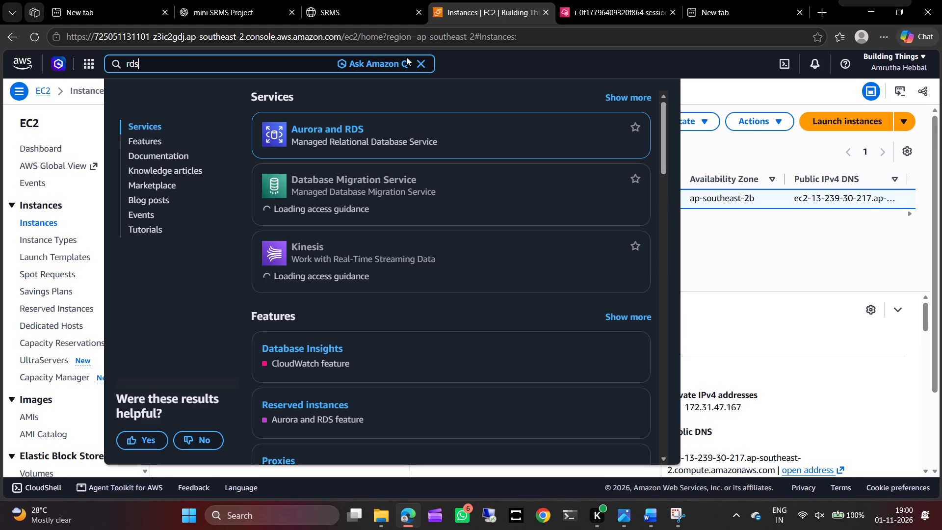
pyautogui.click(350, 127)
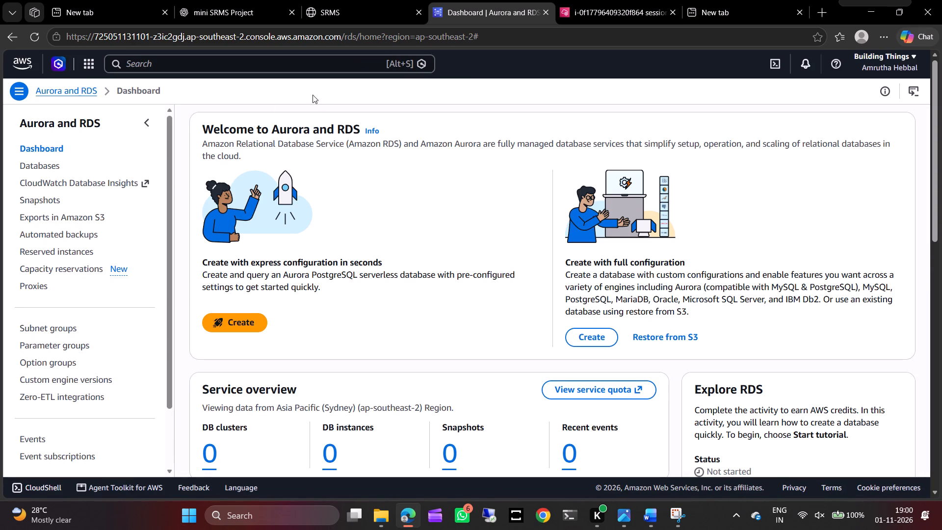
# Open the Databases page of Aurora and RDS and look over the database list.
pyautogui.click(55, 160)
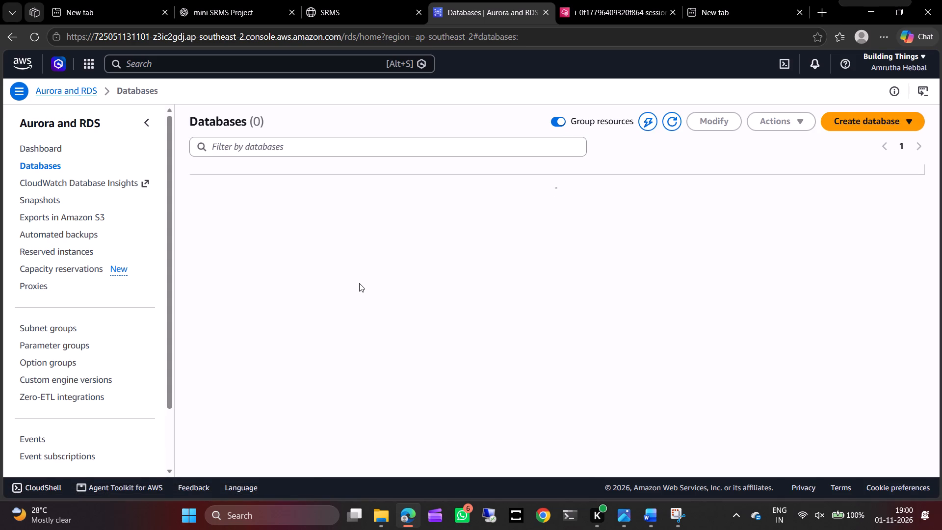
pyautogui.scroll(-1, 425, 299)
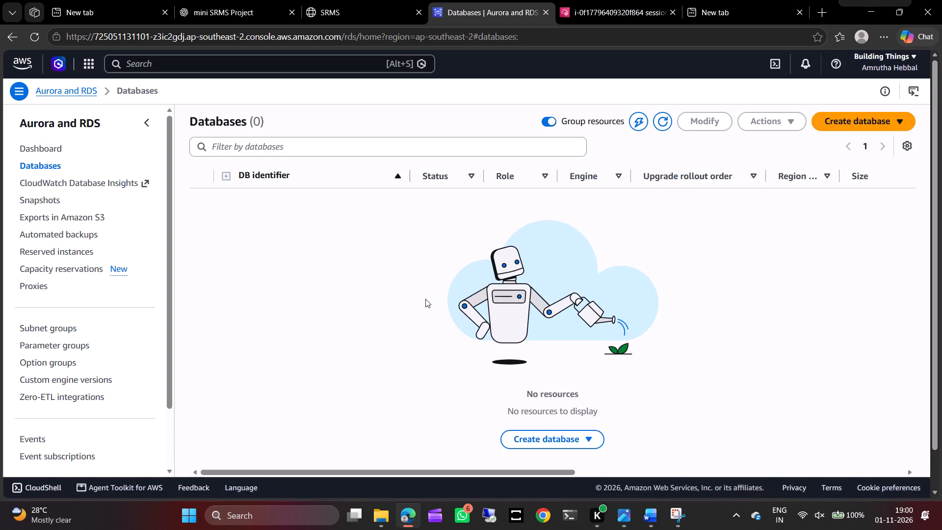
pyautogui.scroll(-1, 425, 299)
pyautogui.scroll(2, 425, 299)
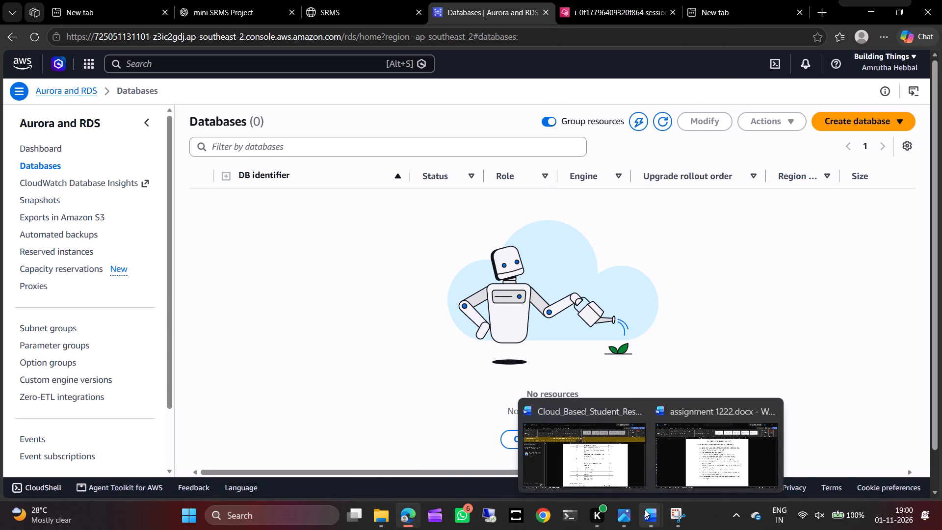
# Return to the assignment 1222 document in Word and delete the Creating and Configuring Amazon RDS for MySQL heading with its whole numbered list.
pyautogui.click(680, 451)
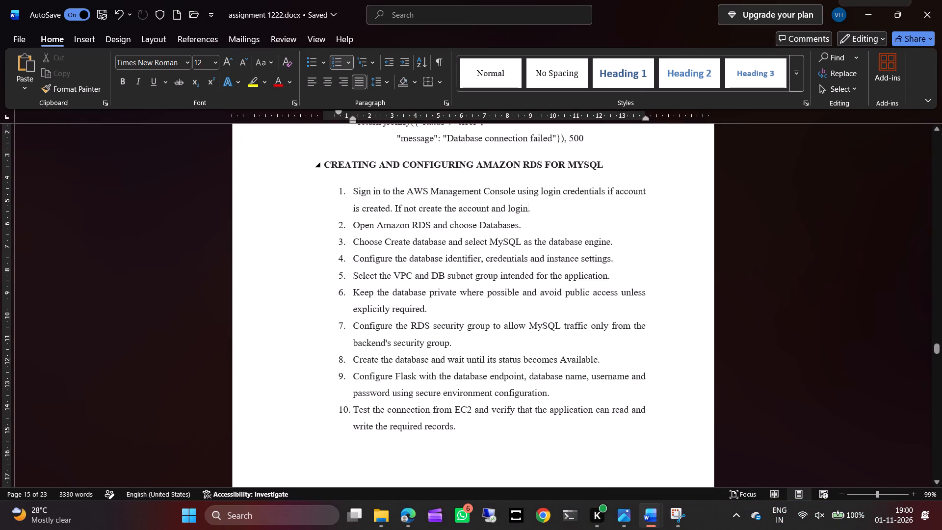
pyautogui.moveTo(323, 165); pyautogui.dragTo(472, 415)
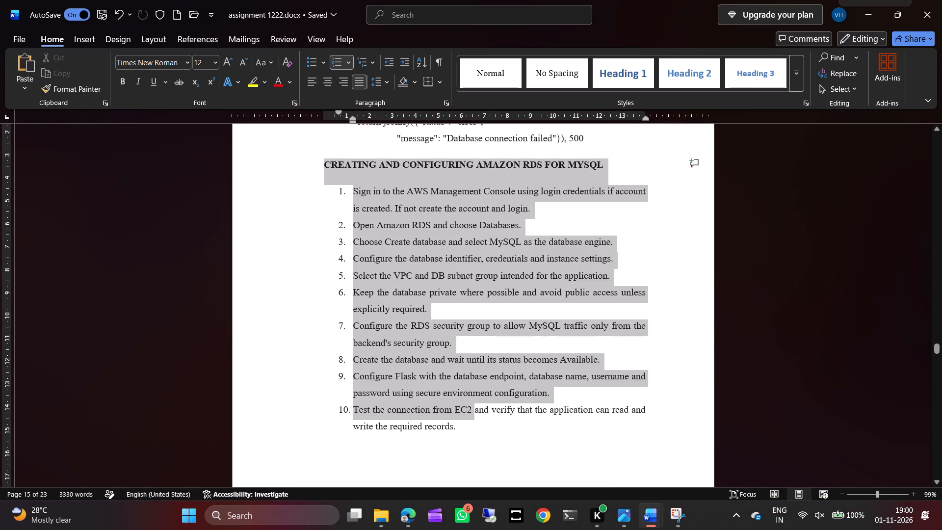
pyautogui.moveTo(472, 415); pyautogui.dragTo(473, 422)
pyautogui.press('BackSpace')
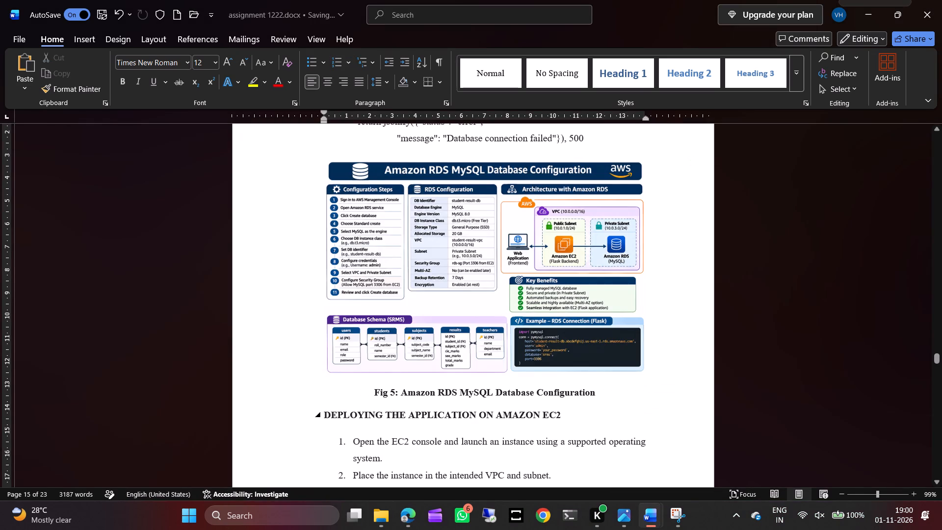
# Delete the Amazon RDS MySQL Database Configuration figure together with its caption and the blank line above the EC2 deployment heading.
pyautogui.click(491, 381)
pyautogui.click(492, 362)
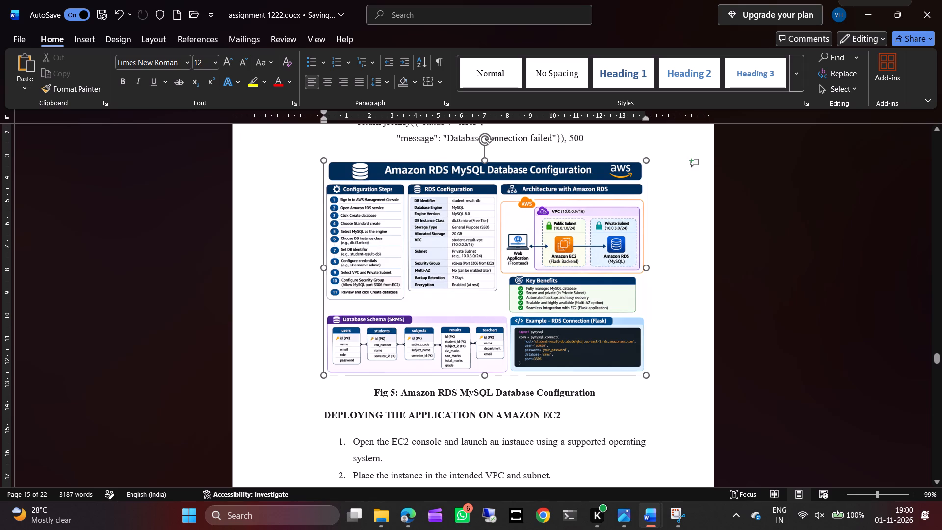
pyautogui.press('BackSpace')
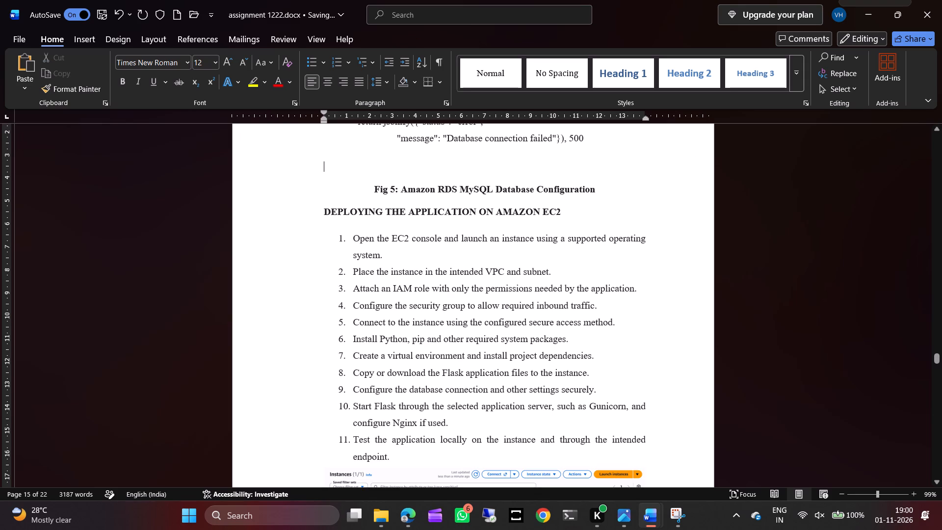
pyautogui.moveTo(598, 191); pyautogui.dragTo(429, 195)
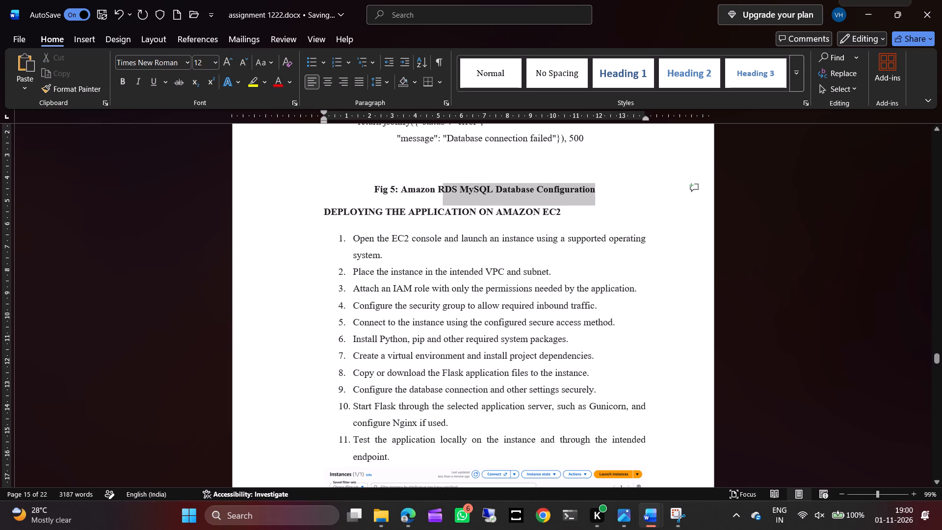
pyautogui.moveTo(429, 195); pyautogui.dragTo(369, 195)
pyautogui.press('BackSpace')
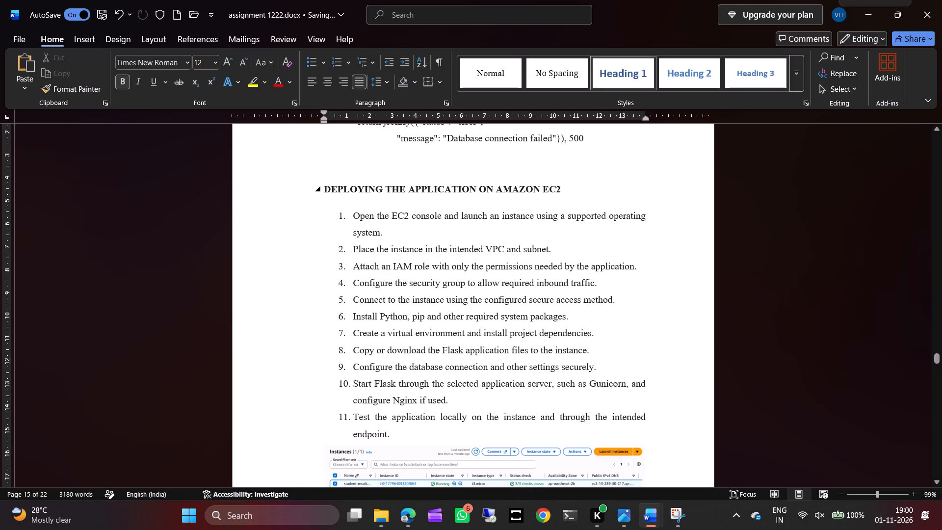
pyautogui.press('BackSpace')
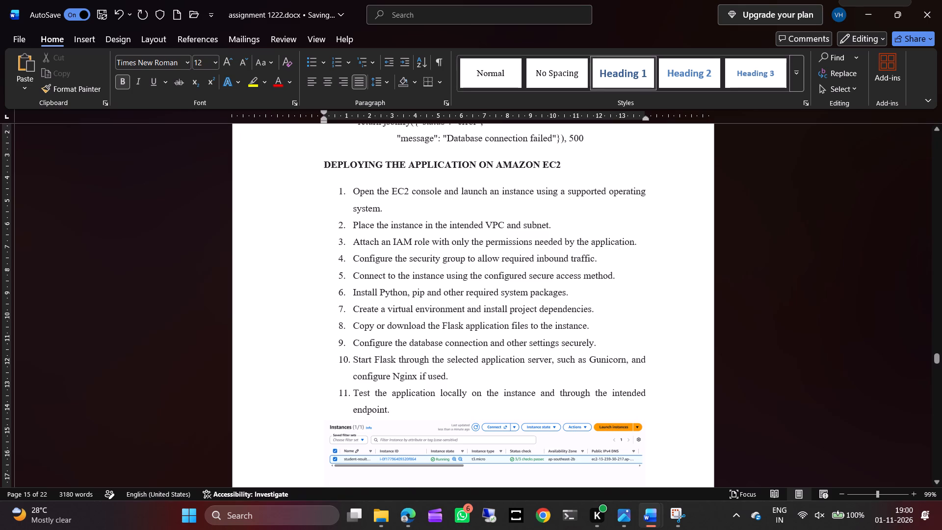
# Review the Implementation sections 5.1 to 5.10 and the Amazon EC2 deployment section, including its figure caption and page positions.
pyautogui.scroll(1, 448, 241)
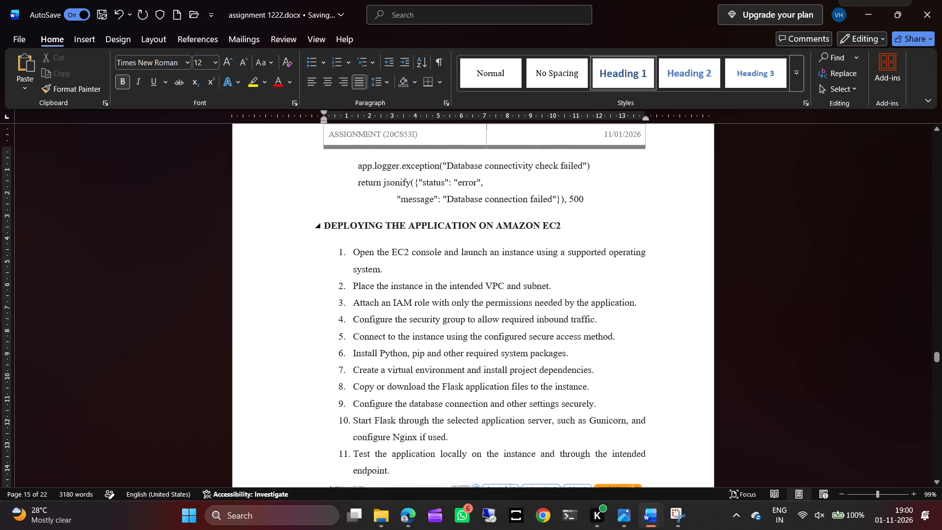
pyautogui.scroll(-1, 470, 245)
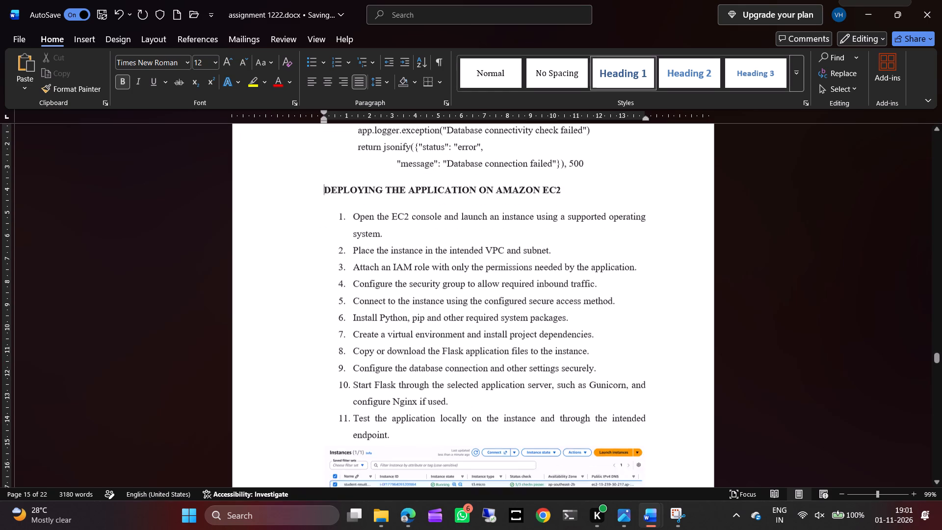
pyautogui.scroll(-2, 470, 245)
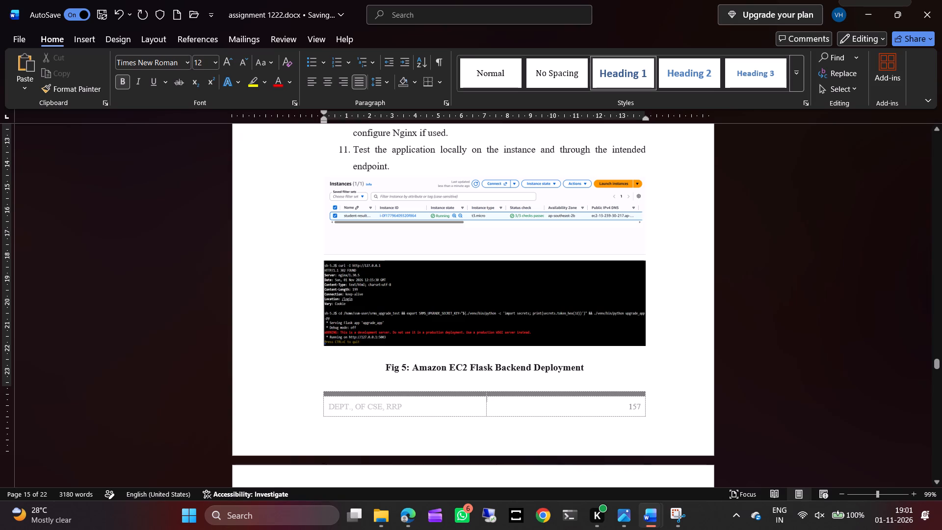
pyautogui.click(404, 368)
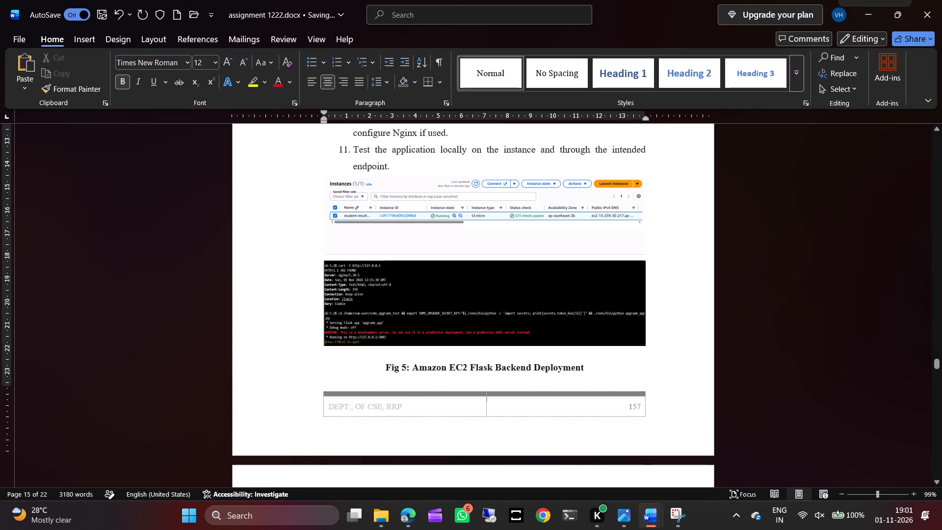
pyautogui.scroll(1, 455, 282)
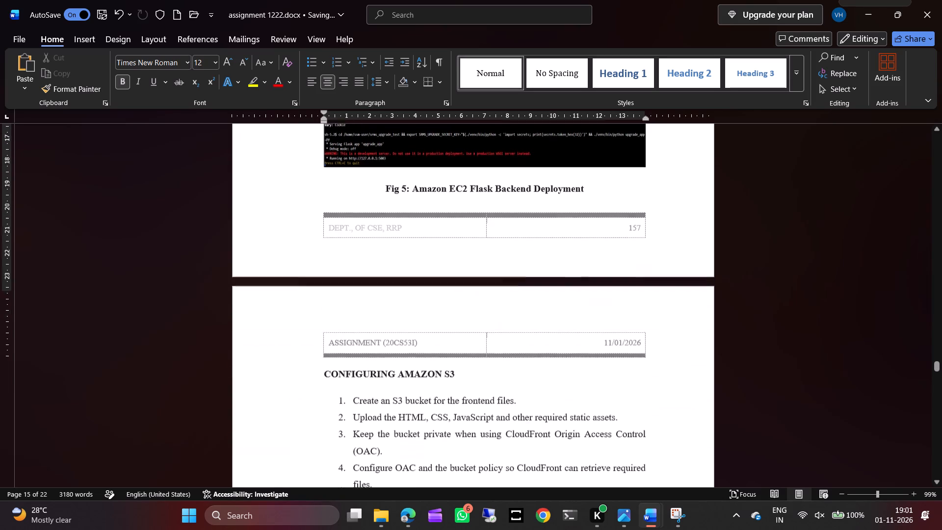
pyautogui.scroll(7, 455, 282)
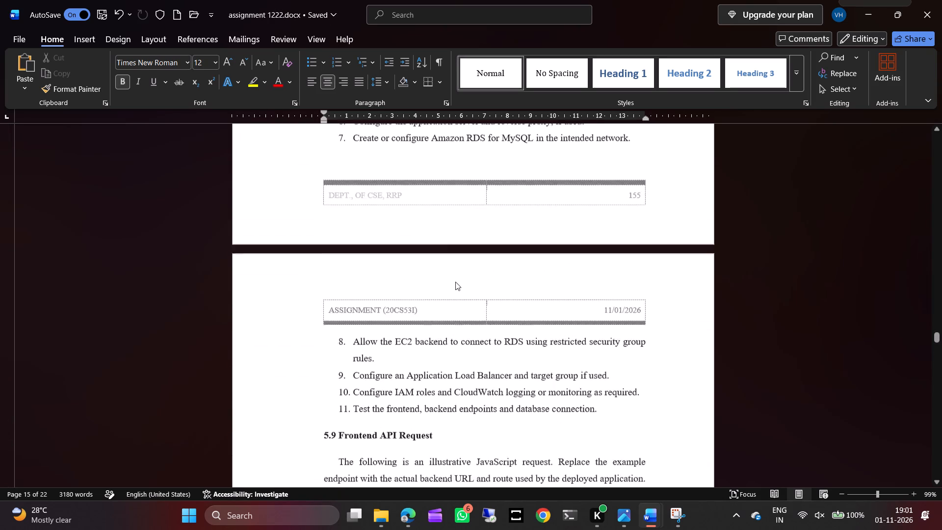
pyautogui.scroll(7, 455, 282)
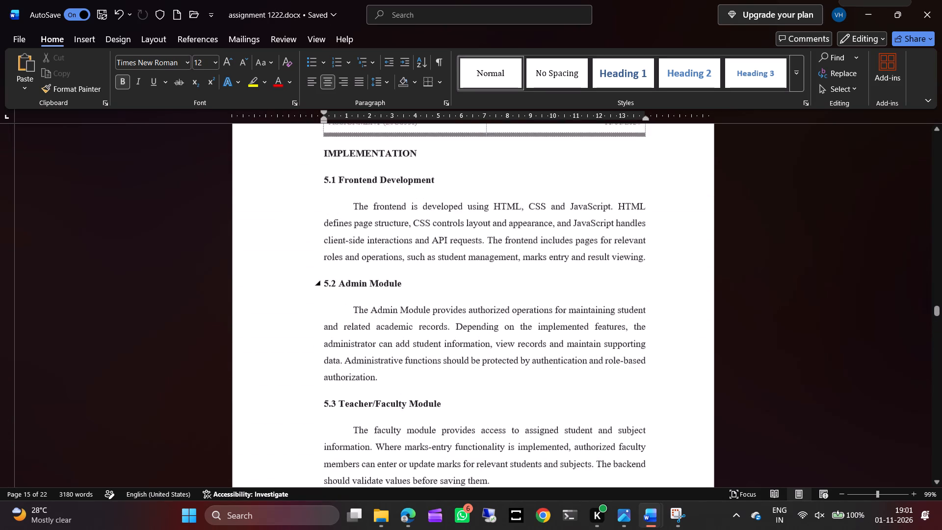
pyautogui.scroll(-4, 455, 282)
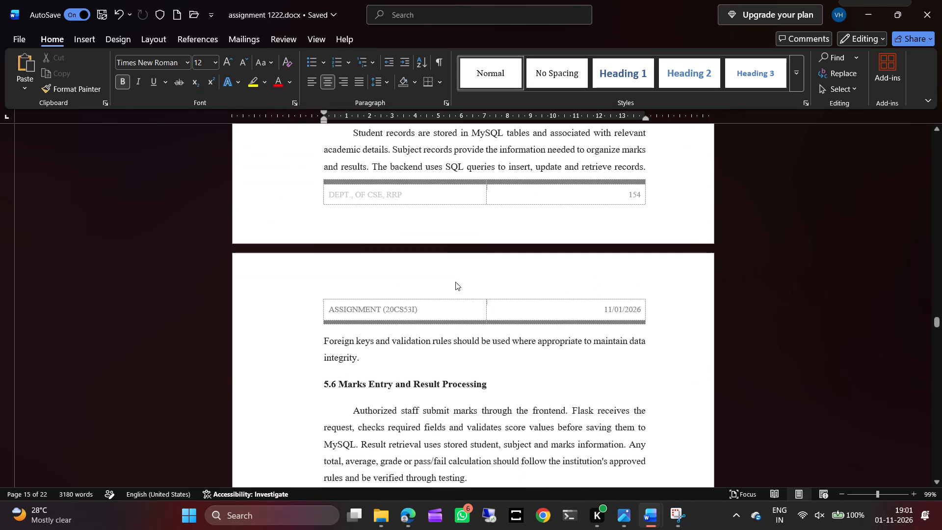
pyautogui.scroll(-1, 455, 275)
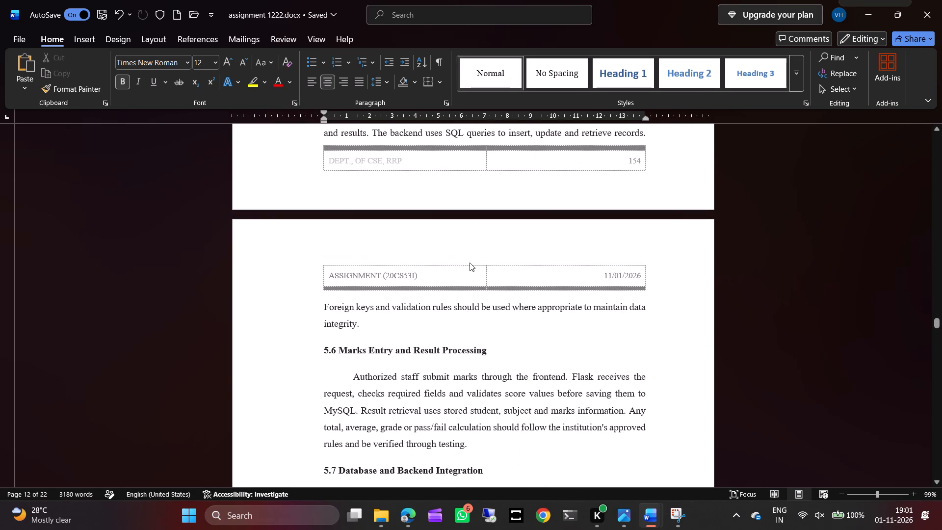
pyautogui.scroll(-1, 470, 263)
pyautogui.scroll(-1, 478, 318)
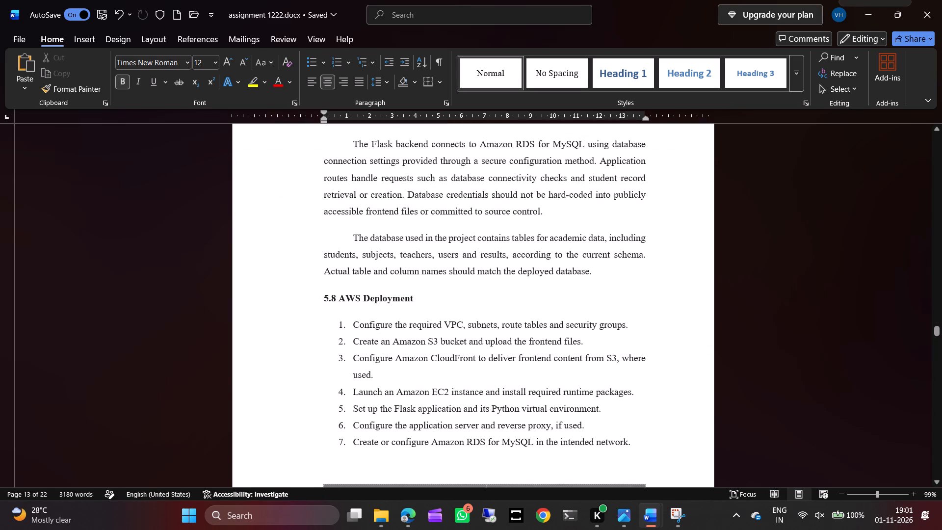
pyautogui.scroll(-1, 510, 357)
pyautogui.click(487, 360)
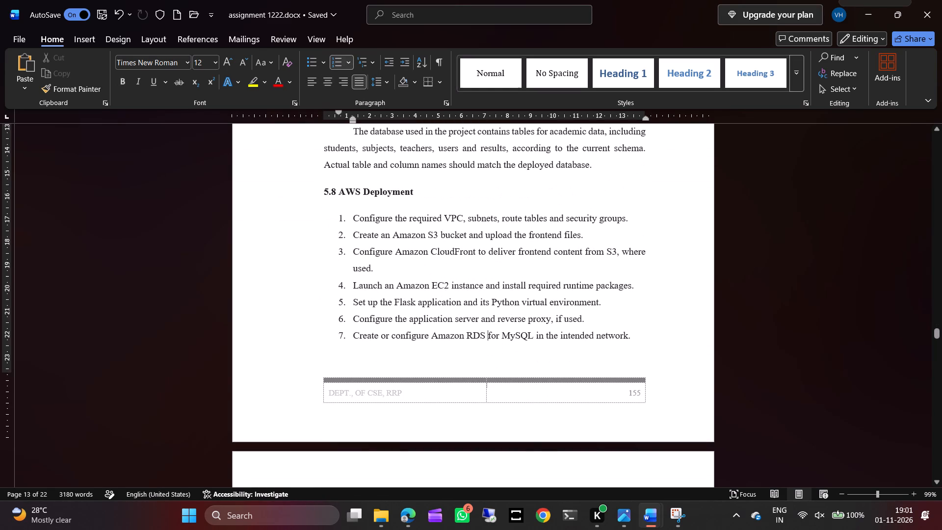
pyautogui.scroll(-4, 487, 360)
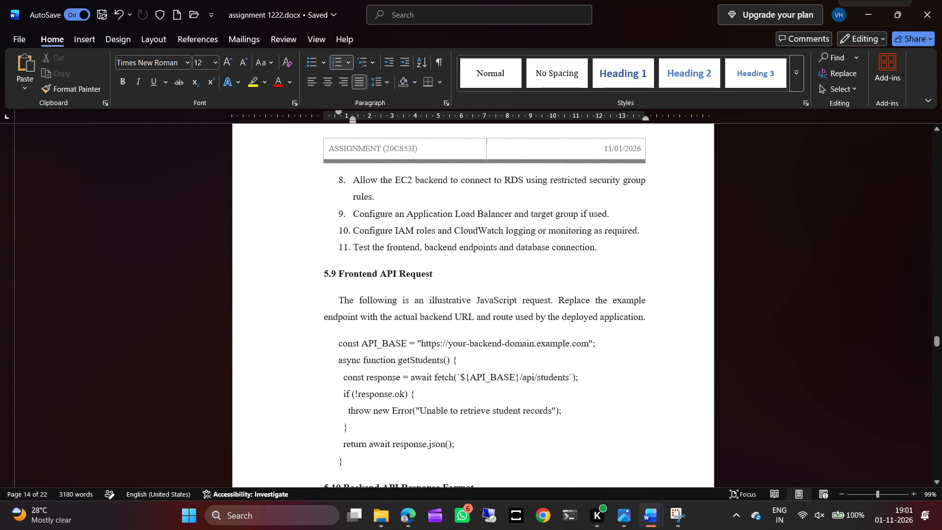
pyautogui.scroll(-2, 509, 352)
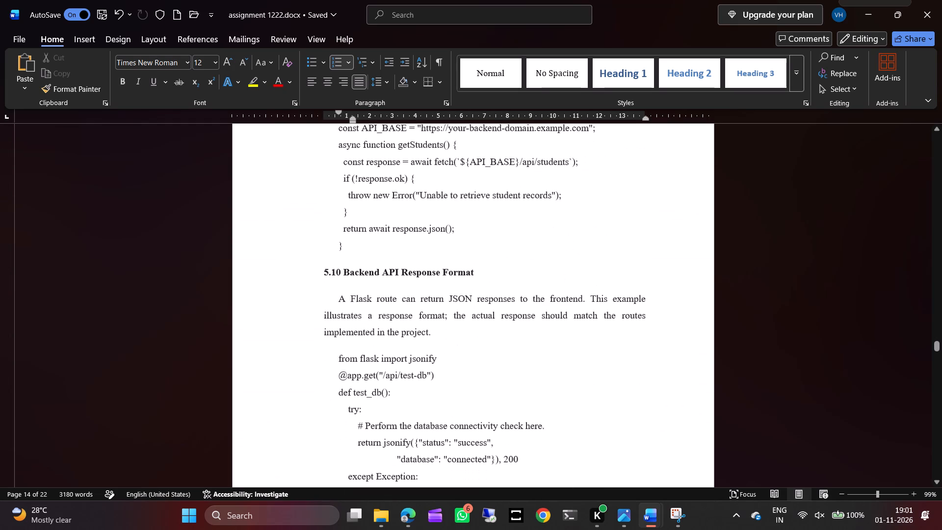
pyautogui.scroll(-1, 513, 314)
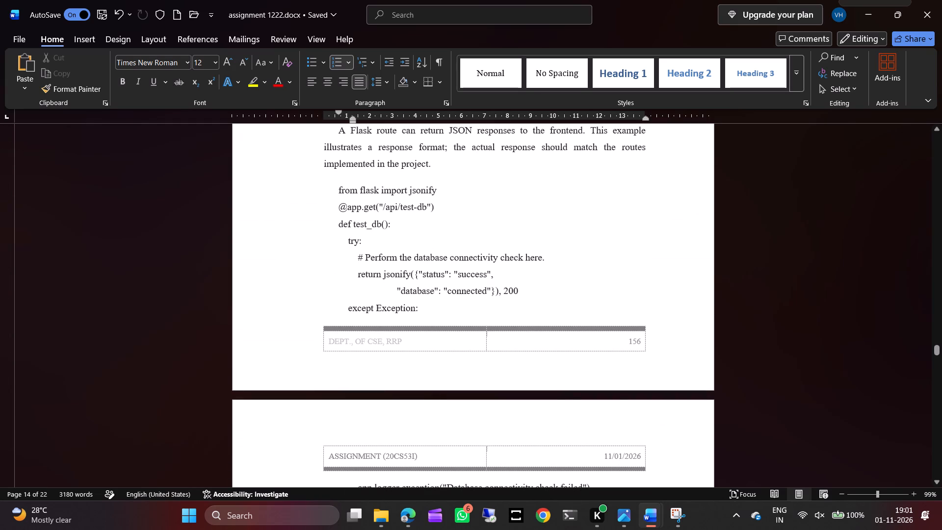
pyautogui.hscroll(1, 552, 291)
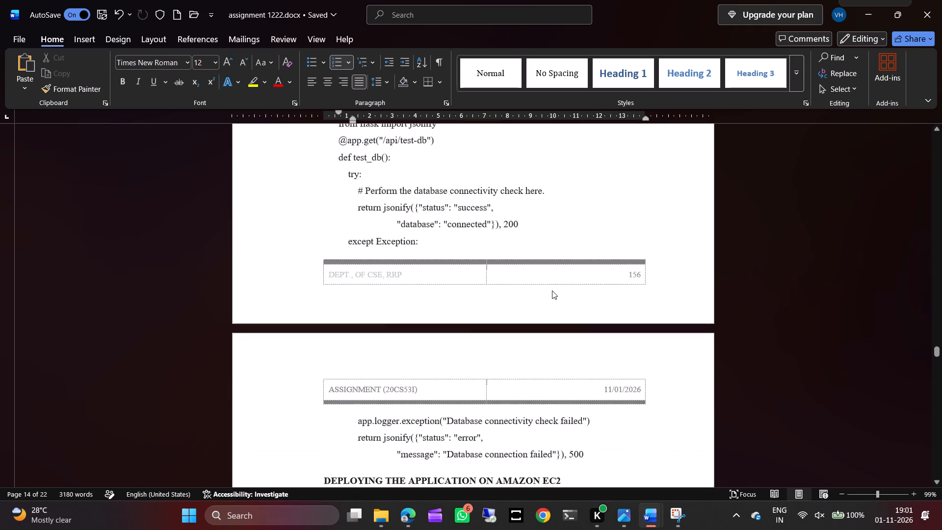
pyautogui.scroll(-1, 552, 291)
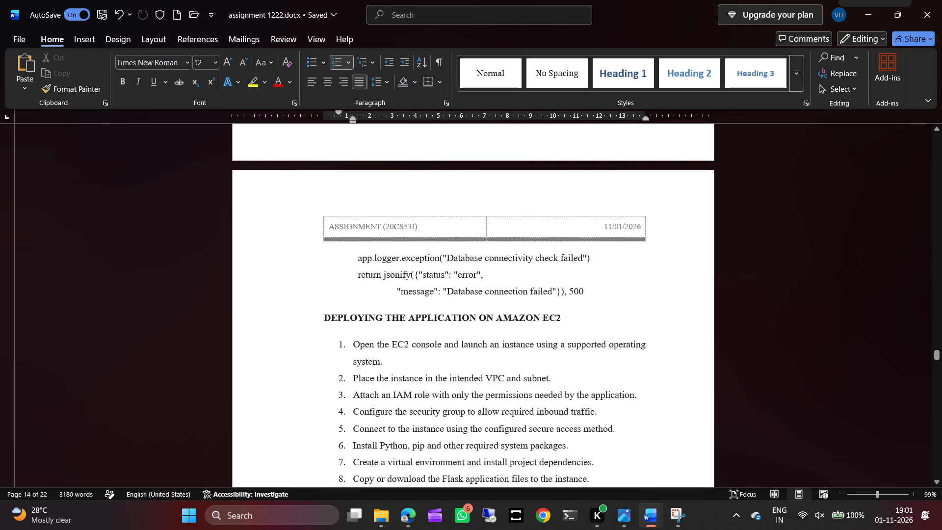
pyautogui.scroll(-2, 479, 360)
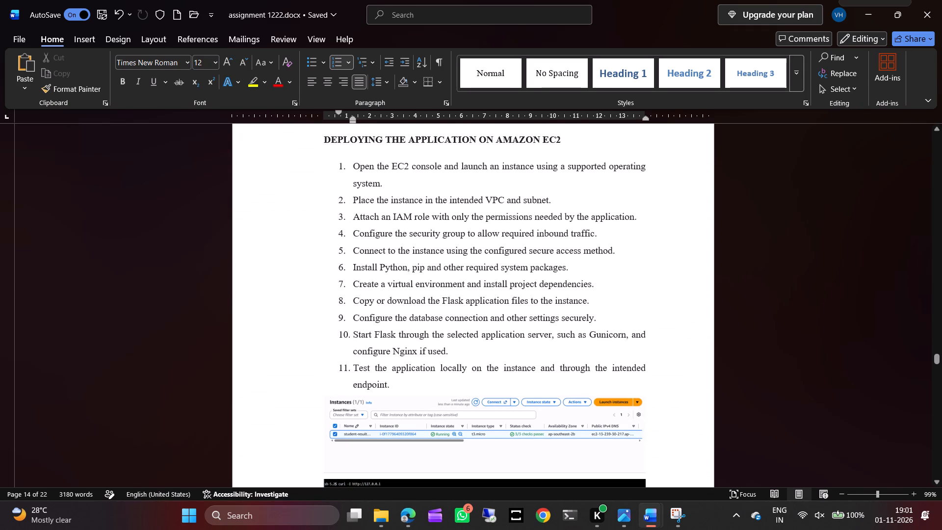
pyautogui.scroll(-1, 506, 342)
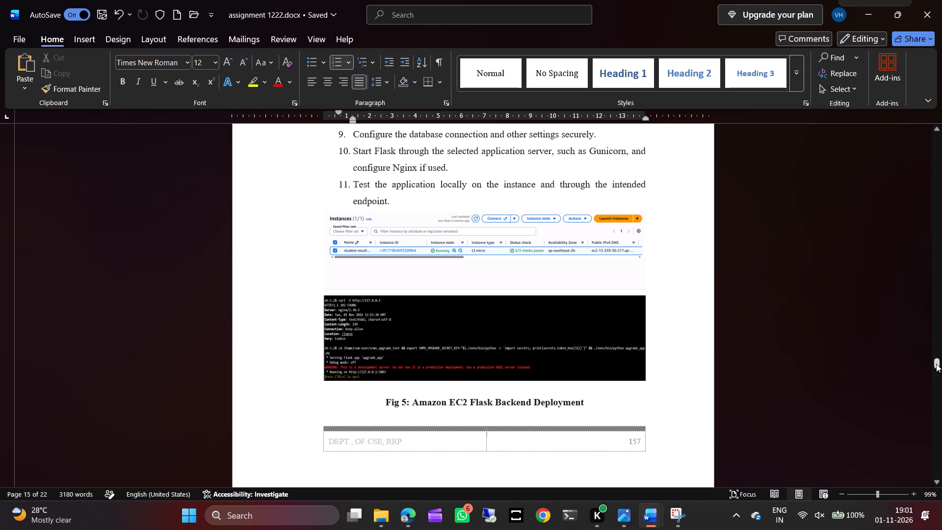
# In the contents table, clear the title and serial number of the Creating And Configuring Amazon Rds row.
pyautogui.moveTo(936, 364); pyautogui.dragTo(934, 176)
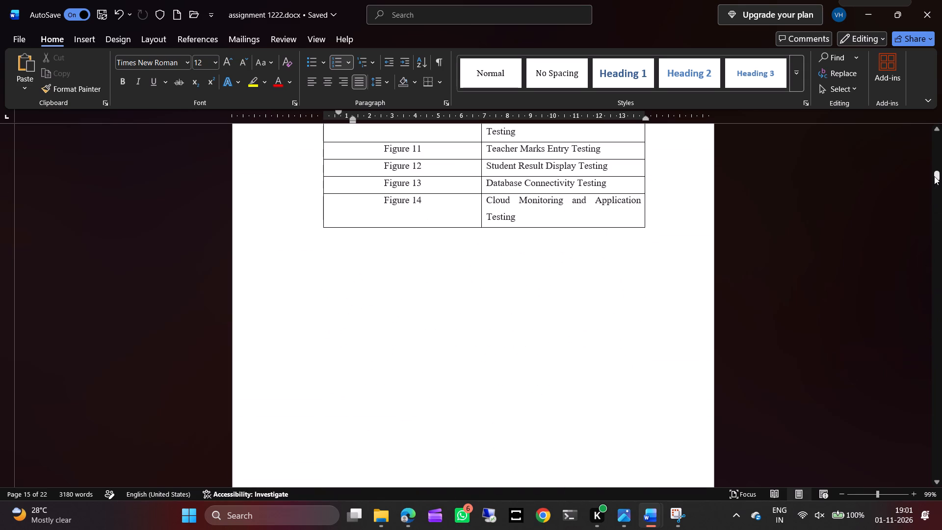
pyautogui.scroll(4, 645, 309)
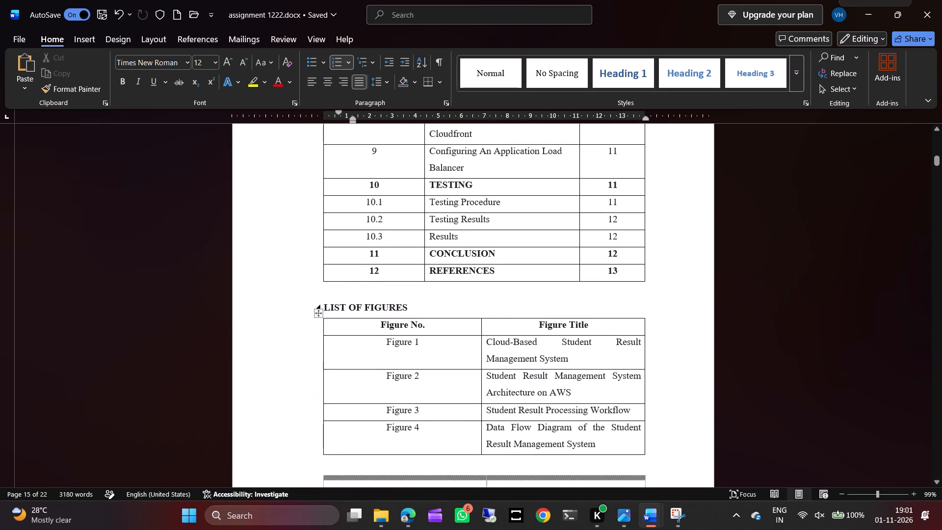
pyautogui.scroll(1, 602, 238)
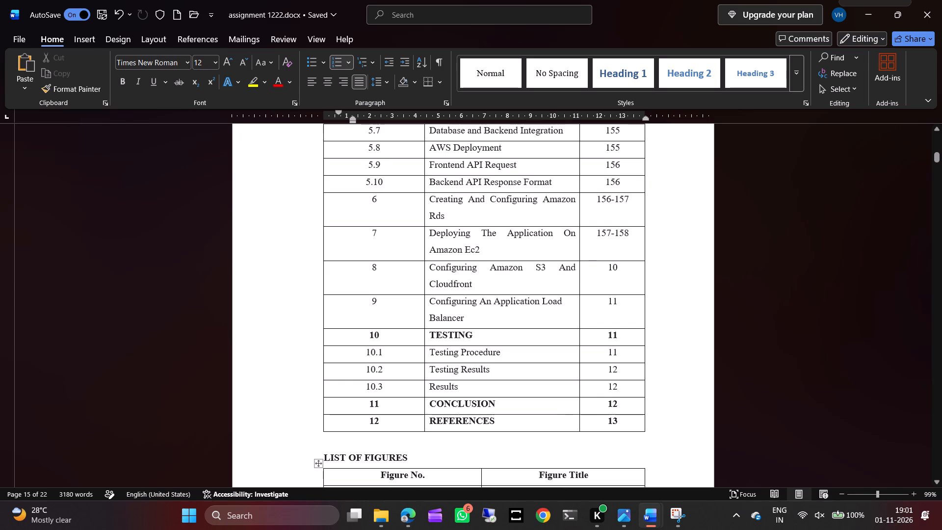
pyautogui.moveTo(543, 218); pyautogui.dragTo(435, 201)
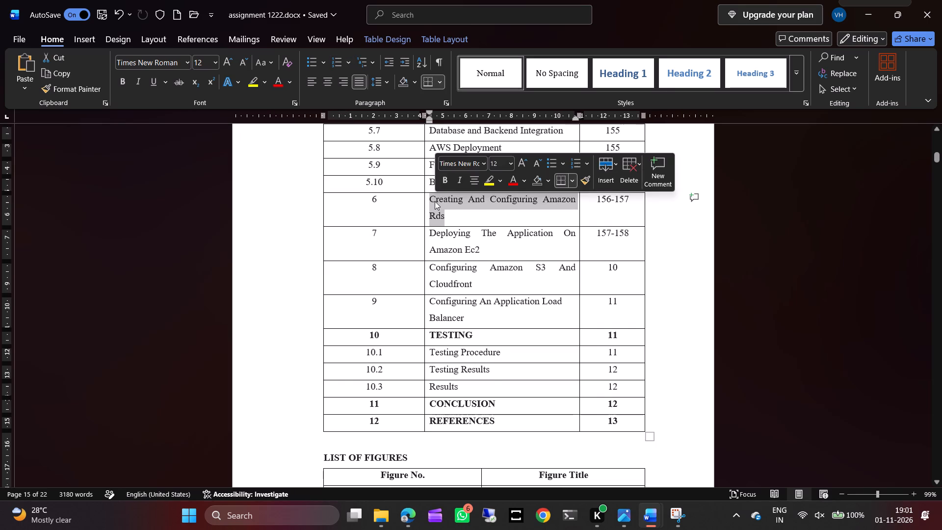
pyautogui.press('BackSpace')
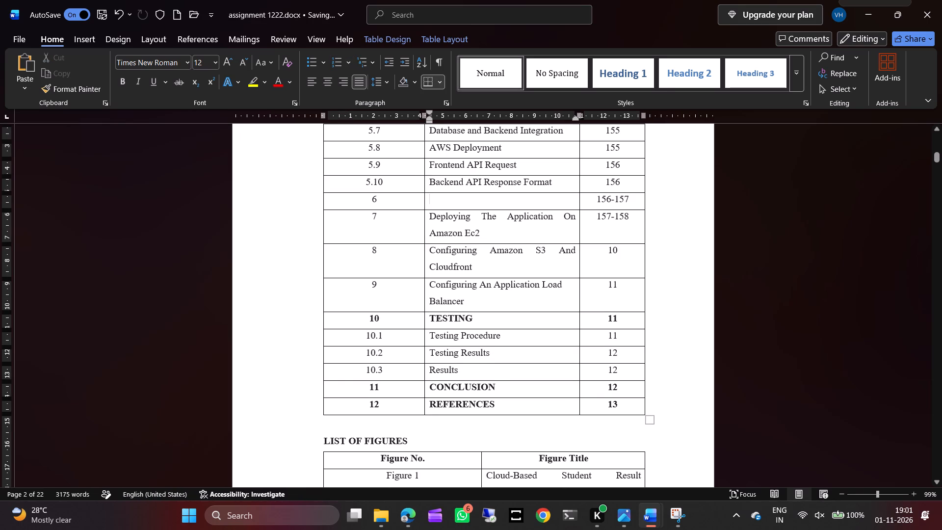
pyautogui.press('Left')
pyautogui.press('BackSpace')
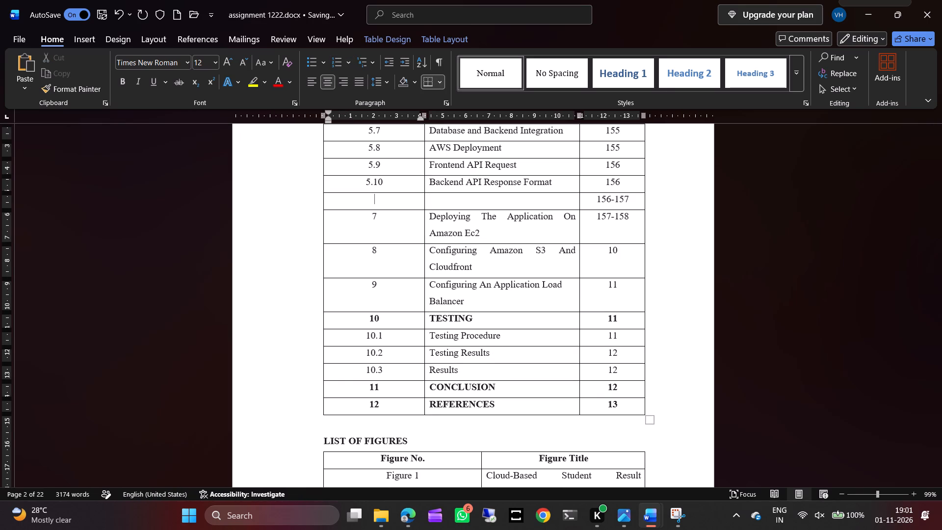
# Set the page number of the emptied row below Backend API Response Format to 157.
pyautogui.press('Right')
pyautogui.press('Right')
pyautogui.press('Right')
pyautogui.press('Right')
pyautogui.press('Right')
pyautogui.press('Right')
pyautogui.press('BackSpace')
pyautogui.press('BackSpace')
pyautogui.press('BackSpace')
pyautogui.press('BackSpace')
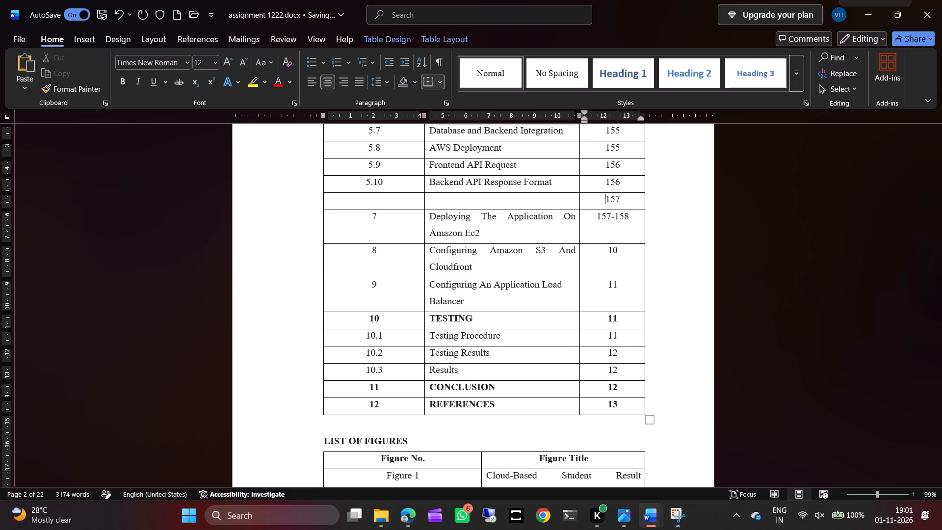
# Copy the title "Deploying The Application On Amazon Ec2" into the emptied contents row and number that row 6.
pyautogui.moveTo(432, 217); pyautogui.dragTo(462, 236)
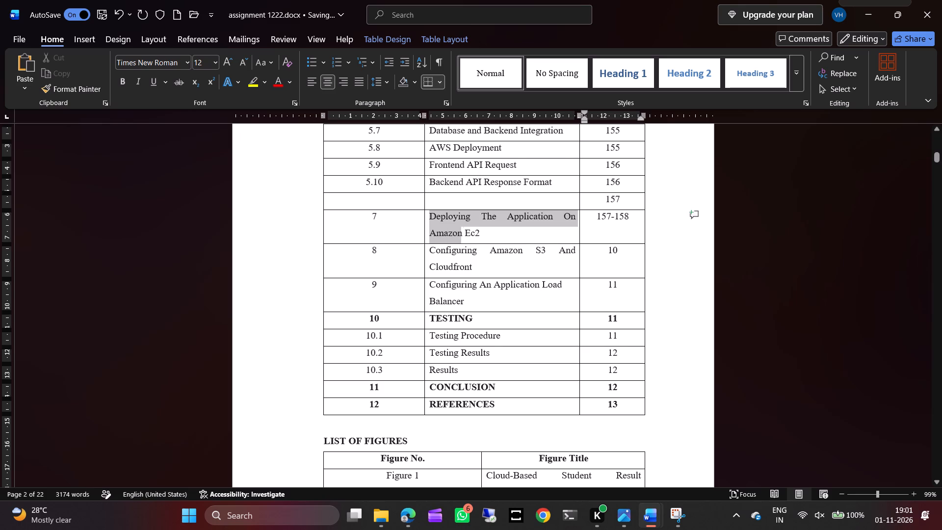
pyautogui.moveTo(462, 236); pyautogui.dragTo(477, 237)
pyautogui.hotkey('ctrl', 'c')
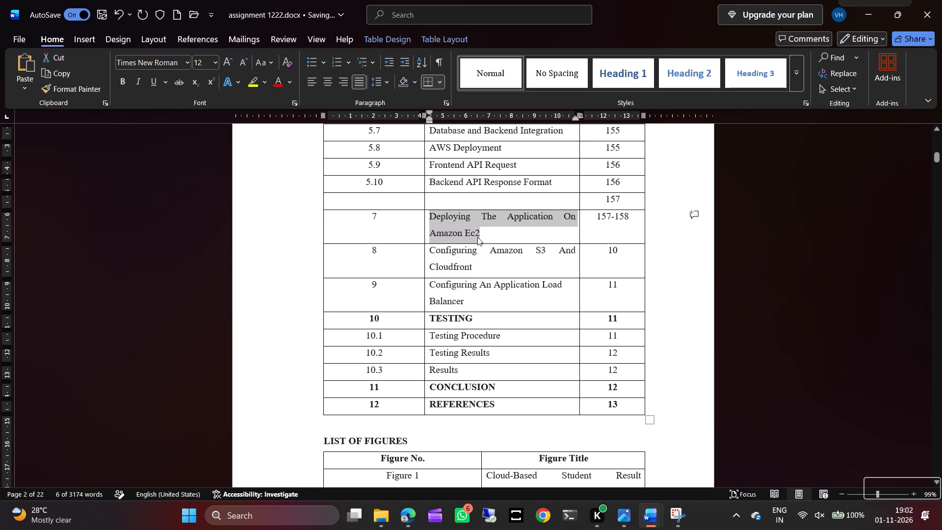
pyautogui.click(464, 201)
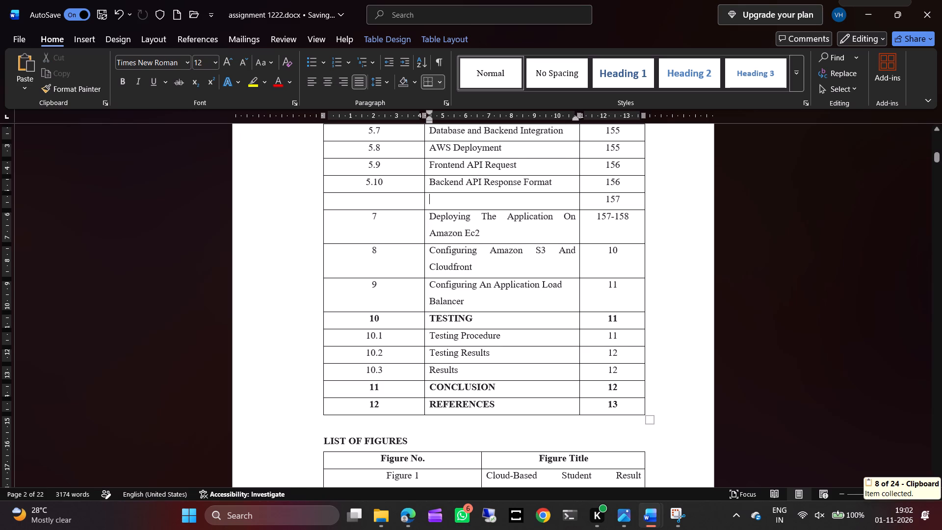
pyautogui.hotkey('ctrl', 'v')
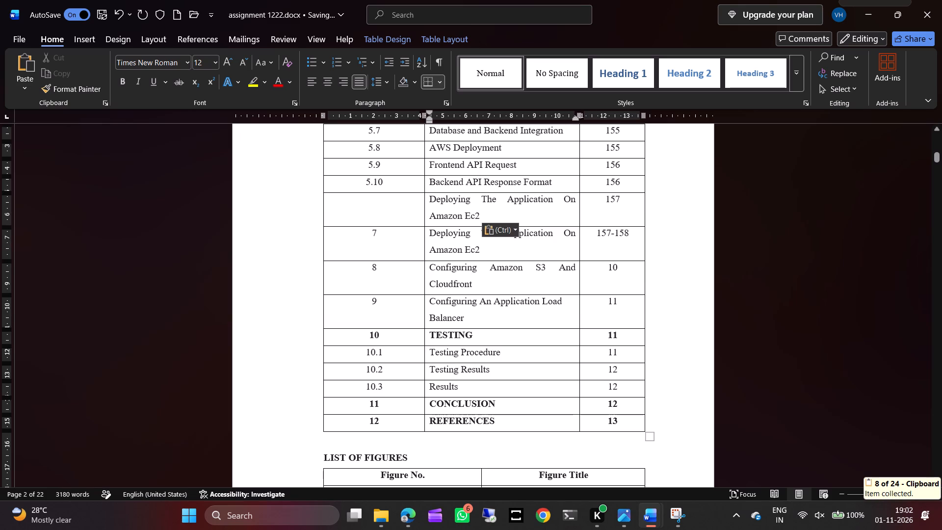
pyautogui.click(389, 221)
pyautogui.press('6')
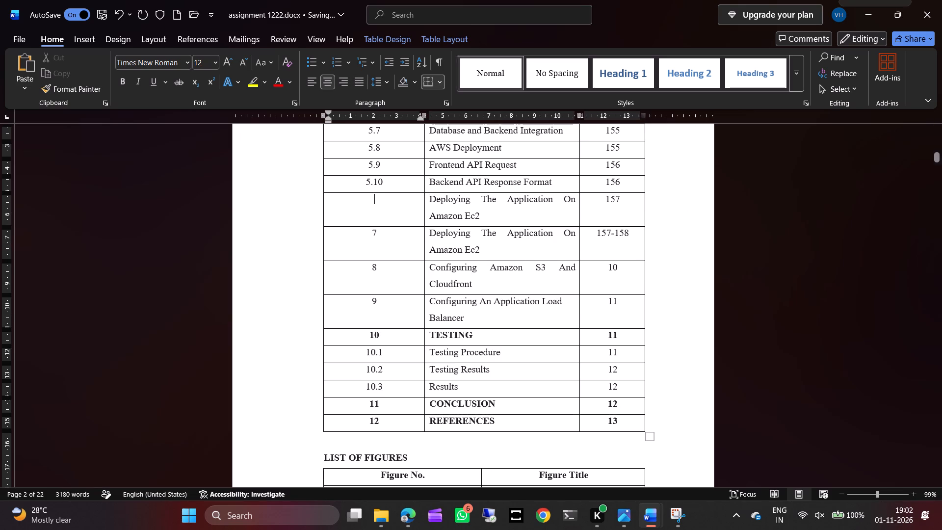
# Delete the entire duplicate row 7, Deploying The Application On Amazon Ec2, from the contents table.
pyautogui.moveTo(370, 237); pyautogui.dragTo(380, 237)
pyautogui.moveTo(380, 237); pyautogui.dragTo(381, 237)
pyautogui.press('BackSpace')
pyautogui.moveTo(431, 233); pyautogui.dragTo(657, 236)
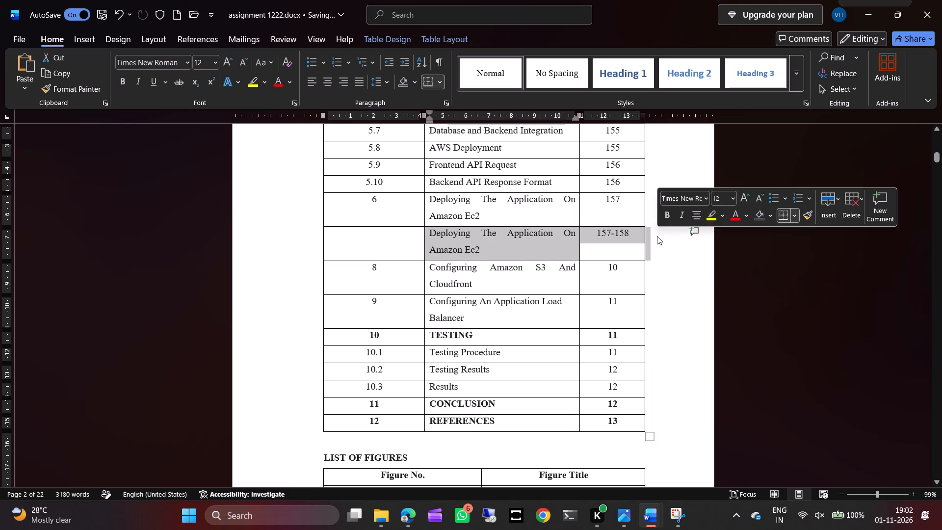
pyautogui.press('BackSpace')
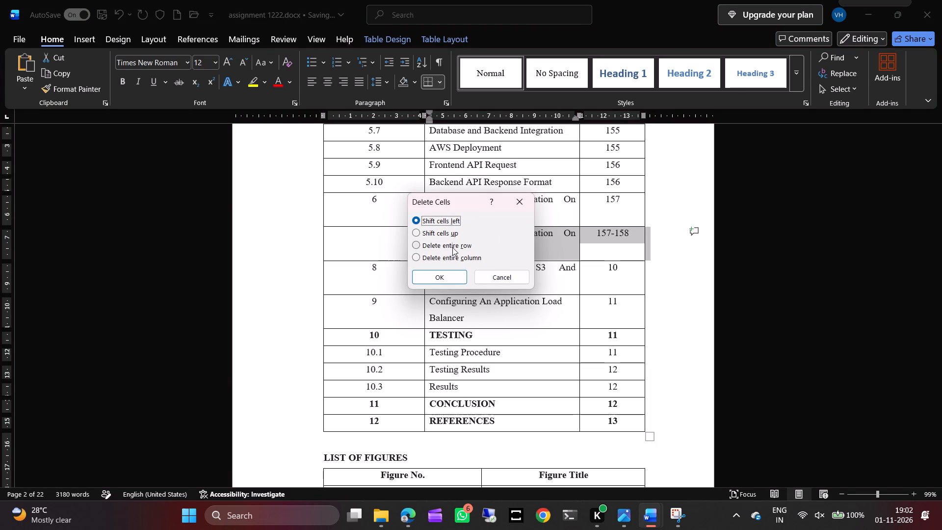
pyautogui.click(452, 247)
pyautogui.click(449, 278)
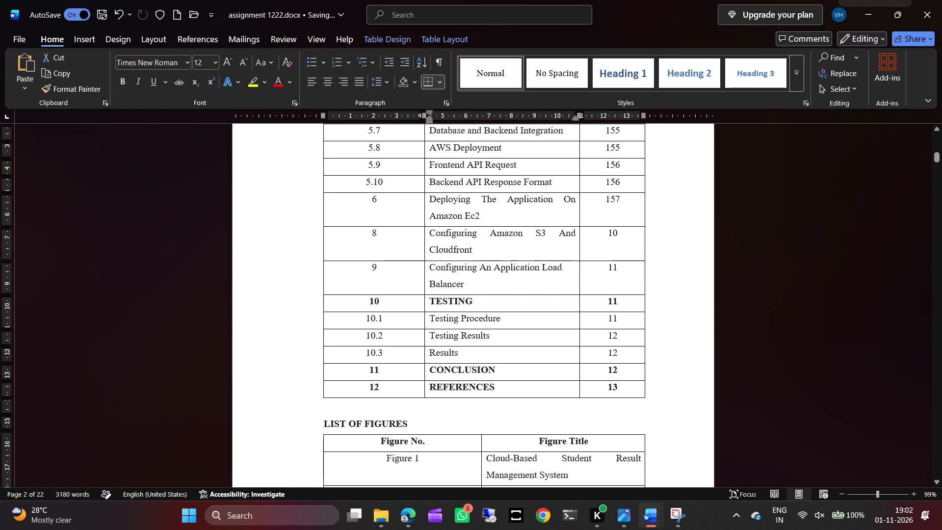
# In the contents table, renumber the Configuring Amazon S3 And Cloudfront, Configuring An Application Load Balancer and TESTING rows as 7, 8 and 9.
pyautogui.click(402, 239)
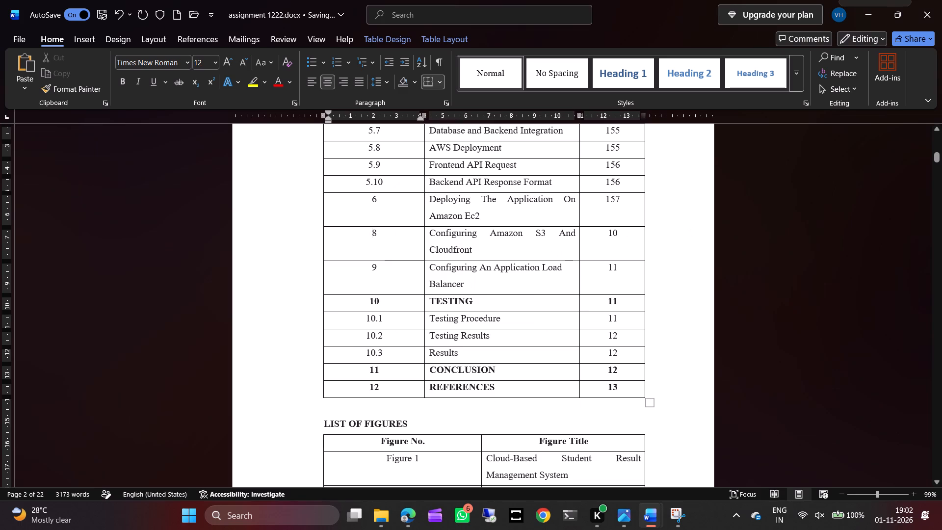
pyautogui.press('BackSpace')
pyautogui.press('7')
pyautogui.press('Down')
pyautogui.press('BackSpace')
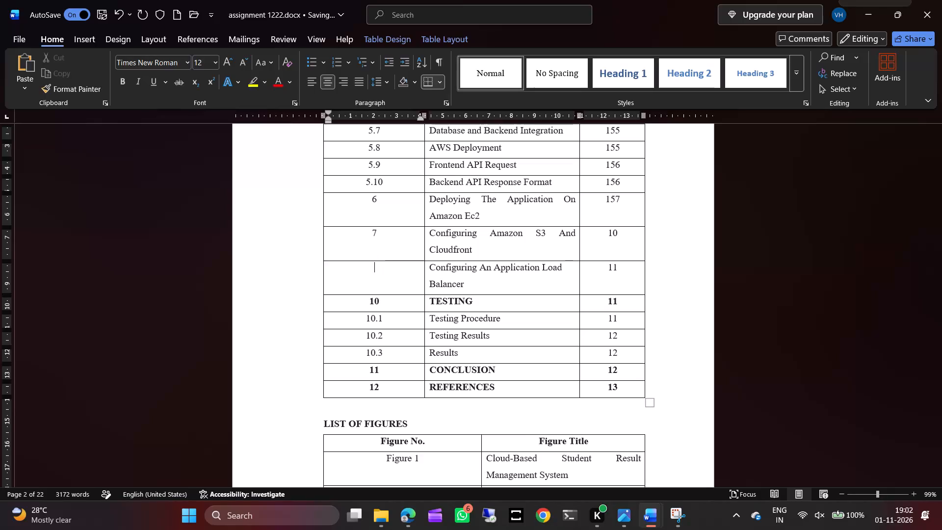
pyautogui.press('8')
pyautogui.press('BackSpace')
pyautogui.press('8')
pyautogui.press('Down')
pyautogui.press('BackSpace')
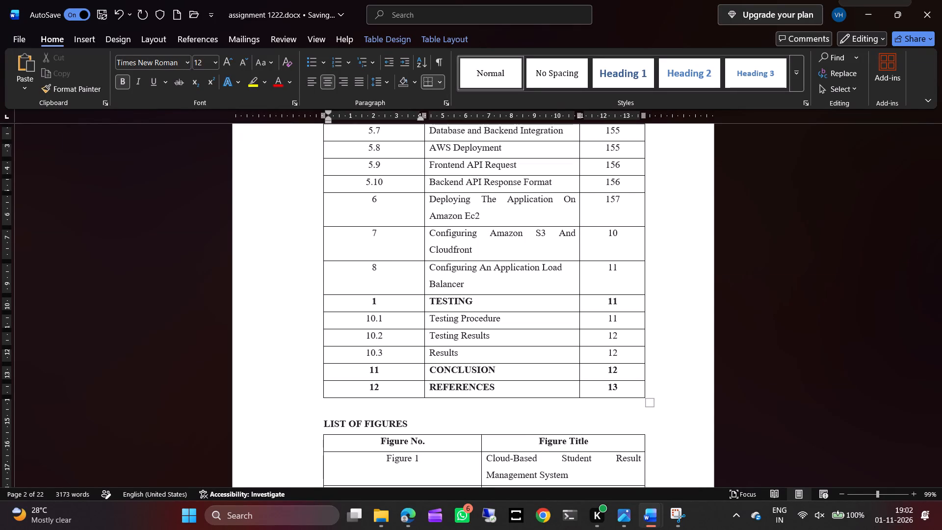
pyautogui.press('BackSpace')
pyautogui.press('9')
# Renumber the contents rows Testing Procedure, Testing Results and Results as 9.1, 9.2 and 9.3.
pyautogui.press('Down')
pyautogui.press('Down')
pyautogui.press('Up')
pyautogui.press('Left')
pyautogui.press('BackSpace')
pyautogui.press('BackSpace')
pyautogui.press('9')
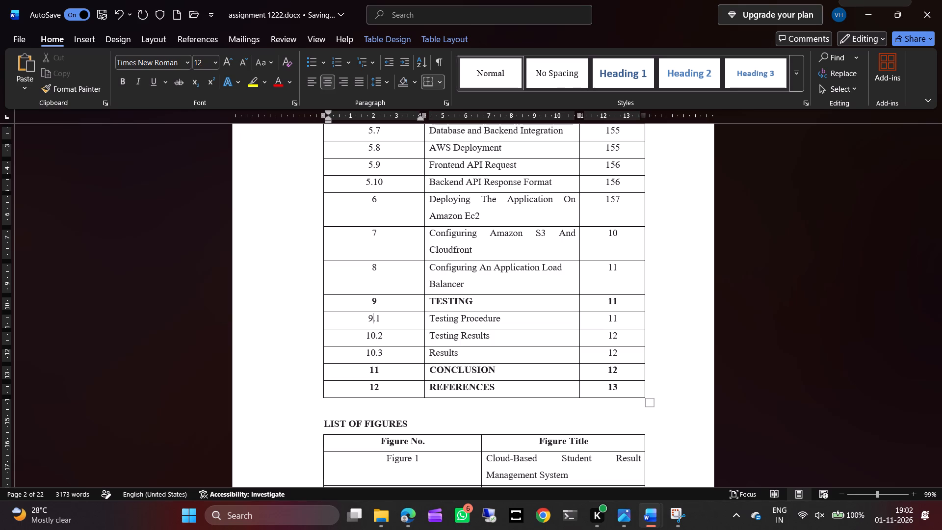
pyautogui.press('Down')
pyautogui.press('BackSpace')
pyautogui.press('BackSpace')
pyautogui.press('9')
pyautogui.press('Down')
pyautogui.press('BackSpace')
pyautogui.press('BackSpace')
pyautogui.press('9')
# Renumber the CONCLUSION row as 10 and the REFERENCES row as 11 in the contents table.
pyautogui.press('Down')
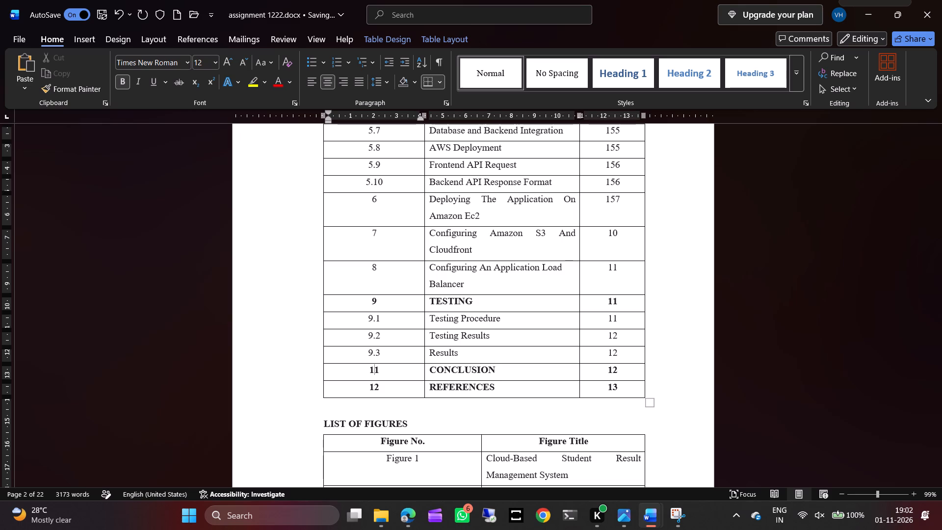
pyautogui.press('Right')
pyautogui.press('BackSpace')
pyautogui.press('0')
pyautogui.press('Down')
pyautogui.press('BackSpace')
pyautogui.press('1')
# Shorten the title in contents row 7 to Configuring Amazon S3 and set its page number to 158.
pyautogui.click(623, 229)
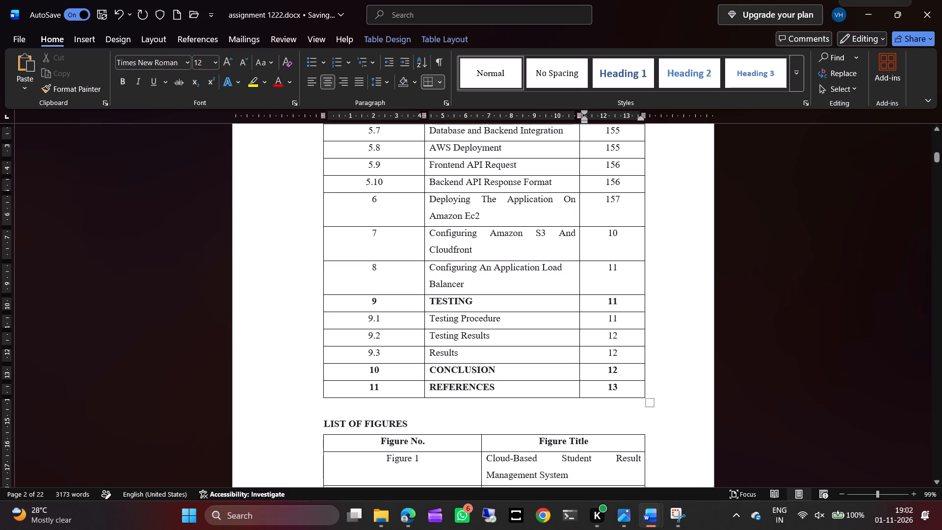
pyautogui.press('BackSpace')
pyautogui.moveTo(559, 232); pyautogui.dragTo(563, 247)
pyautogui.press('BackSpace')
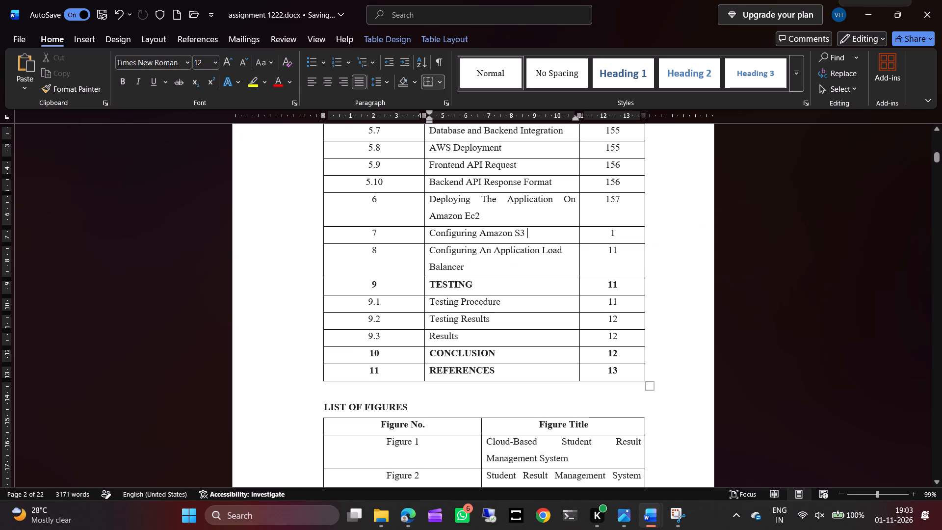
pyautogui.click(624, 233)
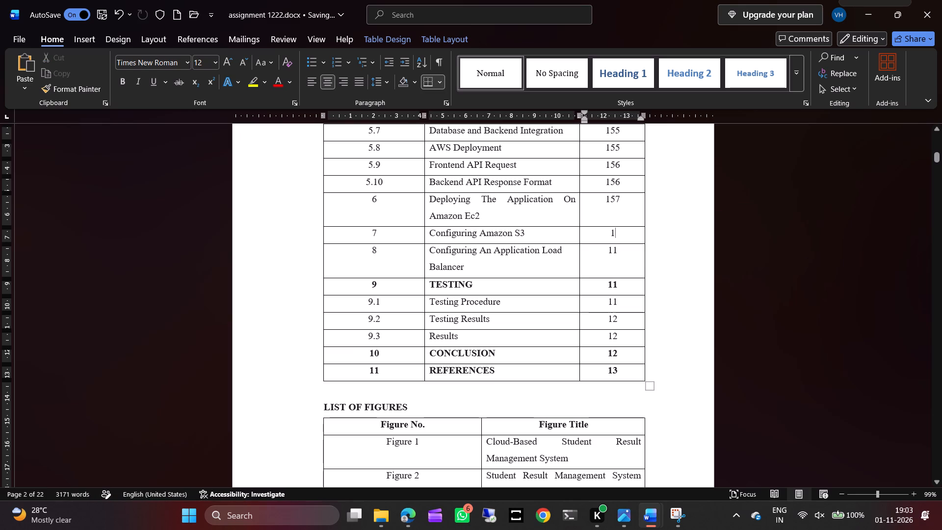
pyautogui.write('58')
# Review the document body through the Amazon S3 and Testing sections to check which pages they fall on.
pyautogui.moveTo(938, 158); pyautogui.dragTo(941, 189)
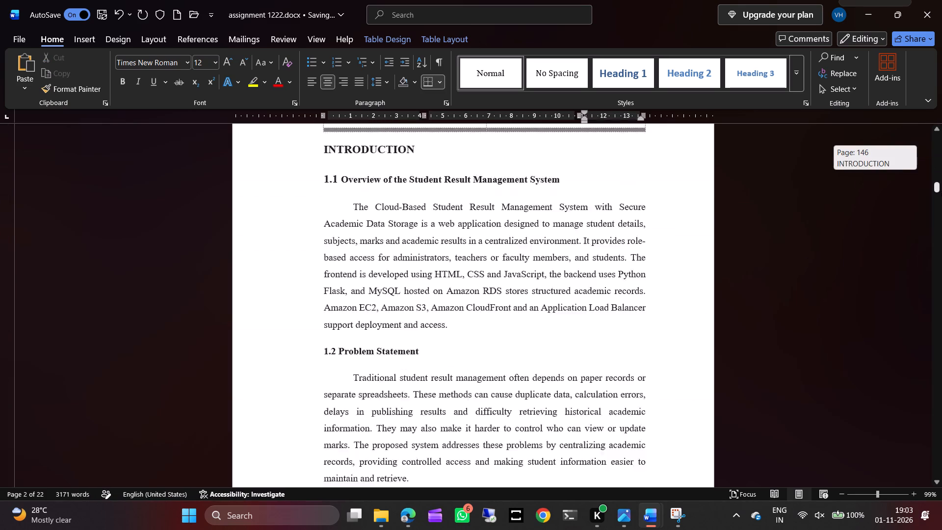
pyautogui.moveTo(941, 189); pyautogui.dragTo(940, 229)
pyautogui.scroll(-5, 633, 297)
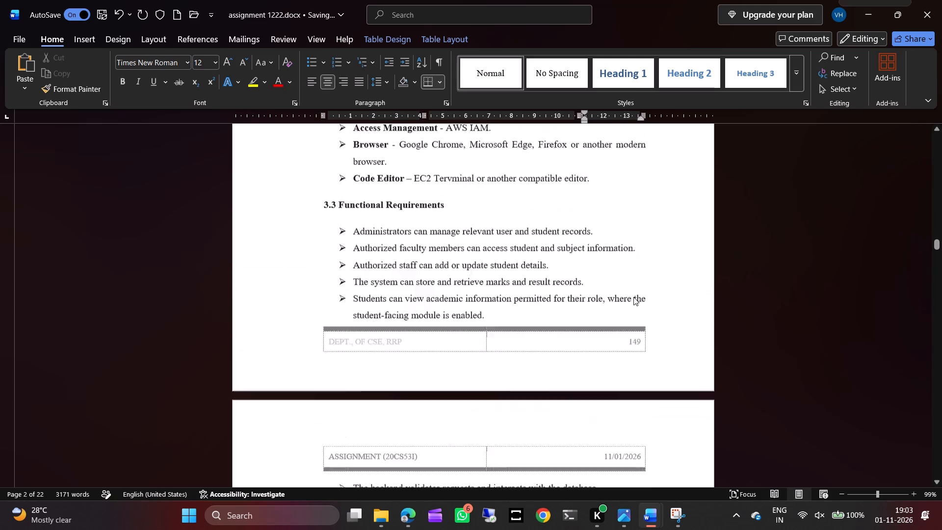
pyautogui.scroll(-15, 633, 297)
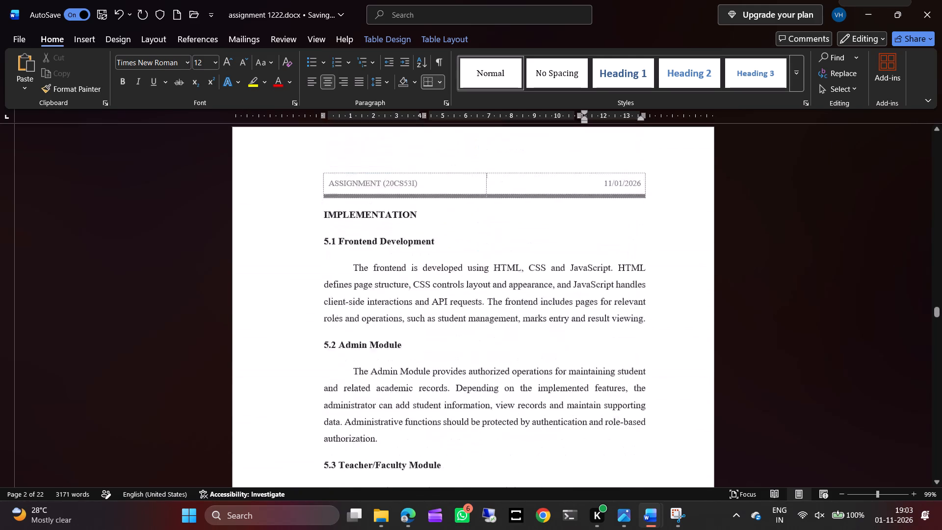
pyautogui.scroll(-7, 633, 297)
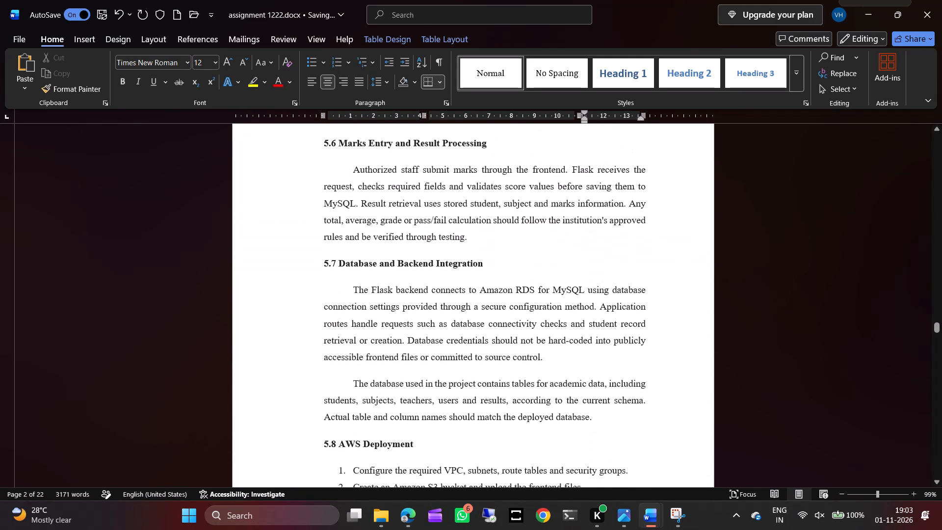
pyautogui.scroll(-8, 428, 360)
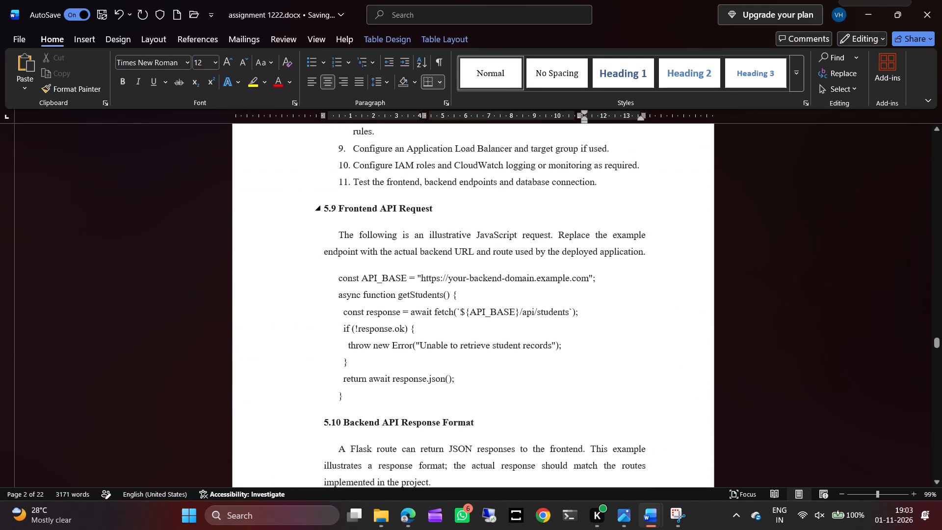
pyautogui.scroll(-5, 387, 327)
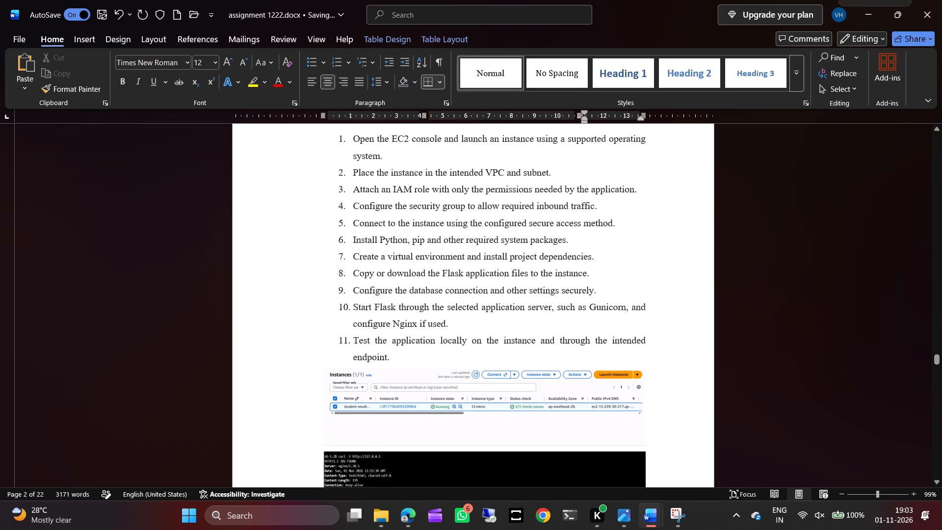
pyautogui.scroll(1, 389, 265)
pyautogui.scroll(-4, 429, 317)
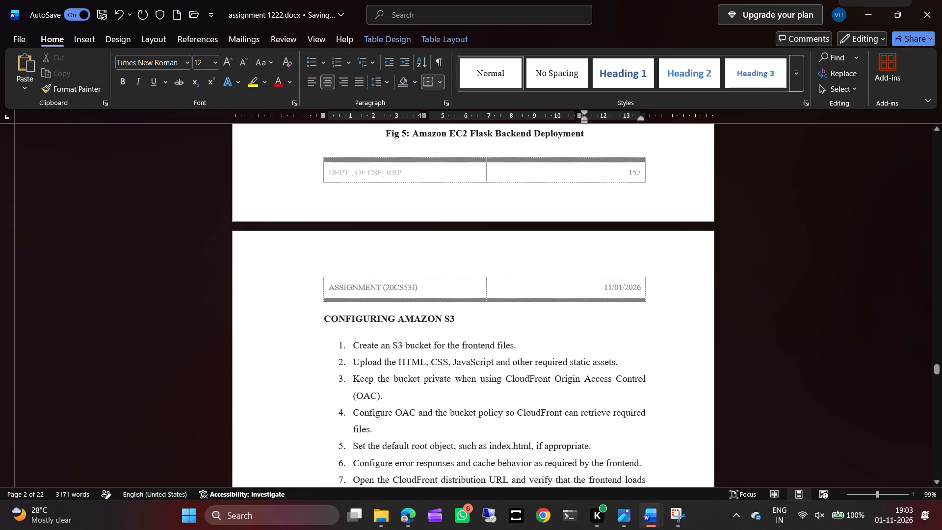
pyautogui.scroll(-4, 404, 367)
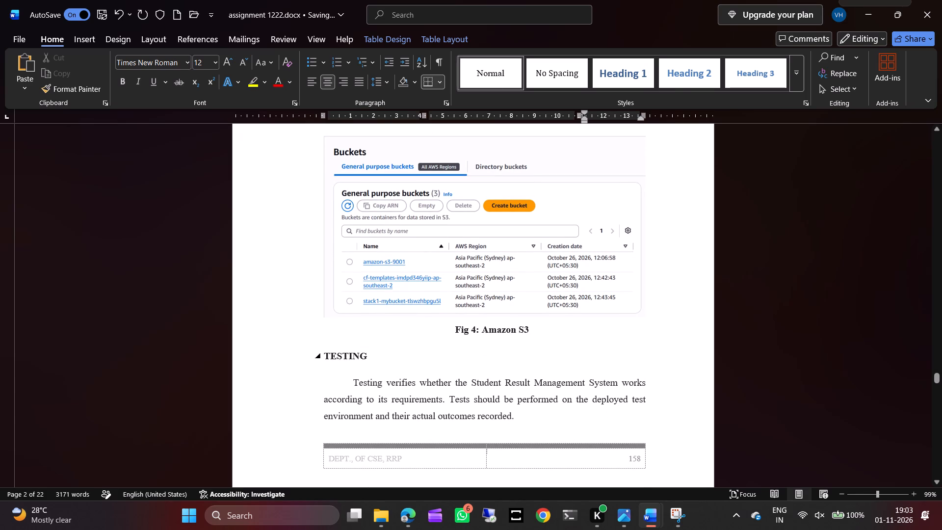
# Renumber the Testing Procedure heading in the document body as 9.1.
pyautogui.scroll(-1, 373, 378)
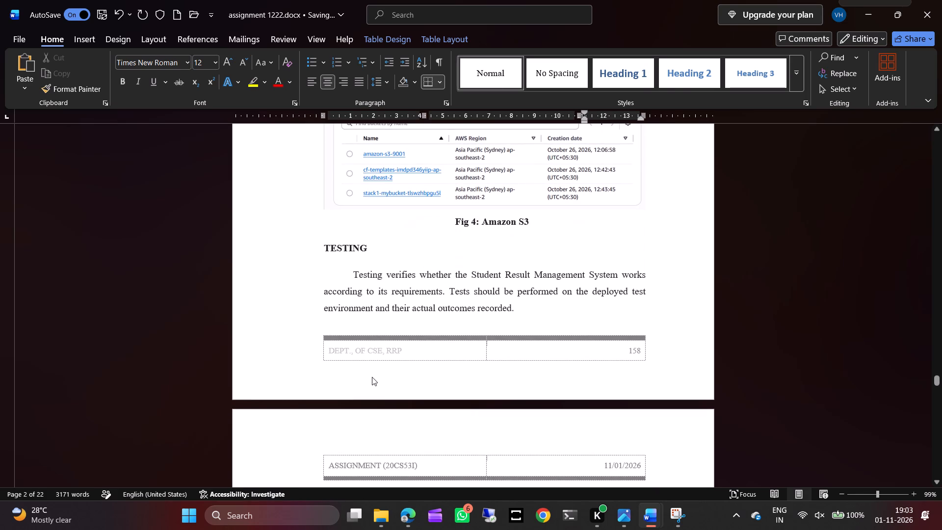
pyautogui.scroll(-1, 372, 377)
pyautogui.click(334, 268)
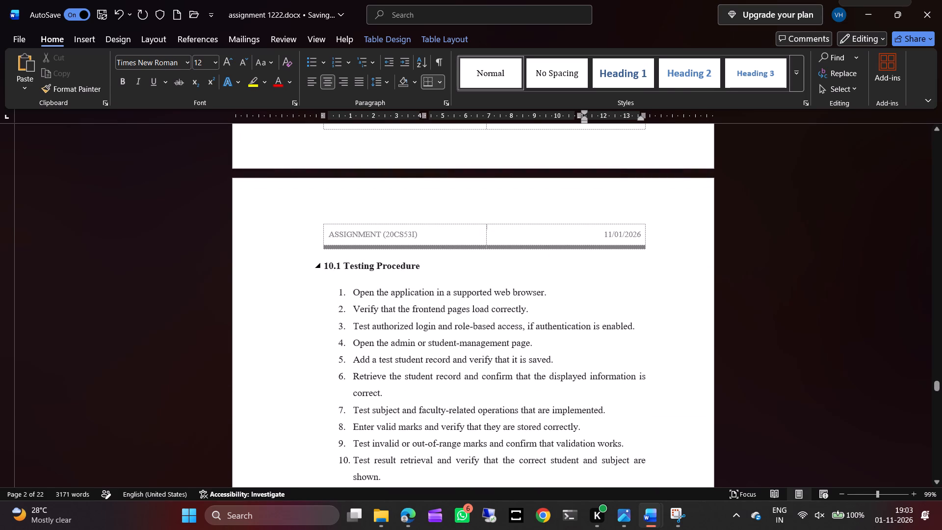
pyautogui.press('BackSpace')
pyautogui.press('9')
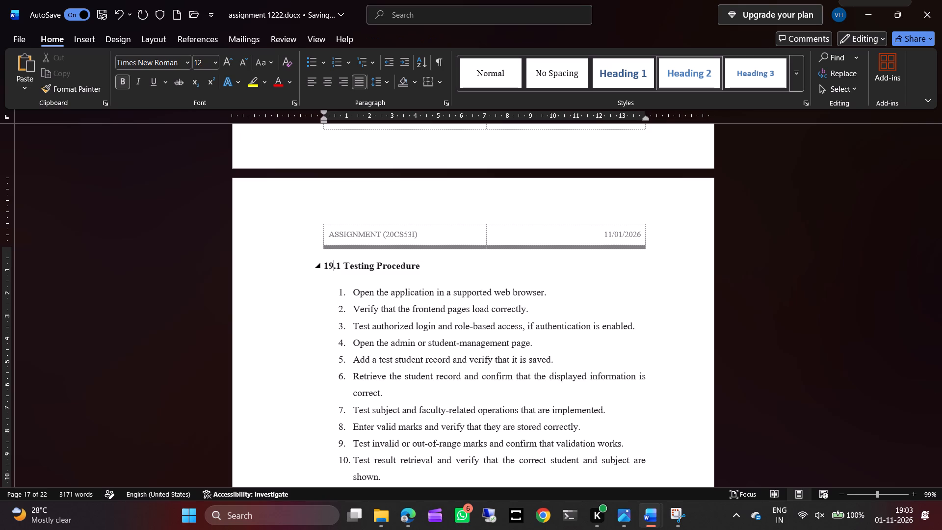
pyautogui.press('BackSpace')
pyautogui.press('BackSpace')
pyautogui.press('9')
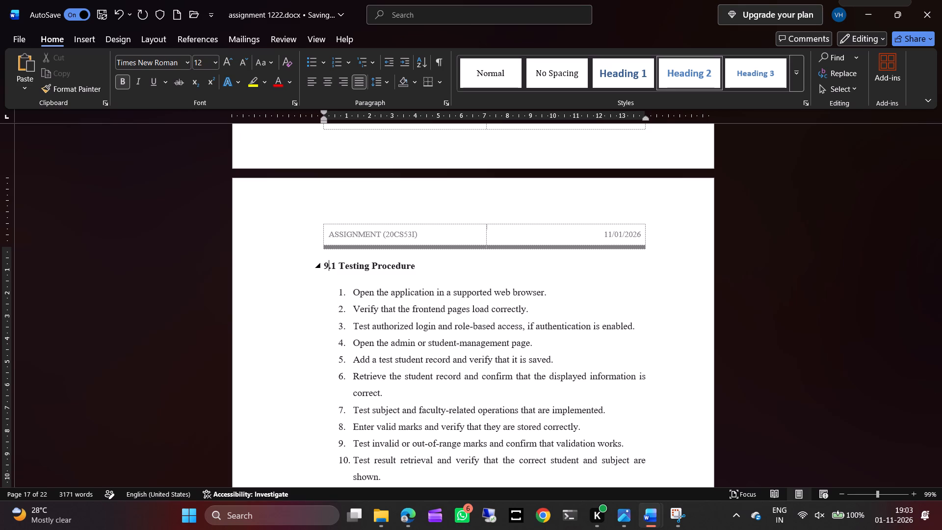
# Renumber the Testing Results heading in the document body as 9.2.
pyautogui.scroll(-2, 387, 320)
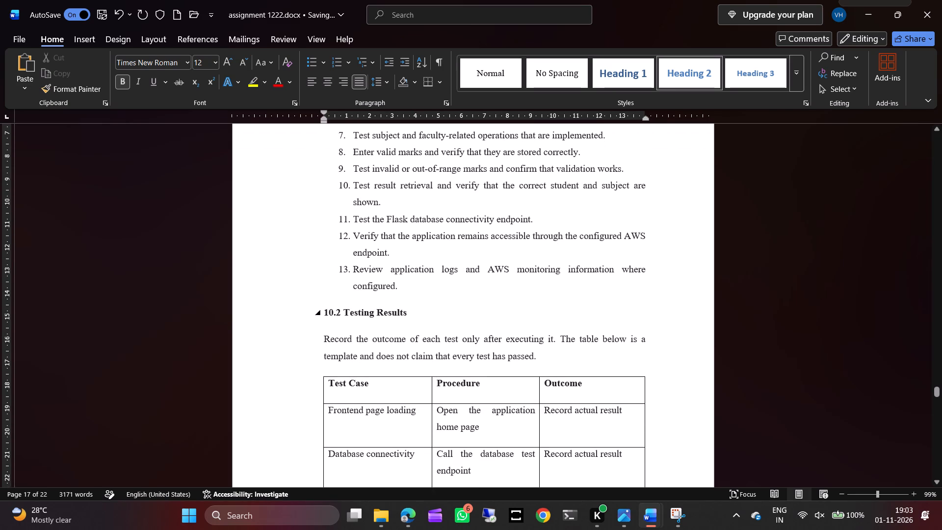
pyautogui.click(334, 312)
pyautogui.press('BackSpace')
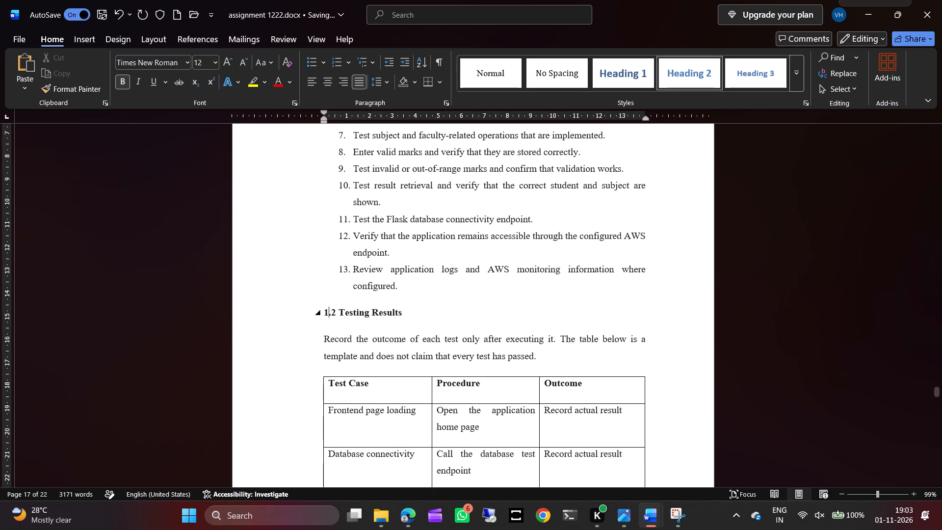
pyautogui.press('BackSpace')
pyautogui.press('9')
# Renumber the Results heading in the document body, just above the Conclusion, as 9.3.
pyautogui.scroll(-6, 385, 340)
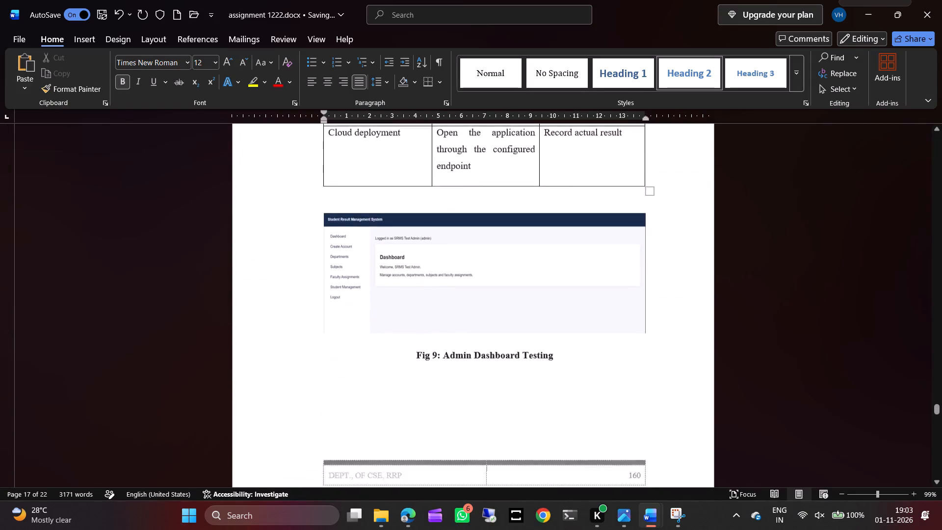
pyautogui.scroll(-1, 385, 340)
pyautogui.scroll(-1, 432, 384)
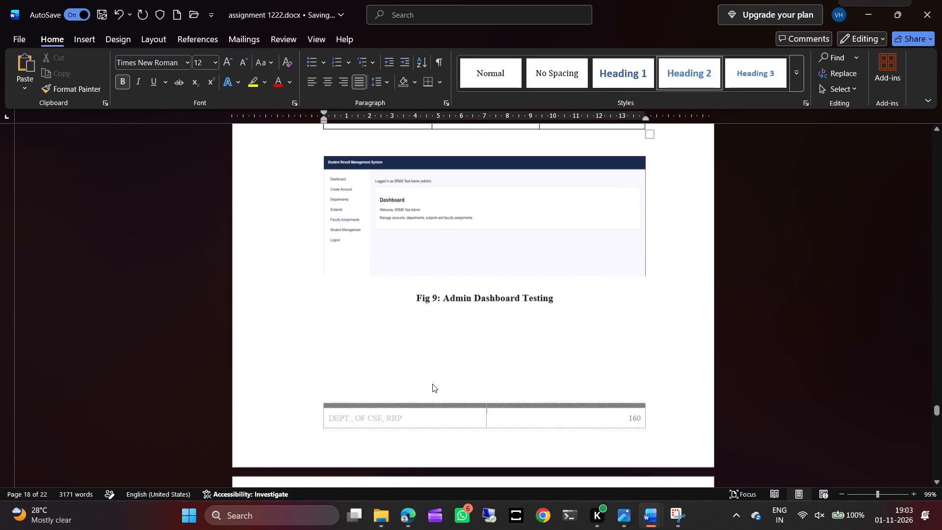
pyautogui.scroll(-1, 432, 384)
pyautogui.scroll(-4, 452, 343)
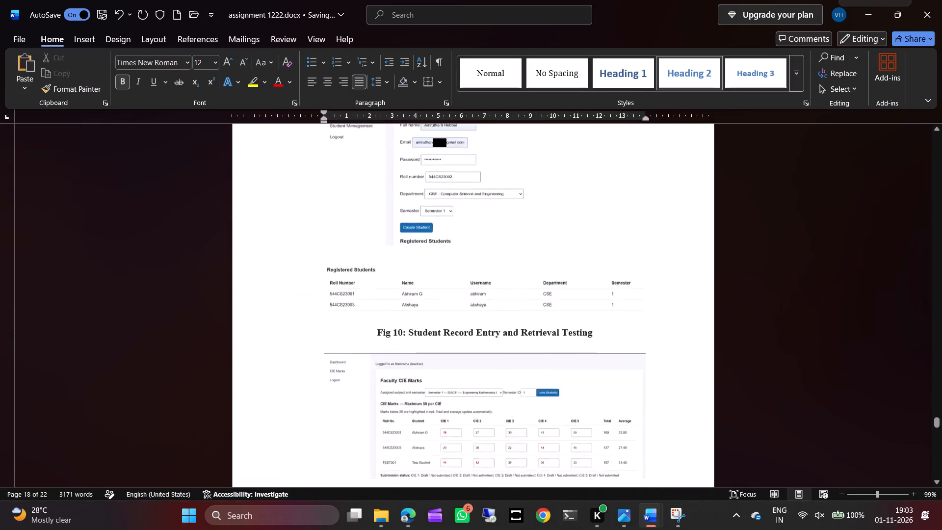
pyautogui.scroll(-5, 452, 343)
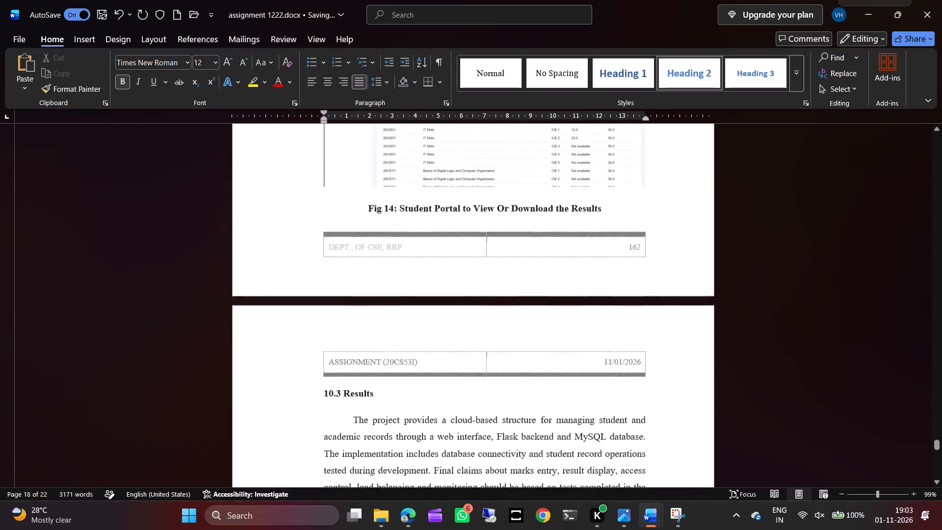
pyautogui.scroll(-3, 452, 343)
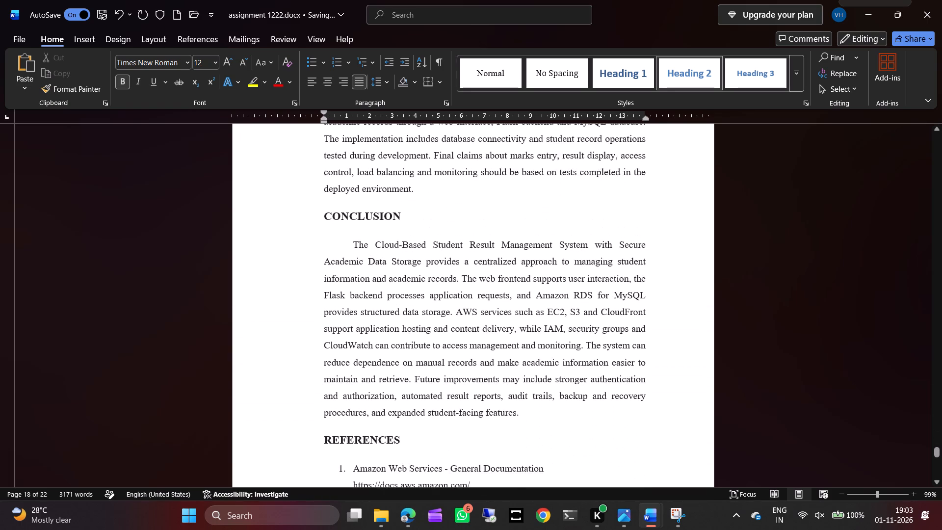
pyautogui.scroll(1, 452, 343)
pyautogui.click(333, 272)
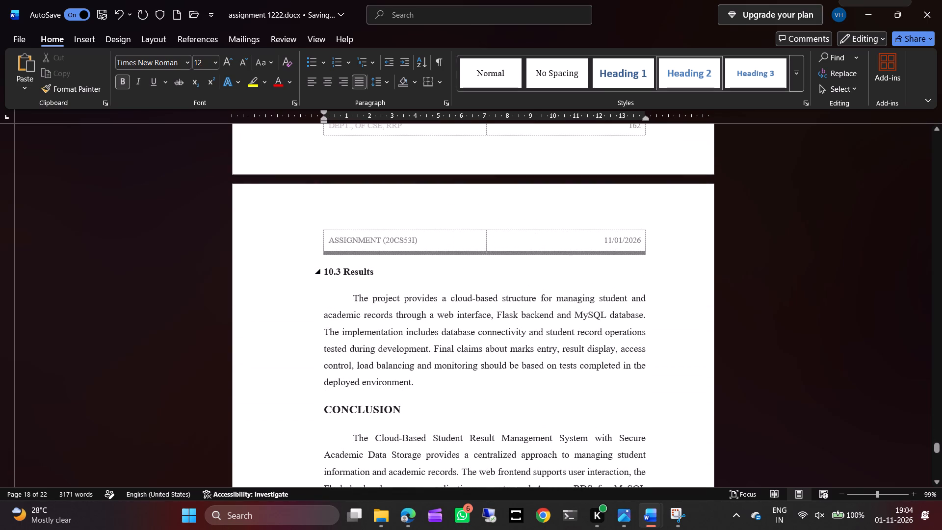
pyautogui.press('BackSpace')
pyautogui.press('BackSpace')
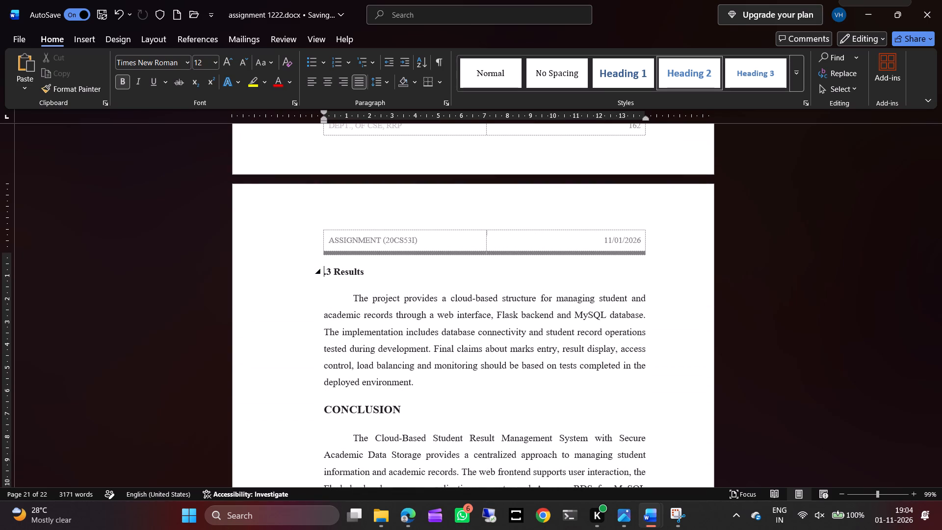
pyautogui.press('9')
# Review the body from the References back through the Testing sections to check which page each heading falls on.
pyautogui.scroll(-2, 385, 287)
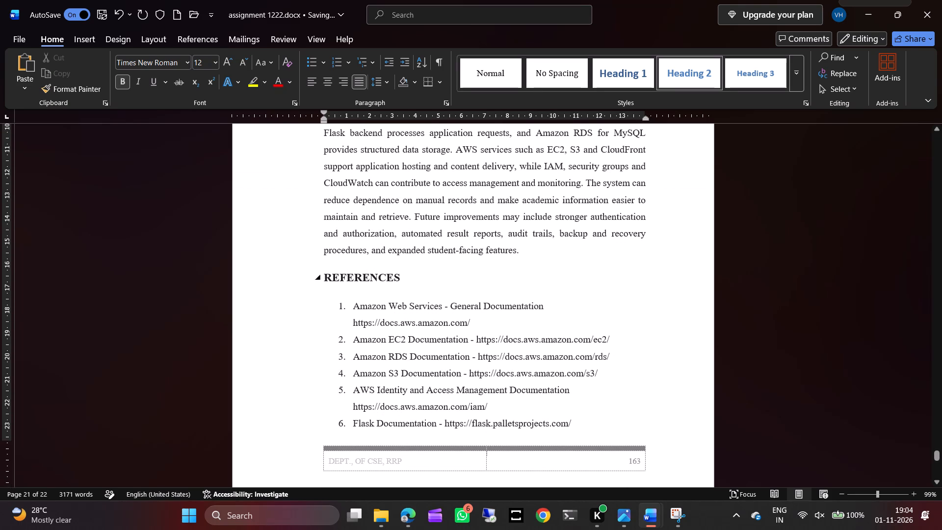
pyautogui.scroll(3, 385, 287)
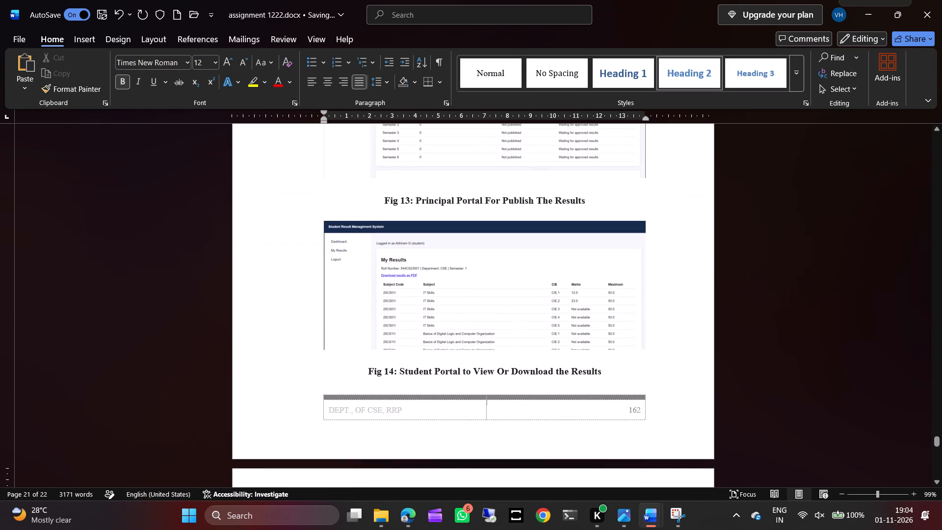
pyautogui.scroll(6, 385, 287)
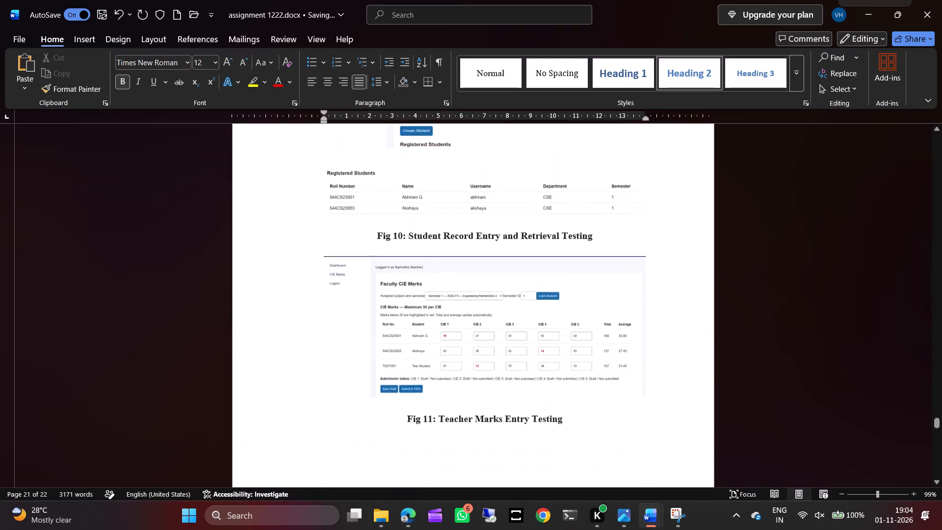
pyautogui.scroll(6, 385, 287)
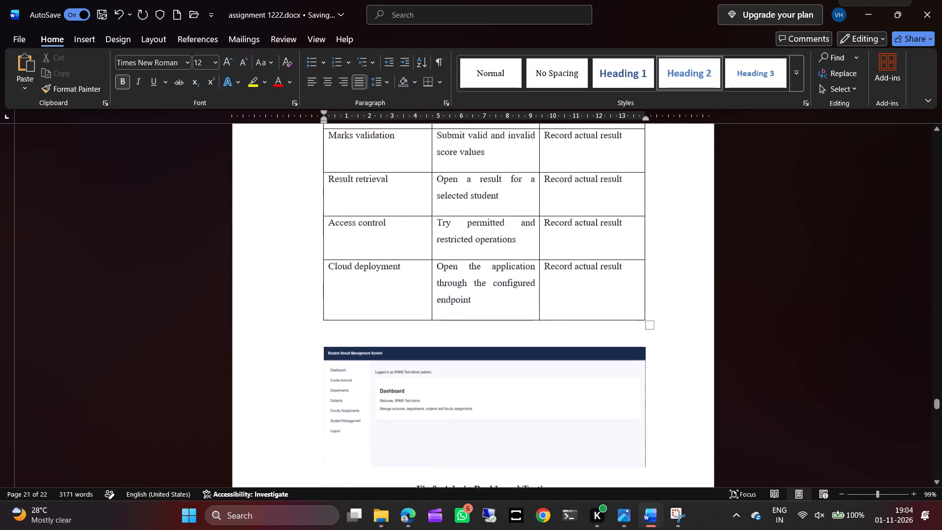
pyautogui.scroll(1, 385, 287)
pyautogui.scroll(2, 435, 262)
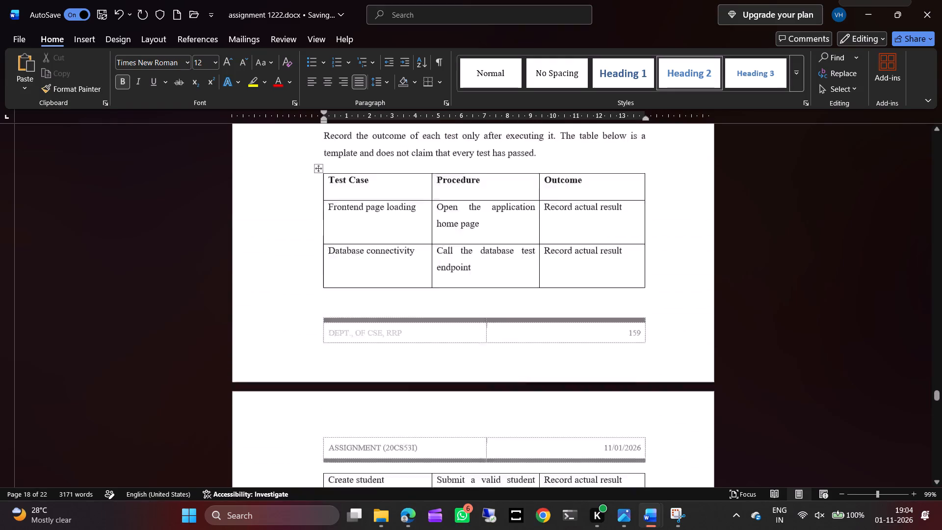
pyautogui.scroll(1, 435, 262)
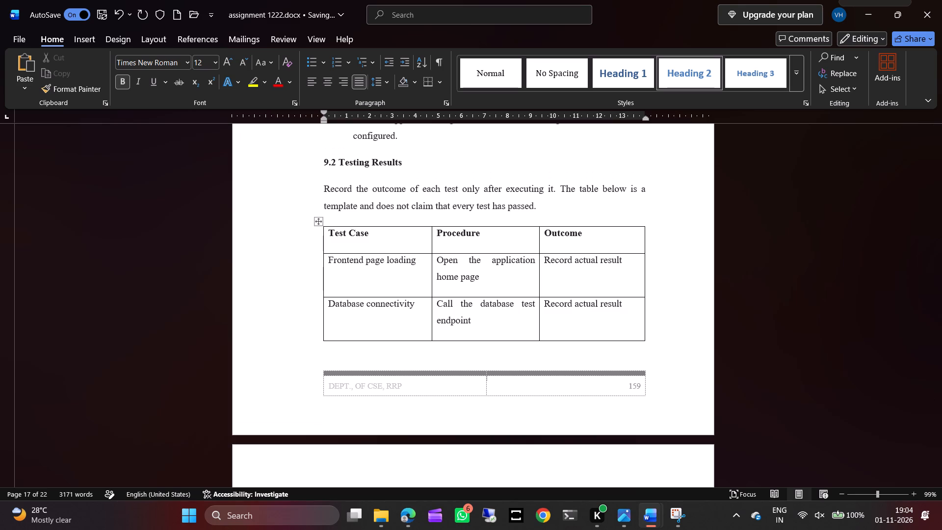
pyautogui.scroll(4, 435, 262)
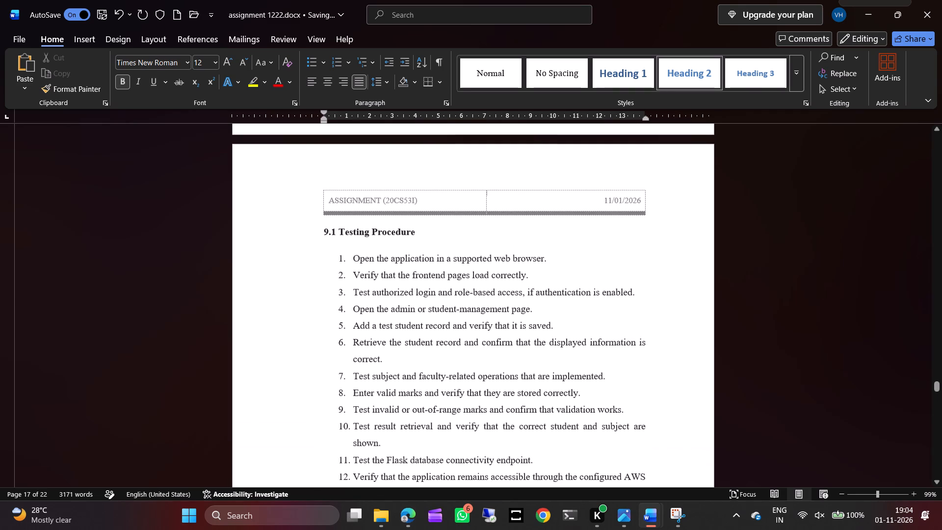
pyautogui.scroll(1, 435, 262)
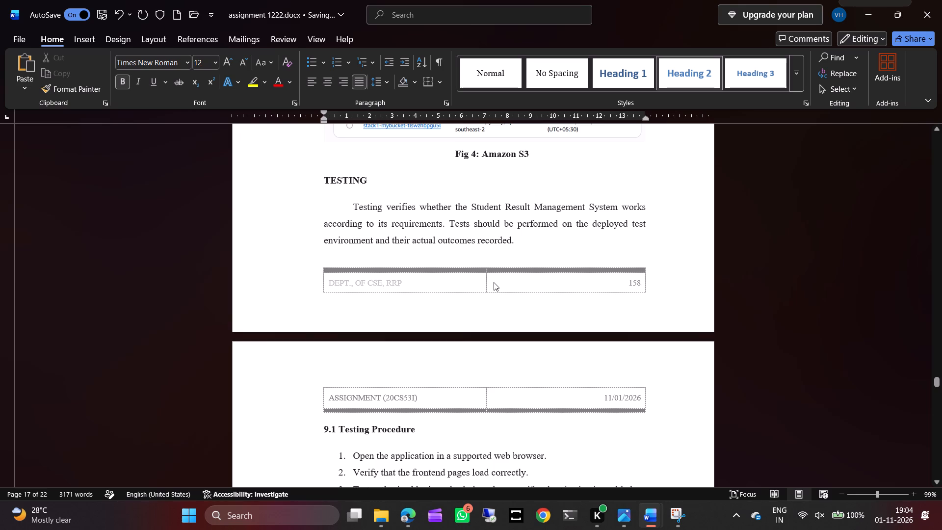
pyautogui.scroll(-1, 494, 282)
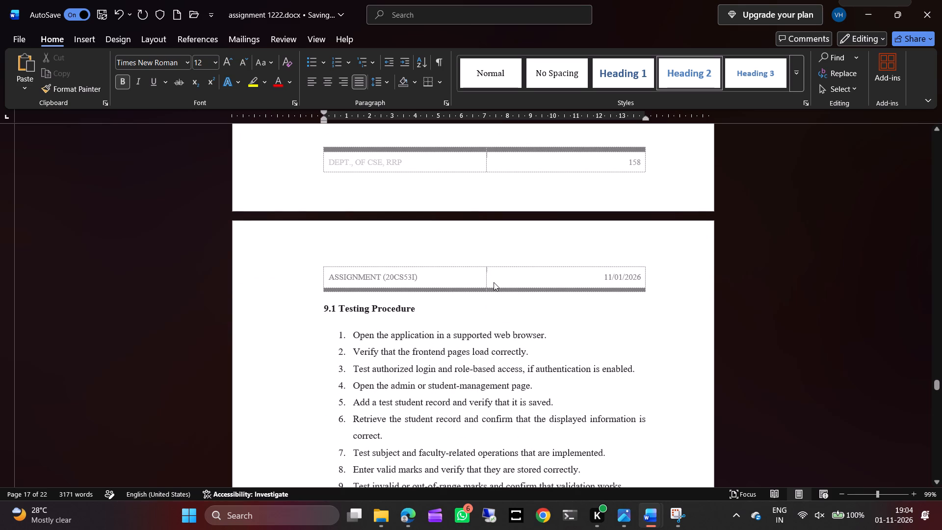
pyautogui.scroll(-5, 532, 337)
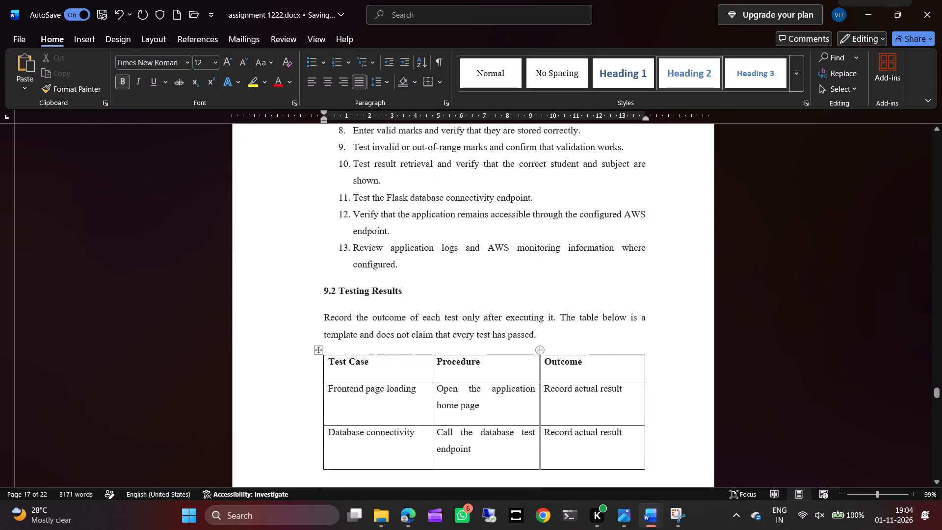
pyautogui.scroll(-4, 532, 337)
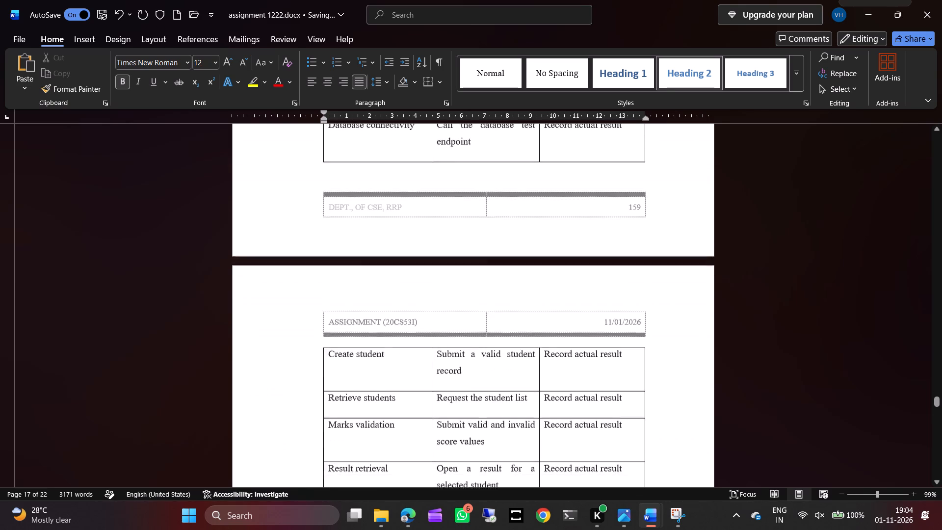
pyautogui.scroll(-1, 532, 337)
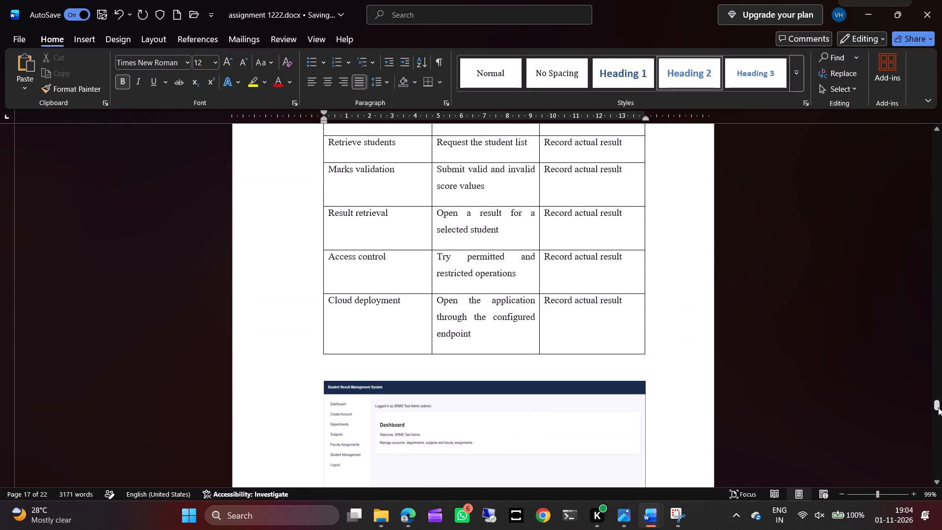
# Clear the number, title and page number from the Configuring An Application Load Balancer row in the contents table.
pyautogui.moveTo(938, 407); pyautogui.dragTo(918, 241)
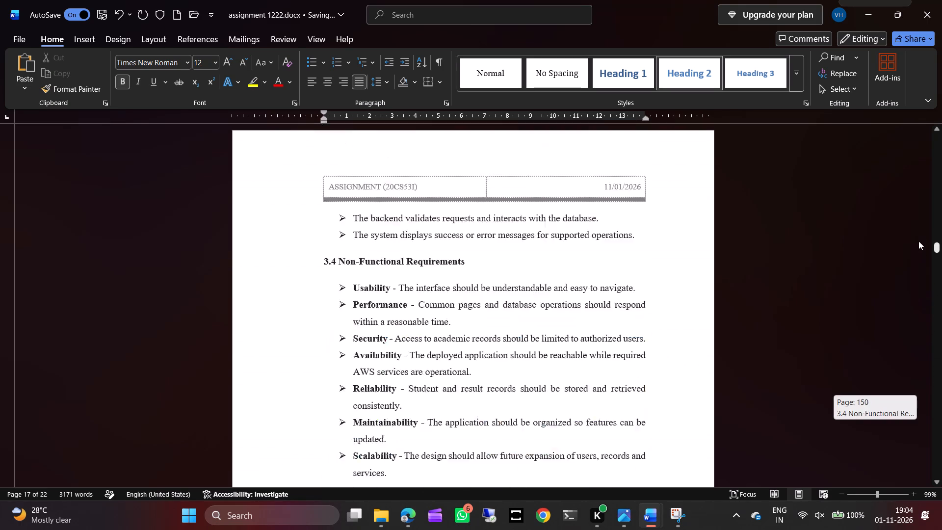
pyautogui.moveTo(918, 241); pyautogui.dragTo(915, 133)
pyautogui.scroll(-2, 746, 363)
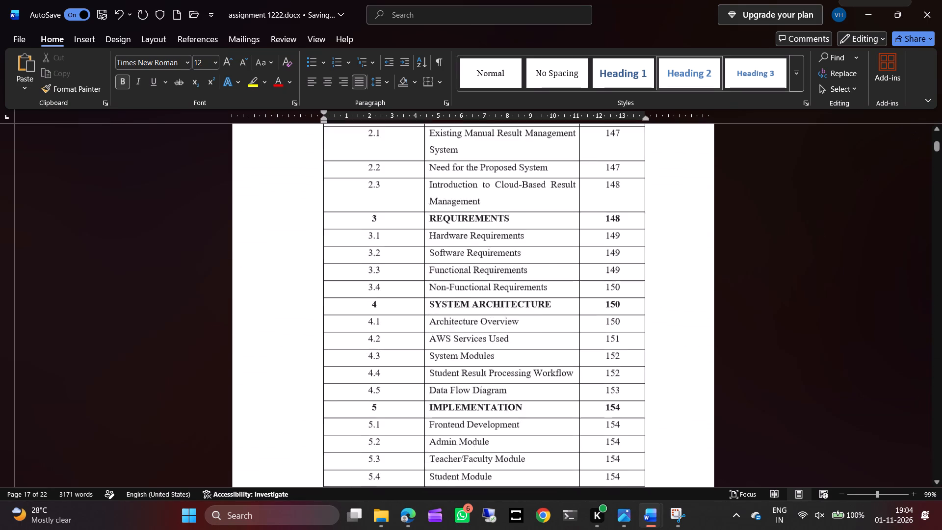
pyautogui.scroll(-3, 746, 363)
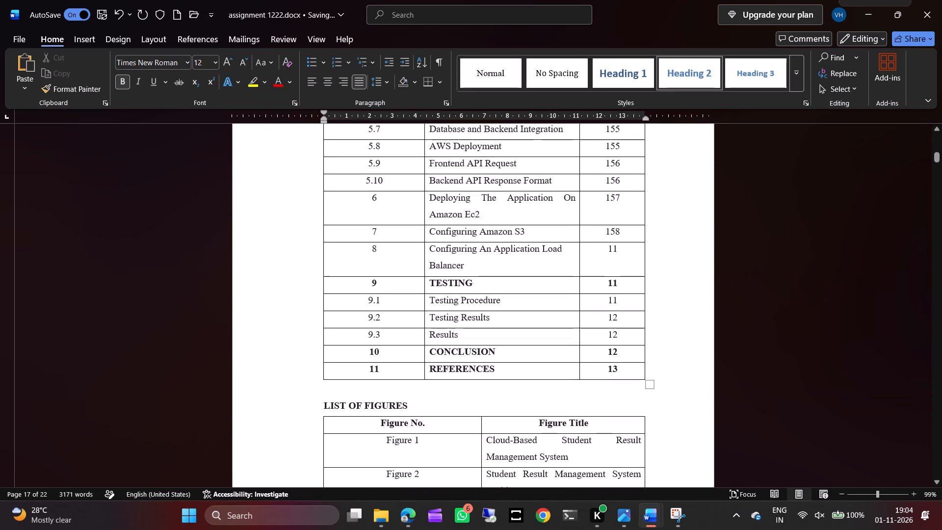
pyautogui.click(621, 247)
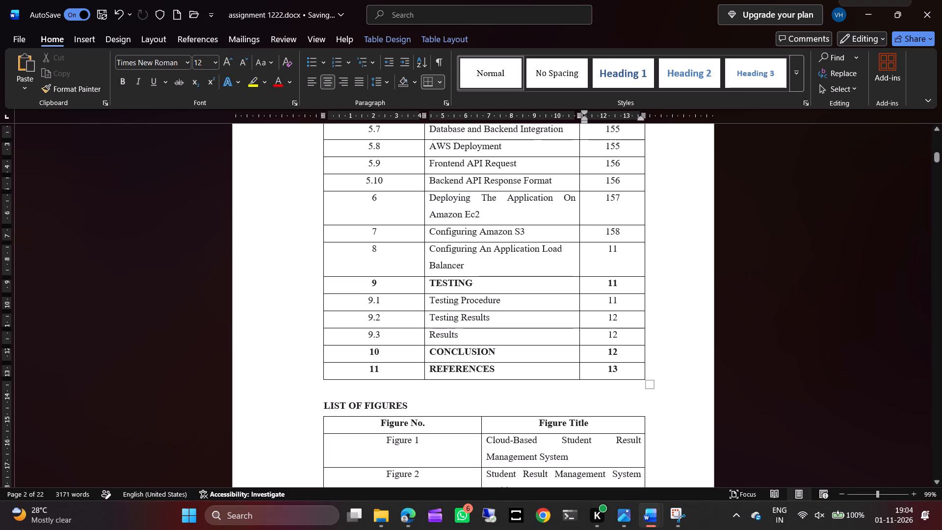
pyautogui.press('BackSpace')
pyautogui.press('BackSpace')
pyautogui.moveTo(365, 259); pyautogui.dragTo(609, 269)
pyautogui.press('Delete')
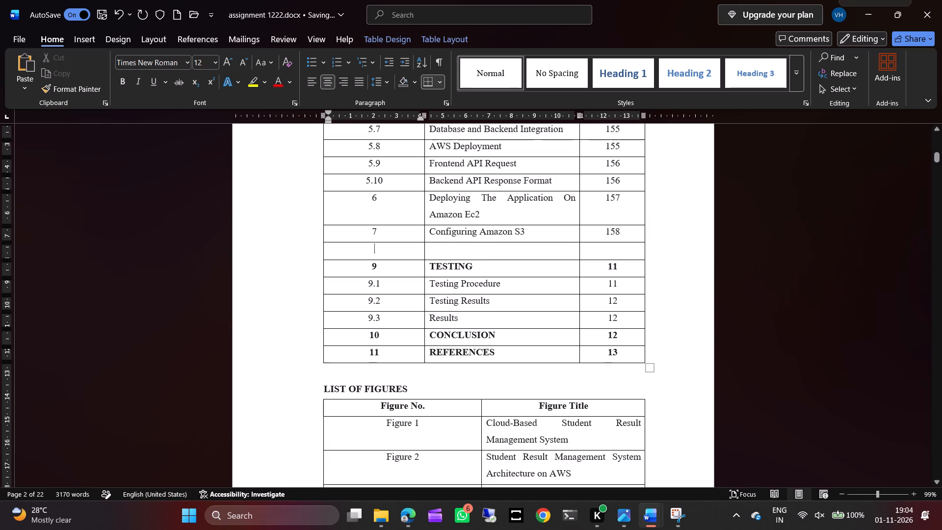
# Delete the emptied row between Configuring Amazon S3 and TESTING from the contents table.
pyautogui.doubleClick(517, 256)
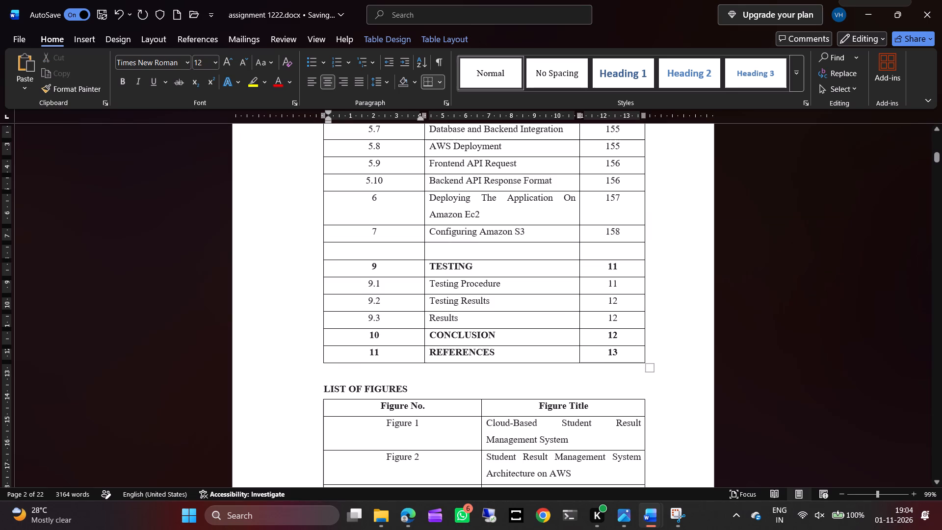
pyautogui.tripleClick(517, 256)
pyautogui.tripleClick(517, 256)
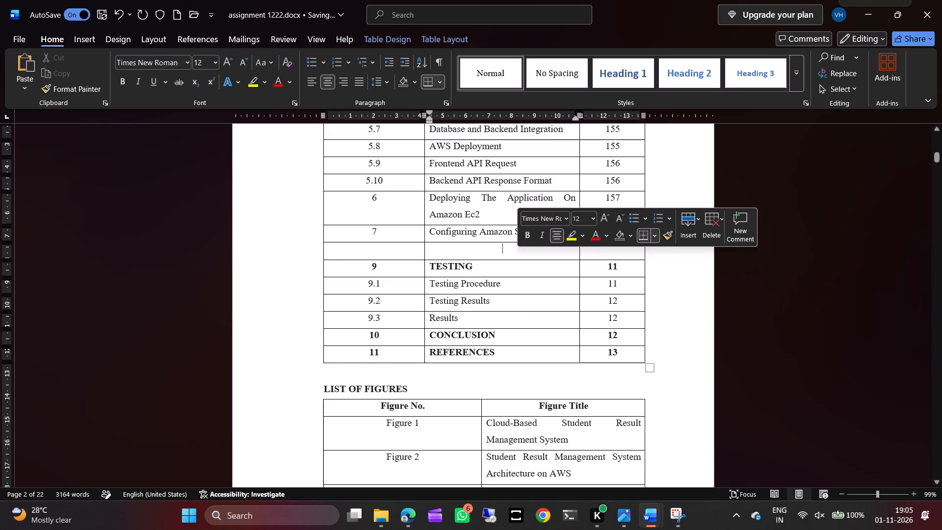
pyautogui.doubleClick(517, 256)
pyautogui.doubleClick(517, 256)
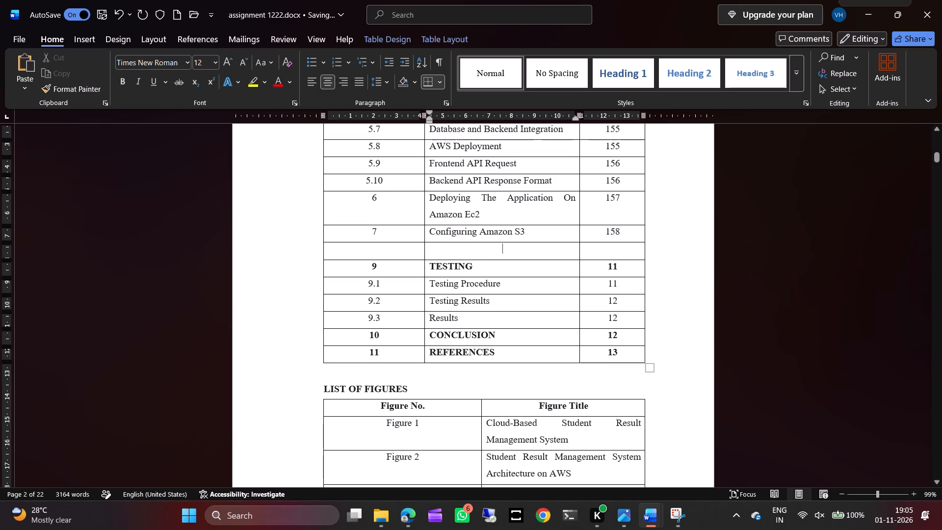
pyautogui.tripleClick(519, 251)
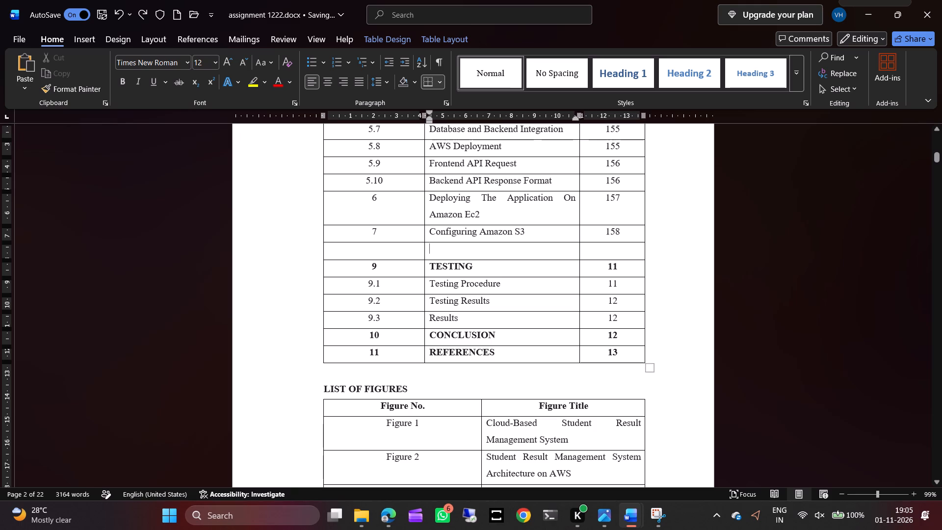
pyautogui.moveTo(418, 249); pyautogui.dragTo(482, 248)
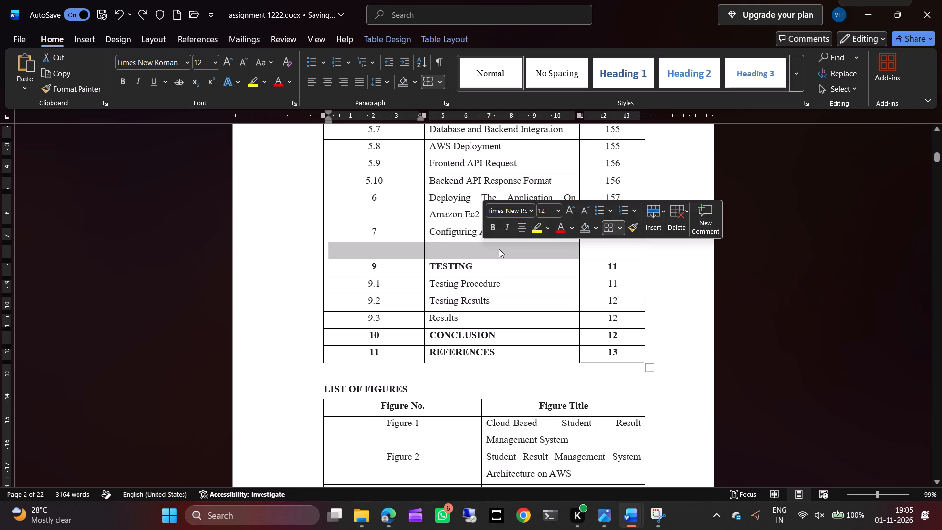
pyautogui.click(616, 228)
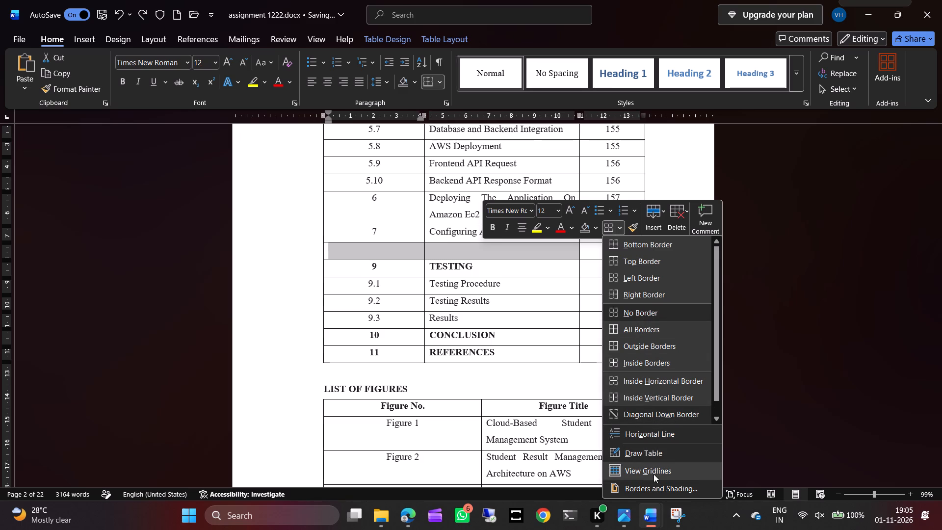
pyautogui.click(675, 217)
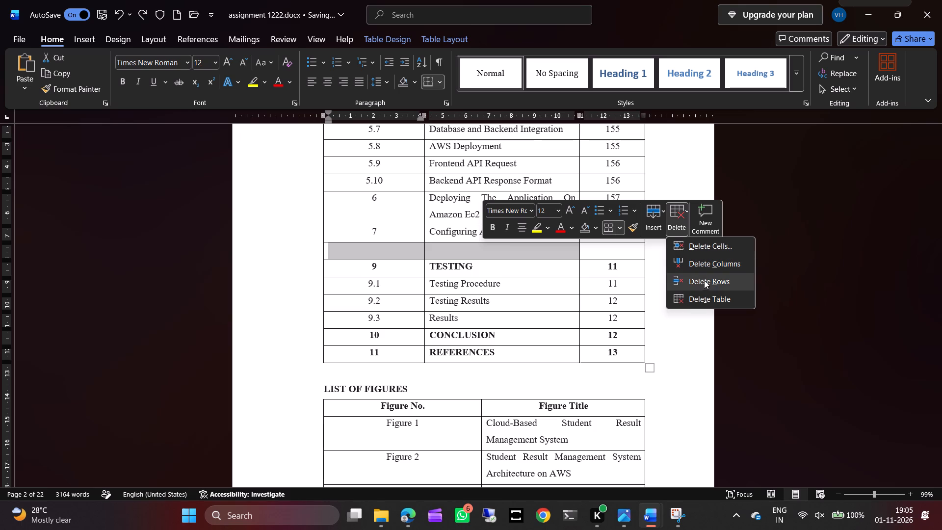
pyautogui.click(705, 281)
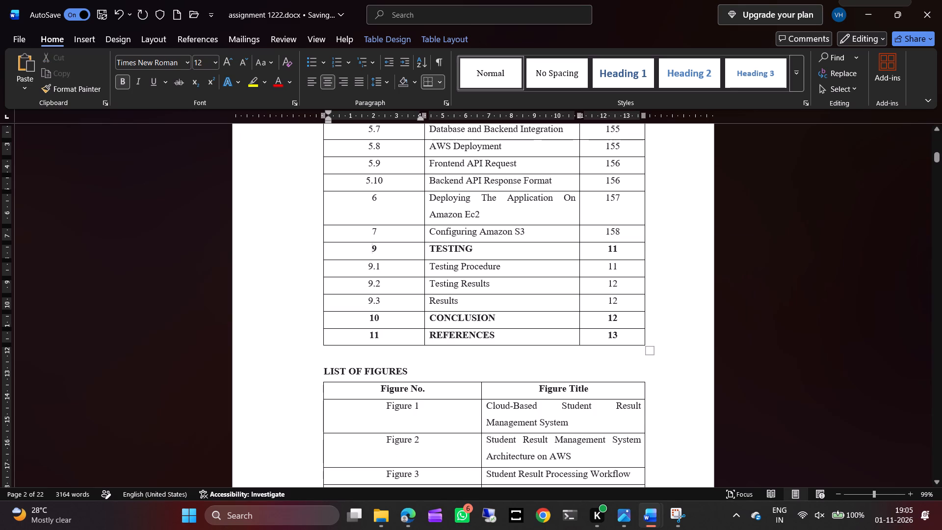
# Renumber the TESTING row in the contents table as 8.
pyautogui.click(390, 253)
pyautogui.press('BackSpace')
pyautogui.press('8')
pyautogui.press('Down')
# Renumber the Testing Procedure, Testing Results and Results rows in the contents table as 8.1, 8.2 and 8.3.
pyautogui.press('Left')
pyautogui.press('BackSpace')
pyautogui.press('8')
pyautogui.press('Down')
pyautogui.press('BackSpace')
pyautogui.press('8')
pyautogui.press('Down')
pyautogui.press('8')
pyautogui.press('BackSpace')
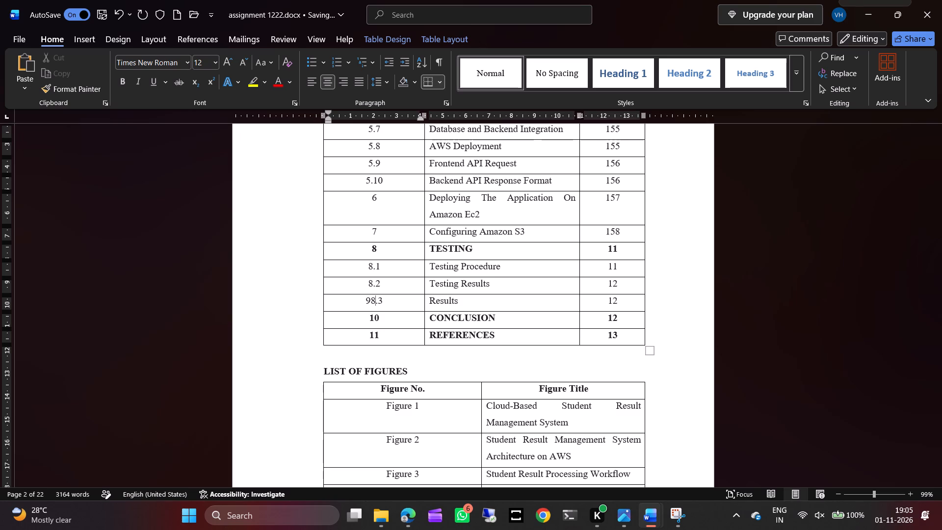
pyautogui.press('BackSpace')
pyautogui.press('8')
# Renumber the CONCLUSION row as 9 and the REFERENCES row as 10 in the contents table.
pyautogui.press('Down')
pyautogui.press('Right')
pyautogui.press('BackSpace')
pyautogui.press('BackSpace')
pyautogui.press('9')
pyautogui.press('Down')
pyautogui.press('Right')
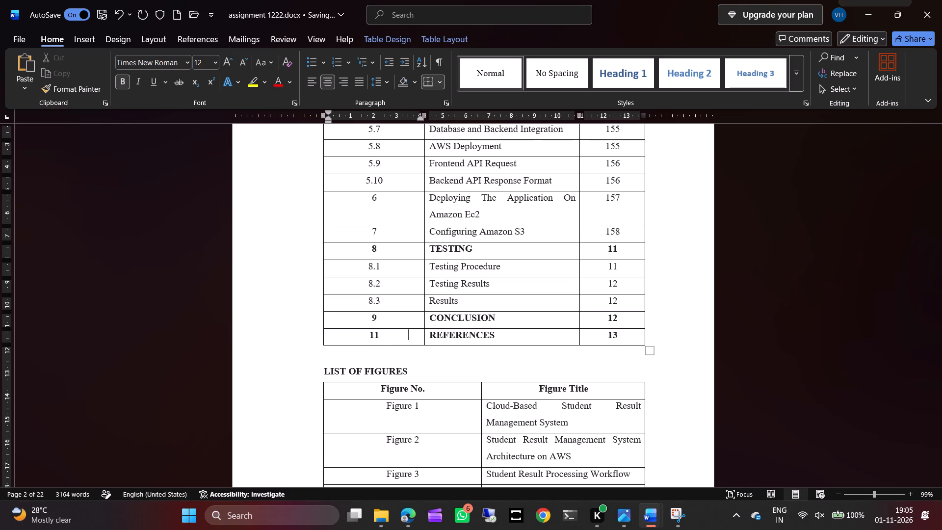
pyautogui.press('Left')
pyautogui.press('BackSpace')
pyautogui.press('BackSpace')
pyautogui.write('10')
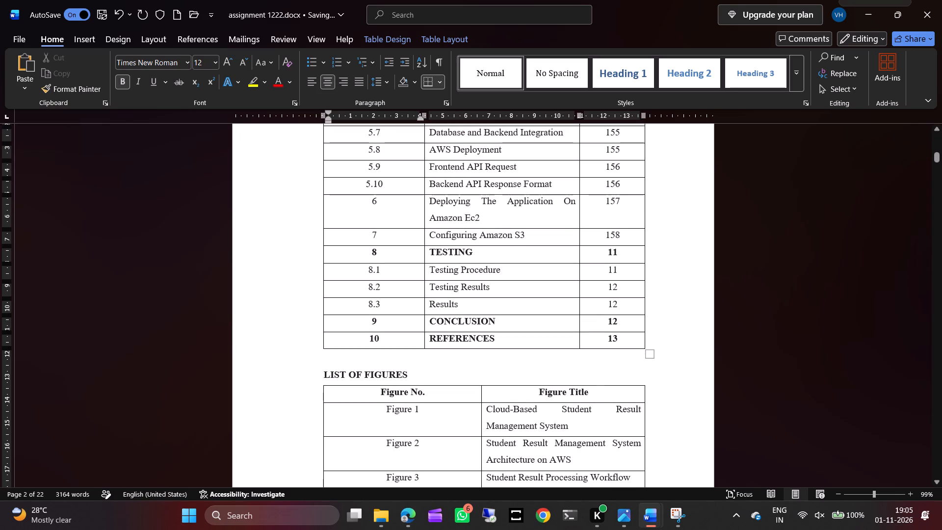
# Set the page number of the TESTING row in the contents table to 158.
pyautogui.click(622, 253)
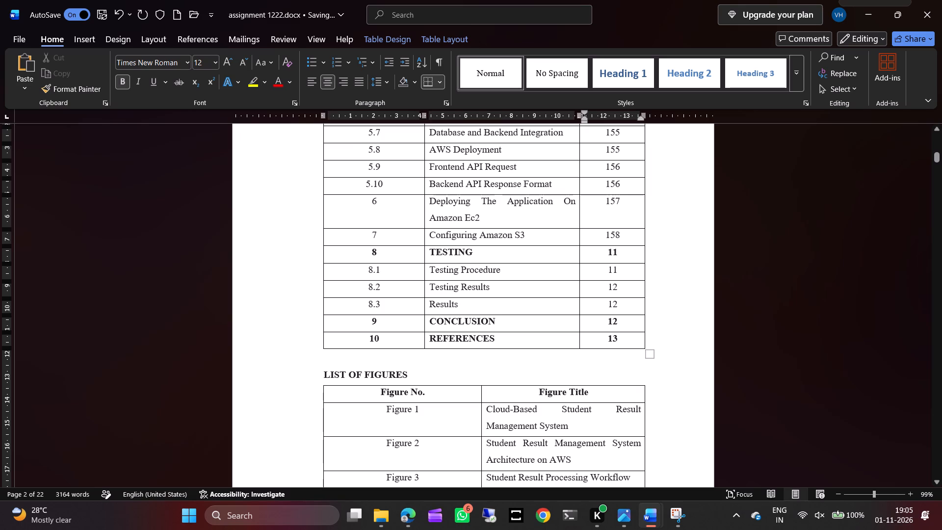
pyautogui.press('BackSpace')
pyautogui.press('5')
pyautogui.press('8')
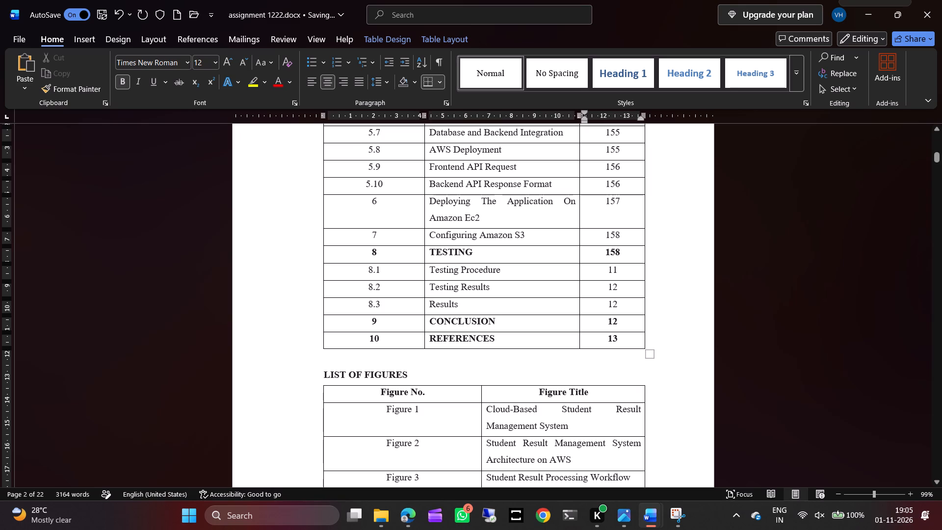
# Set the page number of the Testing Procedure row in the contents table to 159.
pyautogui.click(622, 265)
pyautogui.press('BackSpace')
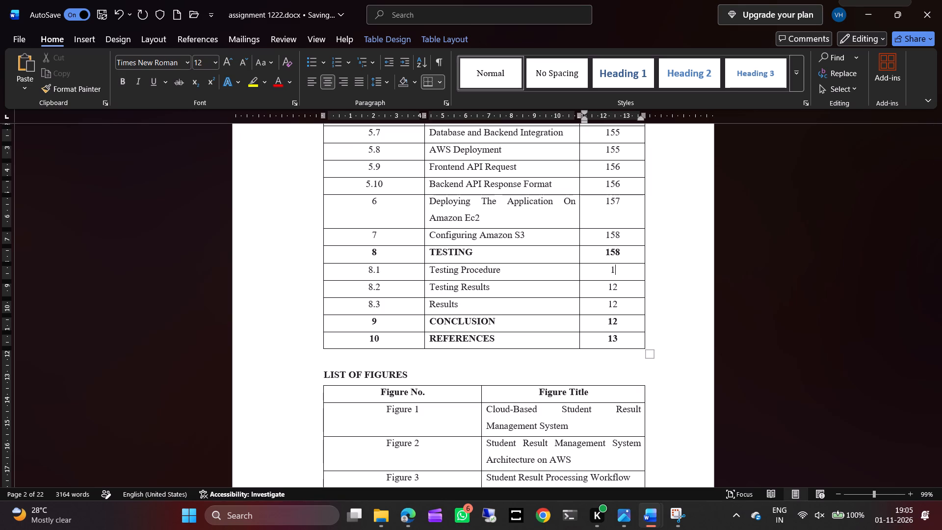
pyautogui.write('60')
pyautogui.press('Down')
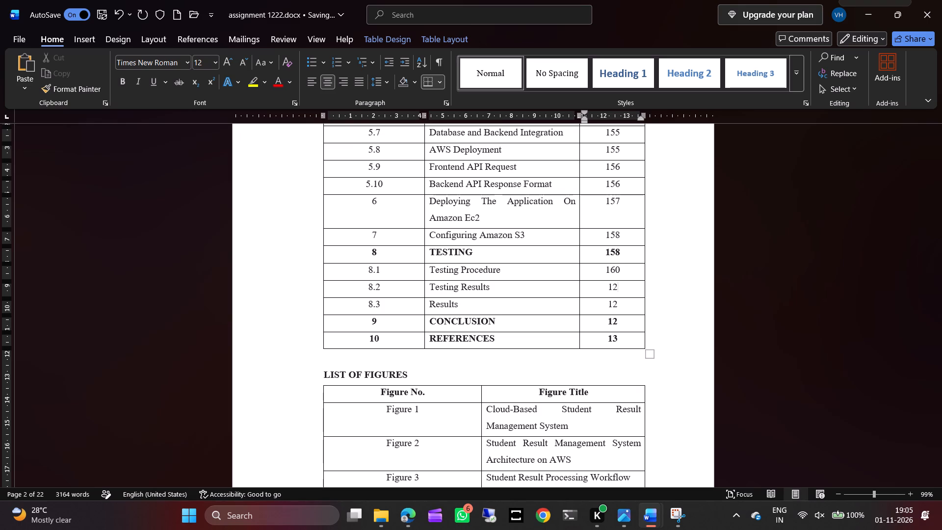
pyautogui.press('Up')
pyautogui.press('BackSpace')
pyautogui.press('BackSpace')
pyautogui.press('5')
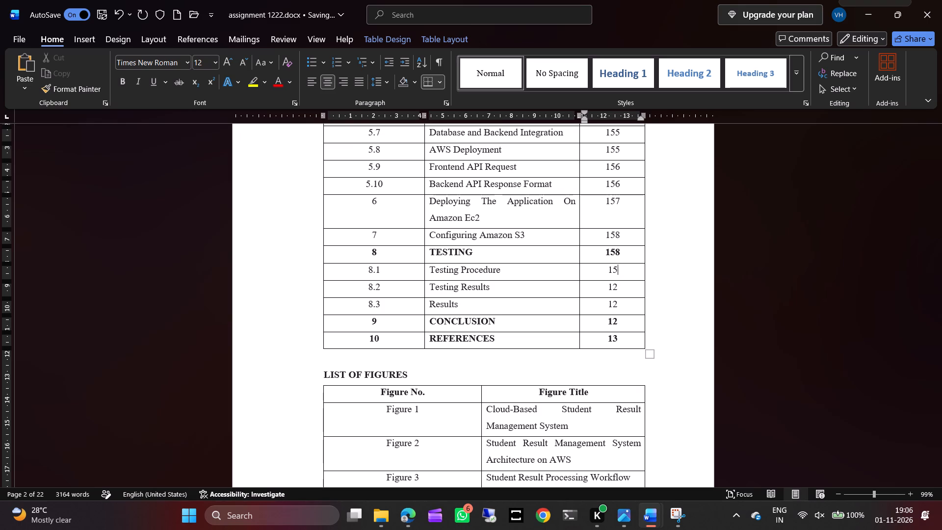
pyautogui.press('9')
pyautogui.press('Down')
# Set the page number of the Results row in the contents table to 163.
pyautogui.click(618, 303)
pyautogui.press('BackSpace')
pyautogui.write('63')
# Remove the last digit of the Testing Results page number in the contents table.
pyautogui.click(618, 288)
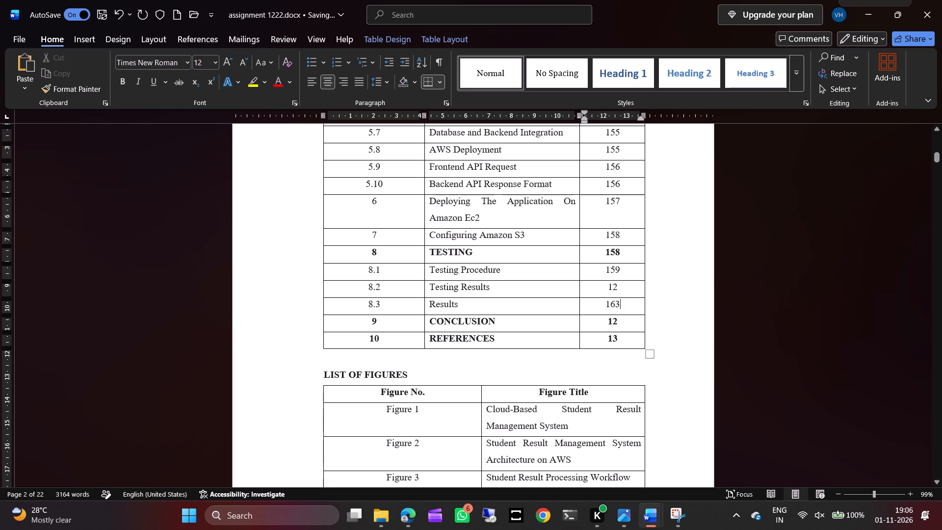
pyautogui.press('BackSpace')
# Review the body from the Testing sections to the References to check which pages the Testing Results and neighbouring headings fall on.
pyautogui.moveTo(938, 161); pyautogui.dragTo(933, 312)
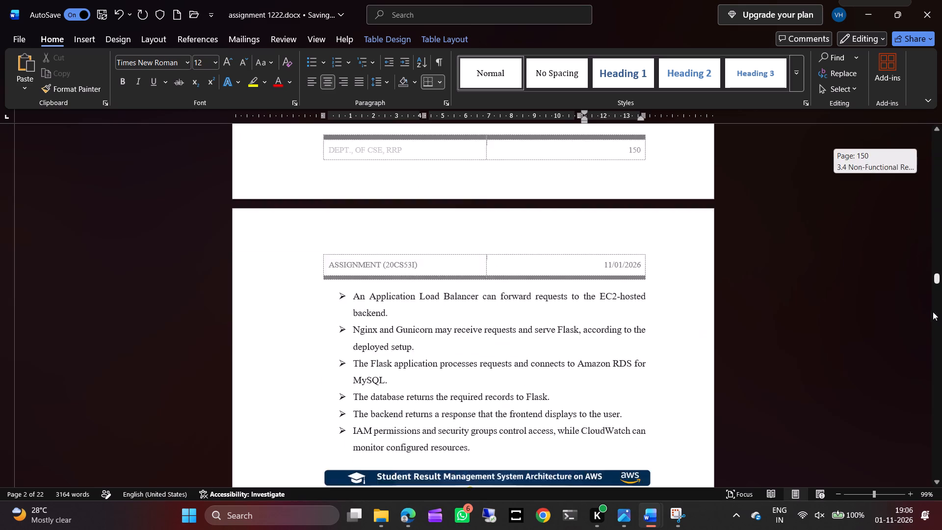
pyautogui.moveTo(933, 312); pyautogui.dragTo(931, 327)
pyautogui.scroll(-7, 599, 325)
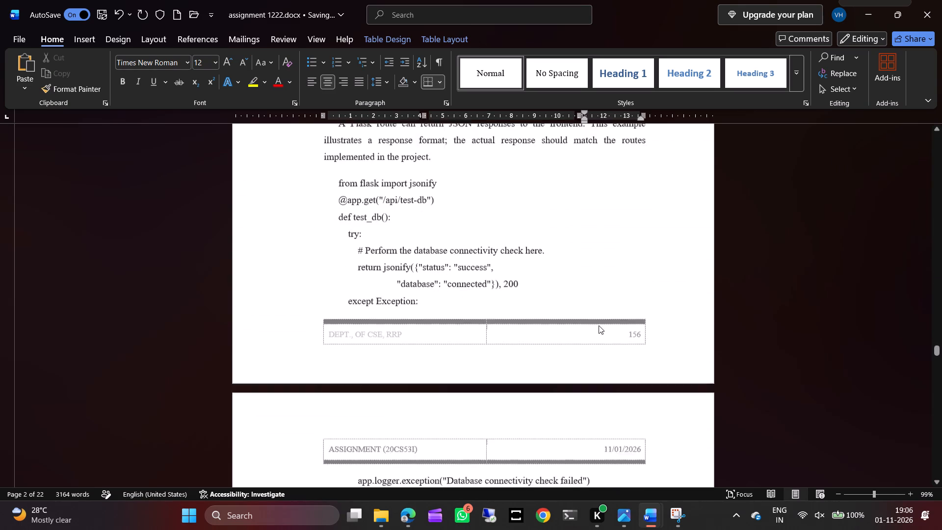
pyautogui.scroll(-12, 599, 325)
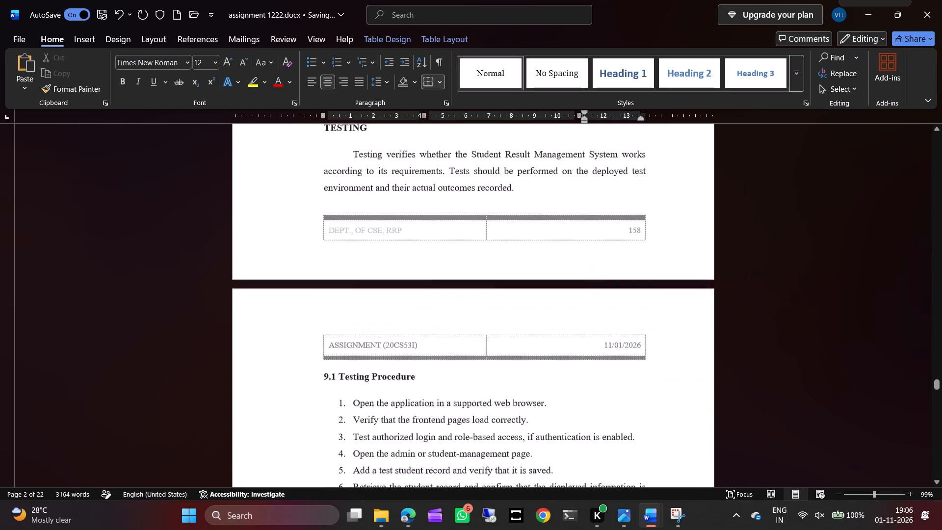
pyautogui.scroll(-1, 599, 325)
pyautogui.scroll(-1, 501, 365)
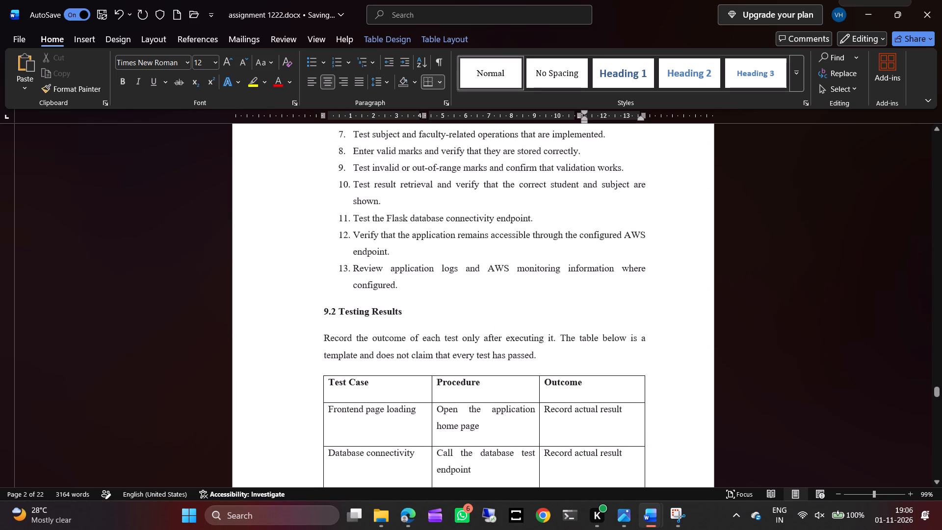
pyautogui.scroll(-1, 558, 342)
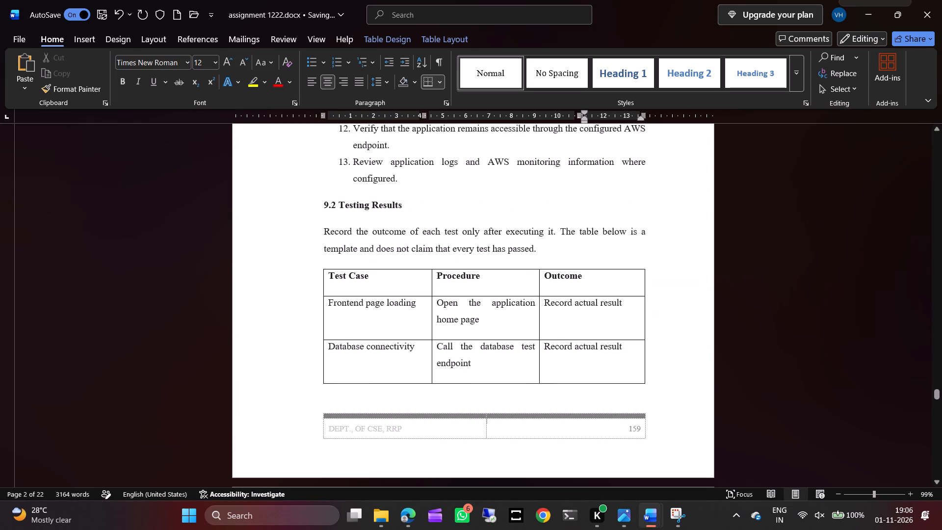
pyautogui.scroll(-1, 578, 381)
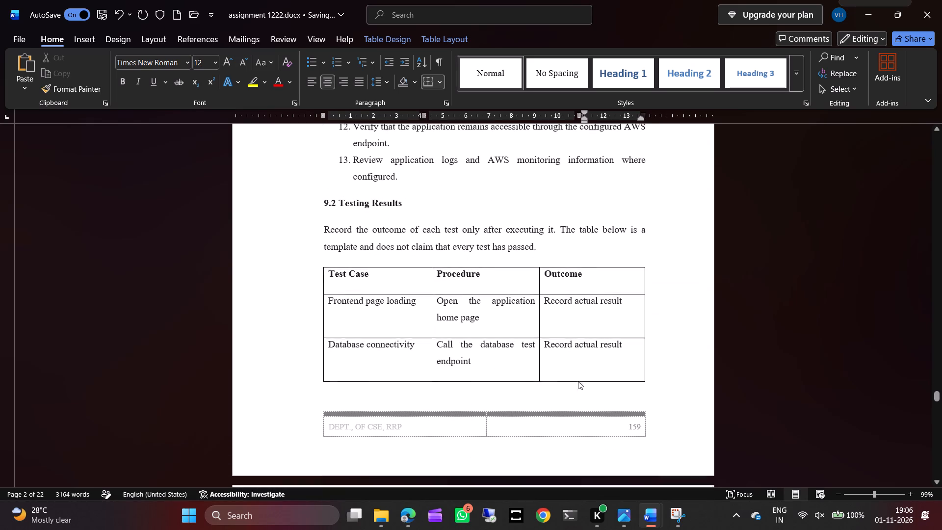
pyautogui.scroll(-3, 578, 381)
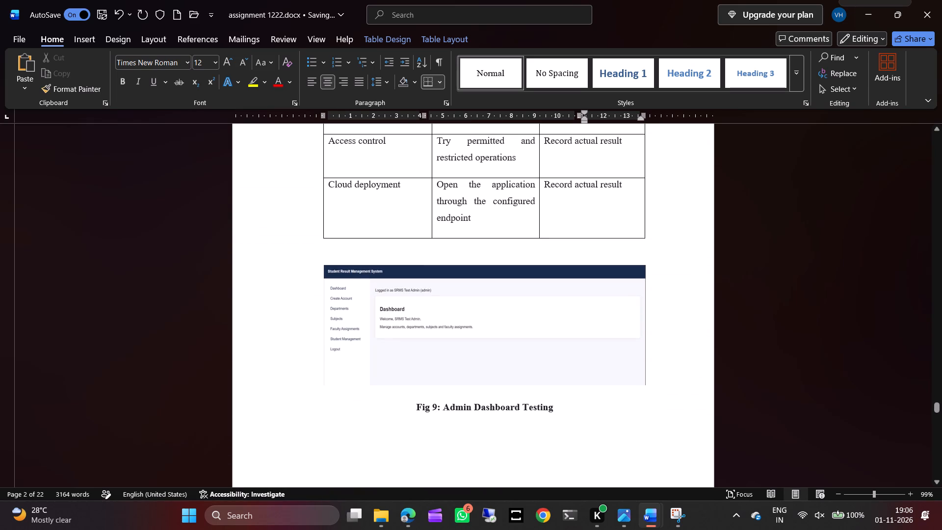
pyautogui.scroll(-7, 573, 439)
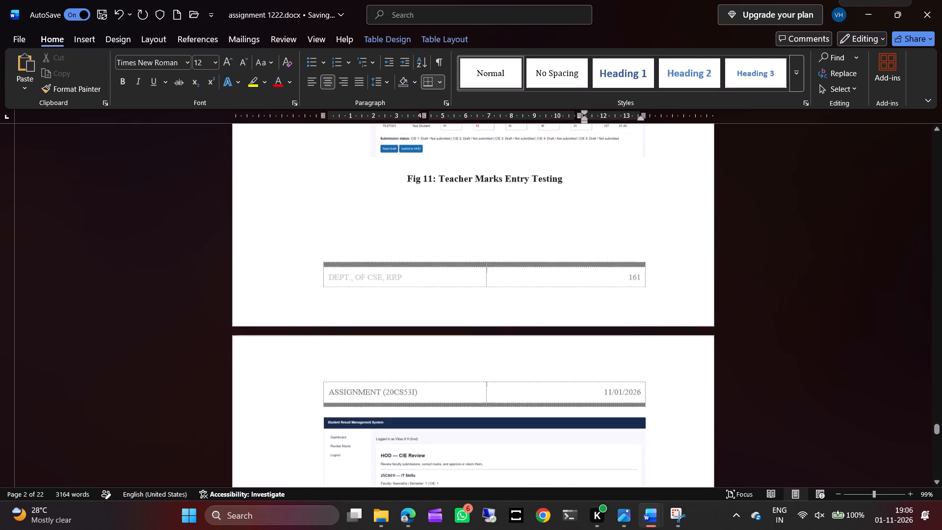
pyautogui.scroll(-5, 573, 439)
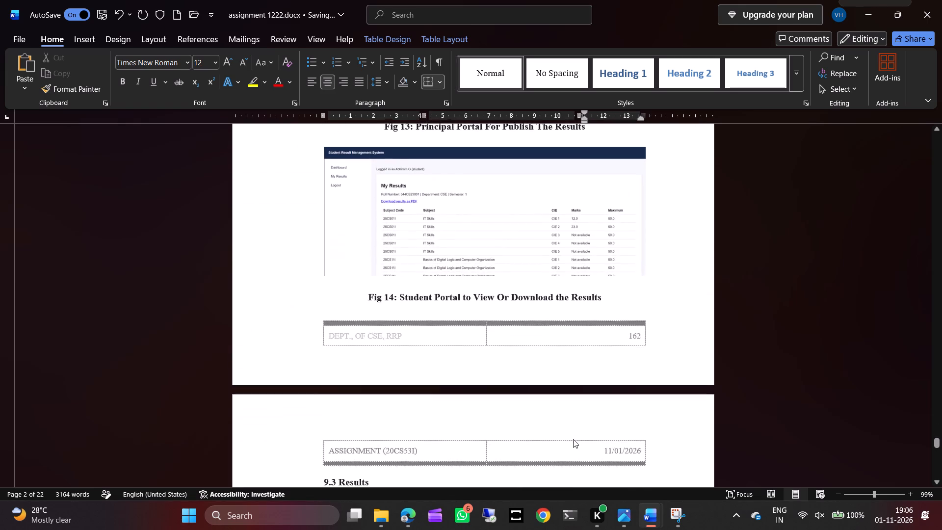
pyautogui.scroll(-2, 573, 439)
pyautogui.scroll(5, 615, 335)
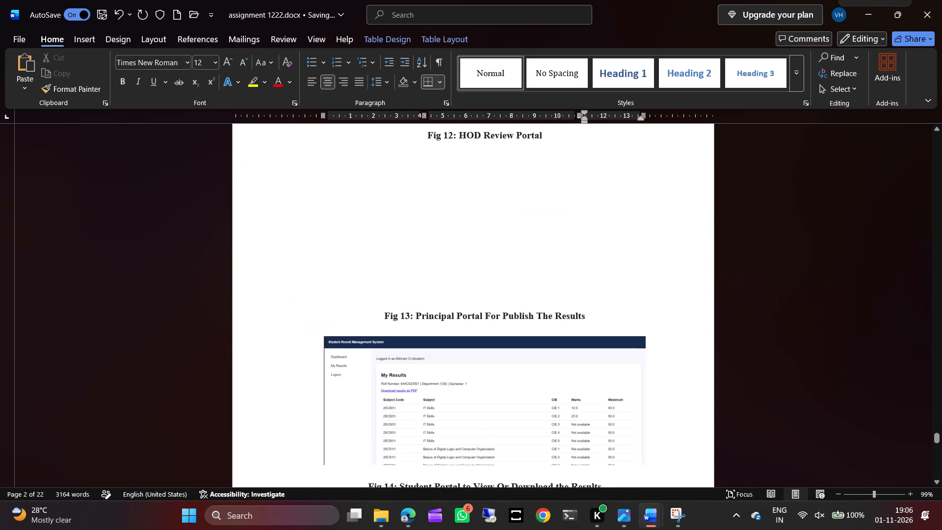
pyautogui.scroll(-3, 615, 335)
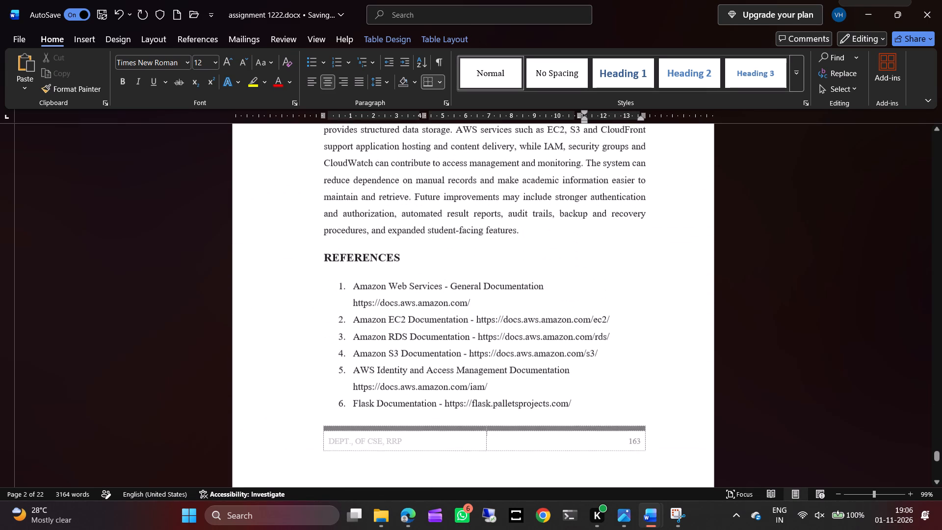
pyautogui.scroll(-1, 615, 335)
pyautogui.scroll(6, 615, 335)
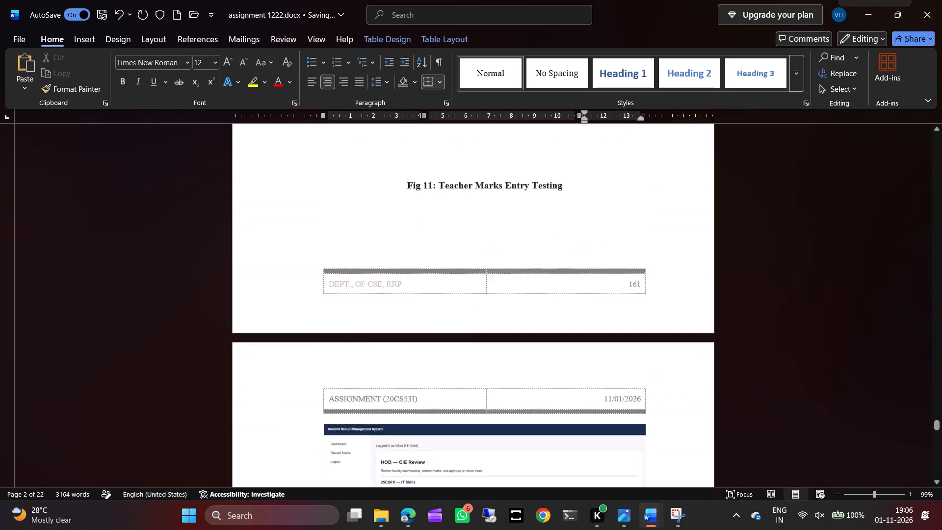
pyautogui.scroll(9, 615, 335)
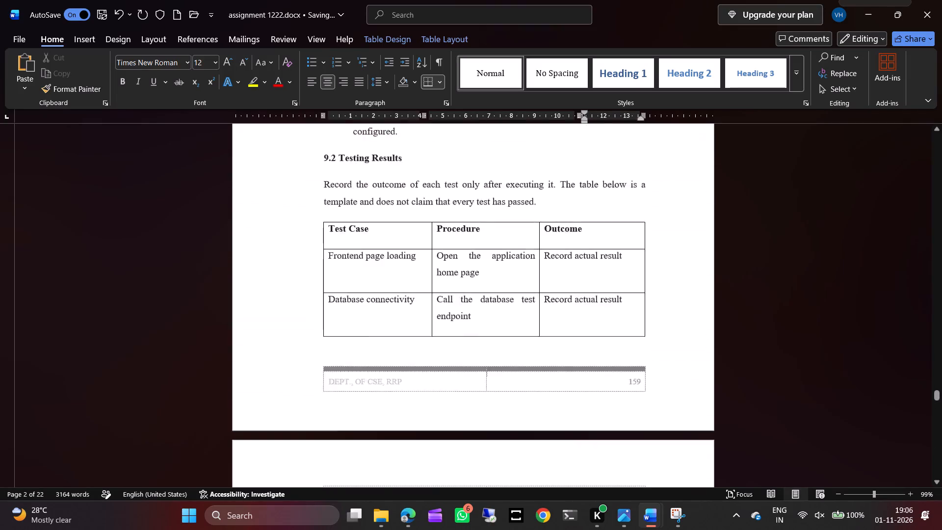
pyautogui.scroll(3, 615, 335)
pyautogui.scroll(-2, 615, 335)
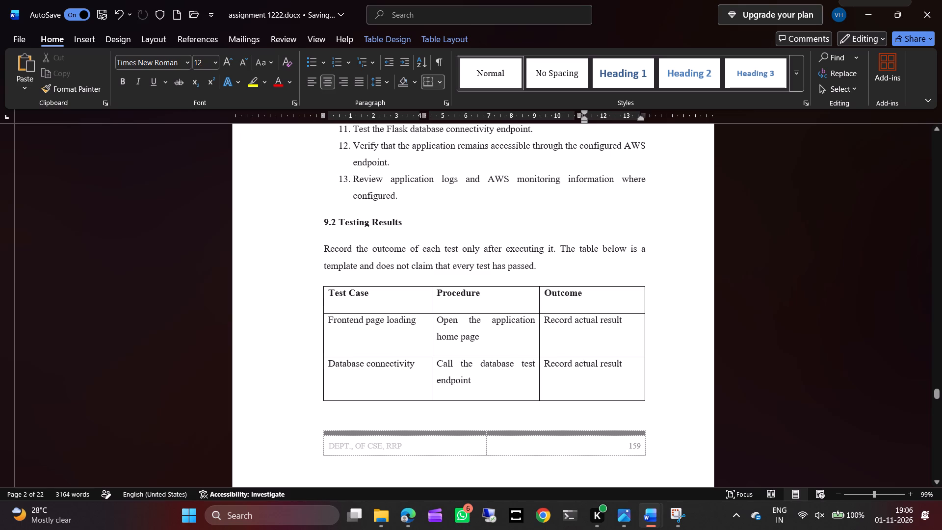
pyautogui.scroll(2, 518, 257)
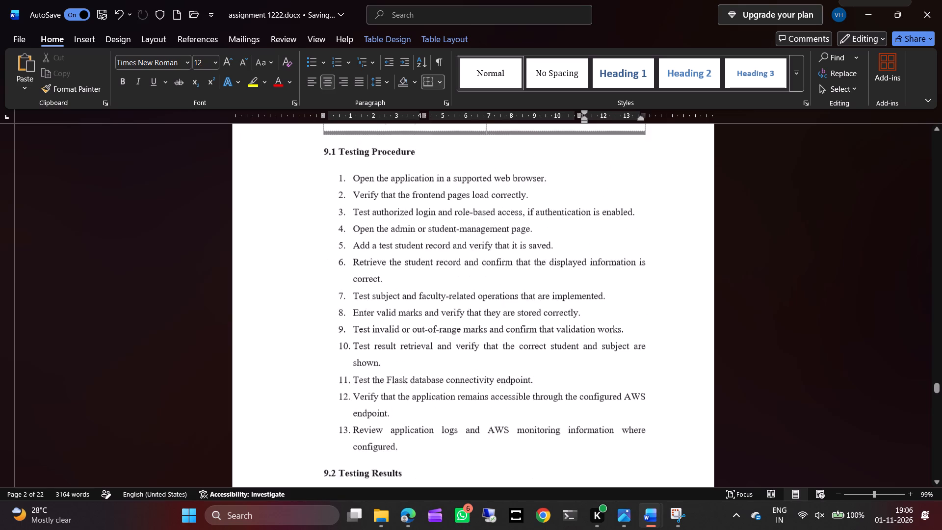
pyautogui.scroll(-1, 483, 336)
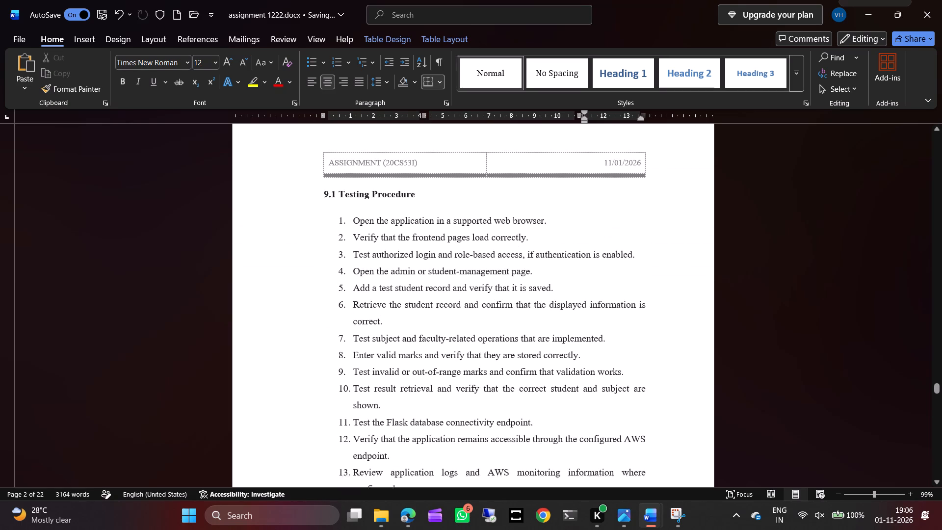
# Check where the Testing Results section falls in the body and set its contents-table page number to 159-160.
pyautogui.scroll(-1, 483, 336)
pyautogui.scroll(-1, 608, 373)
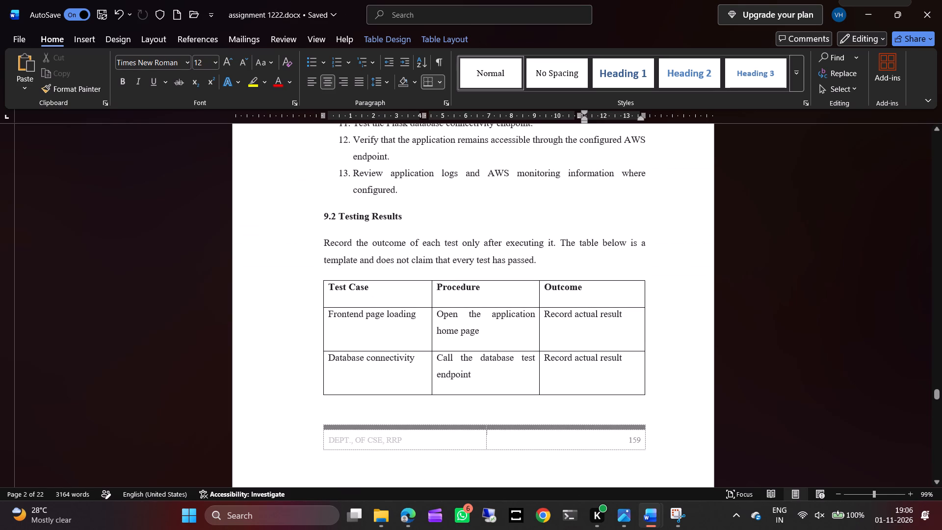
pyautogui.moveTo(938, 396); pyautogui.dragTo(900, 167)
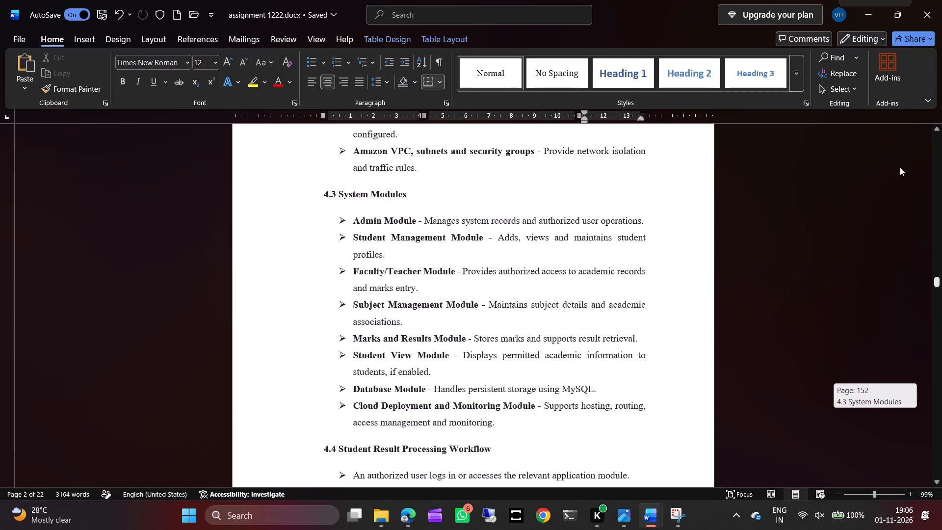
pyautogui.moveTo(900, 167); pyautogui.dragTo(896, 143)
pyautogui.scroll(-2, 701, 332)
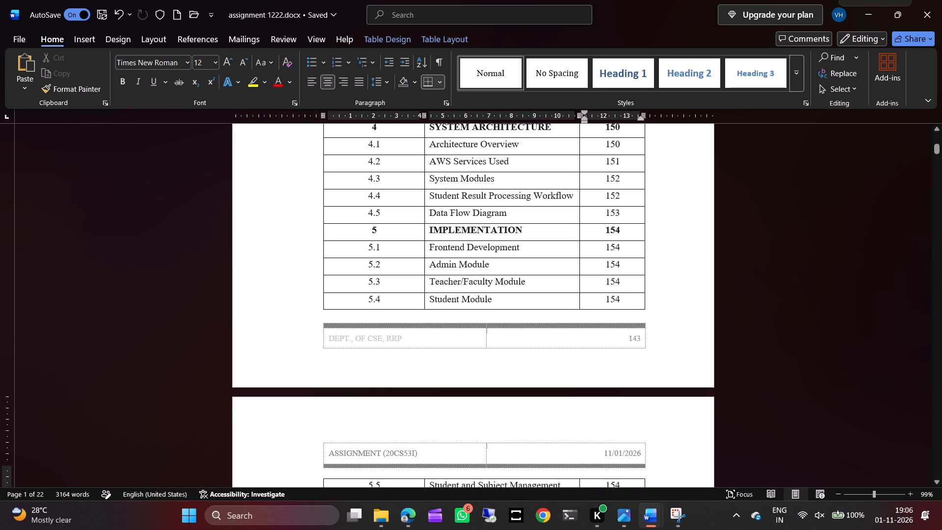
pyautogui.scroll(-2, 616, 391)
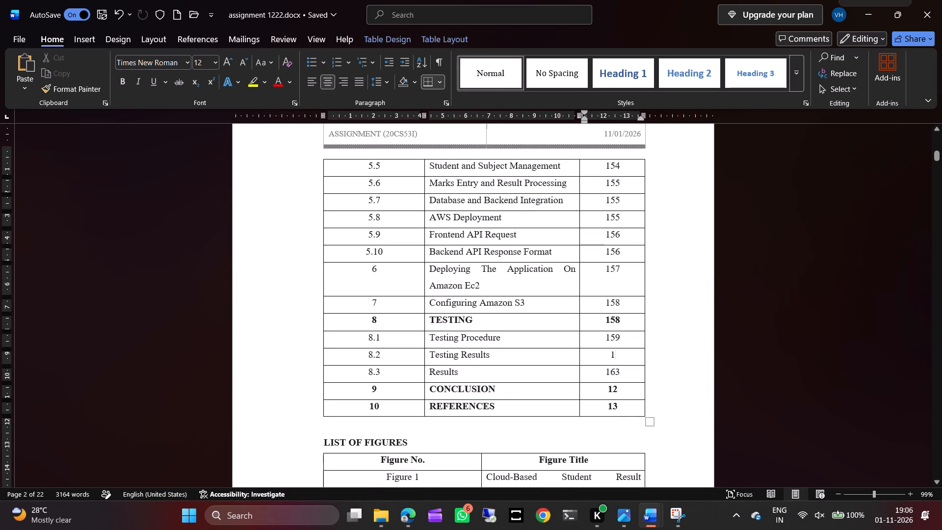
pyautogui.press('5')
pyautogui.press('9')
pyautogui.press('-')
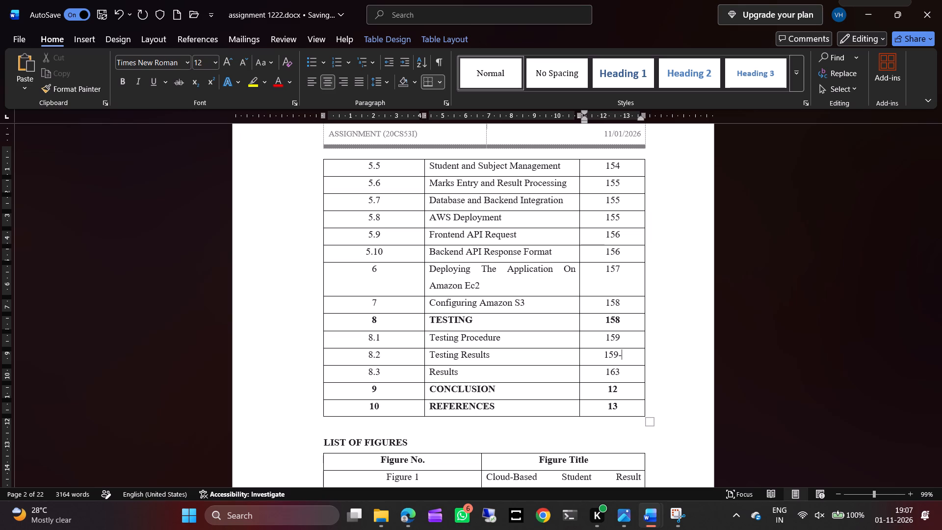
pyautogui.write('160')
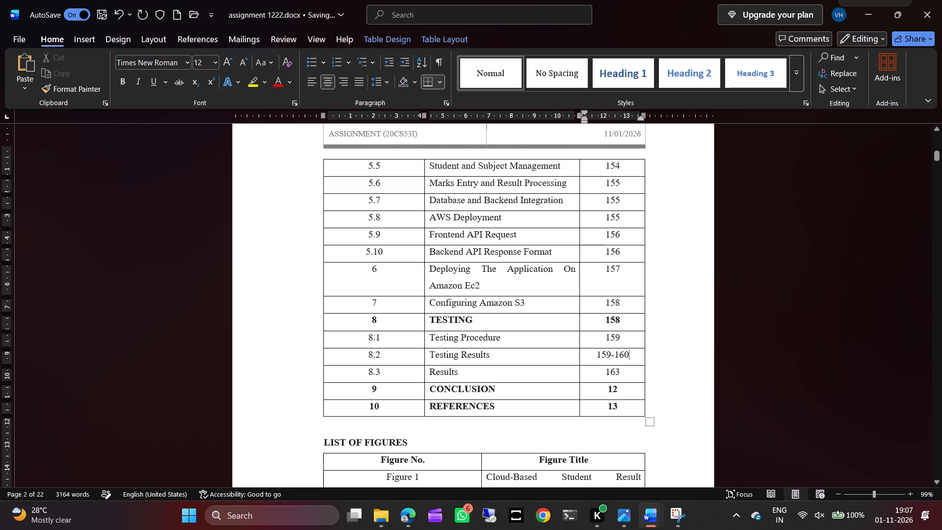
# Change the CONCLUSION row's page number in the contents table to 16.
pyautogui.moveTo(663, 374); pyautogui.dragTo(625, 382)
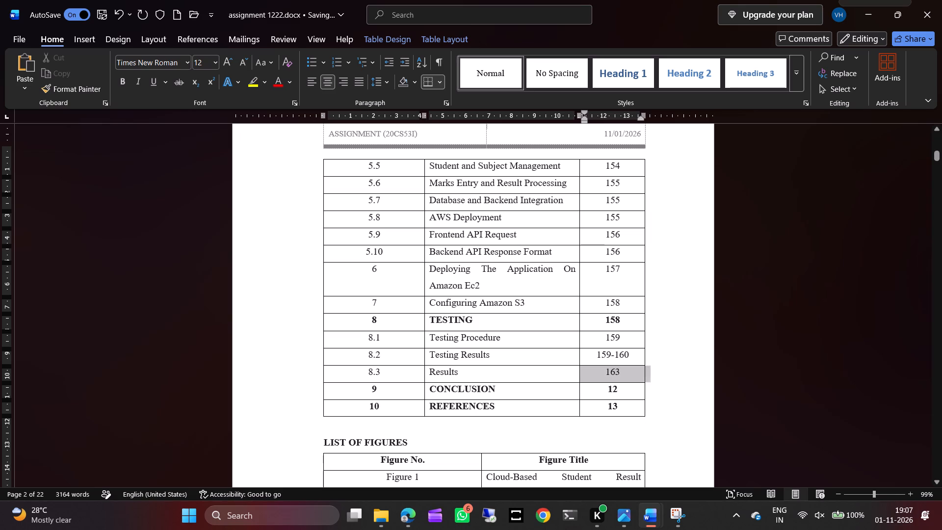
pyautogui.moveTo(625, 382); pyautogui.dragTo(624, 386)
pyautogui.click(624, 386)
pyautogui.press('BackSpace')
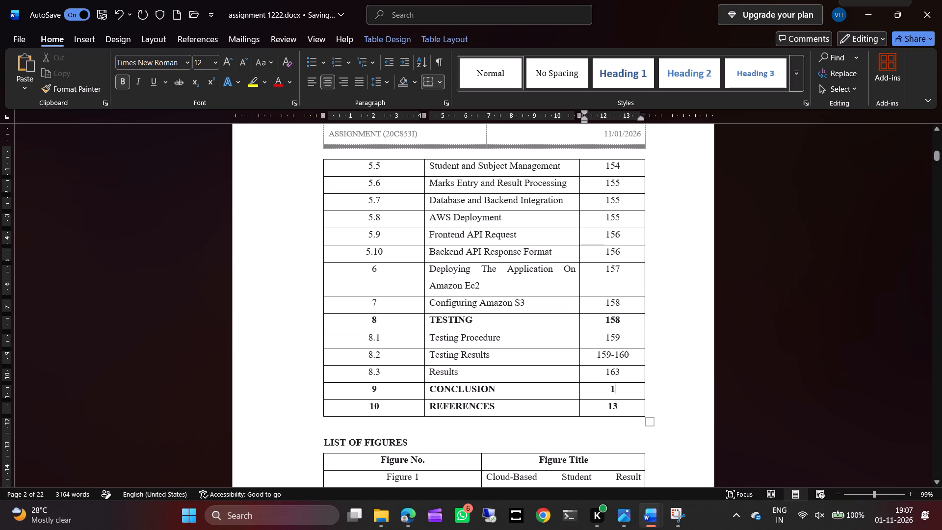
pyautogui.press('6')
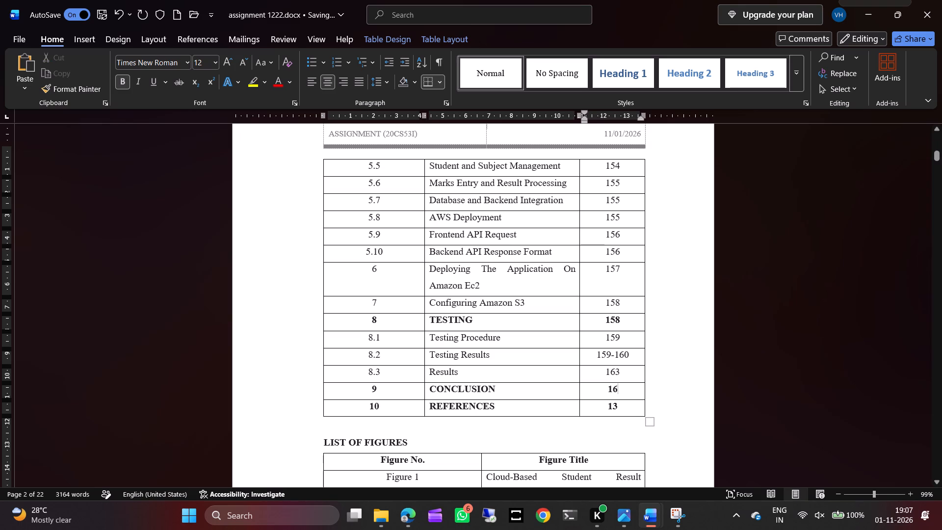
# Change the REFERENCES row's page number in the contents table to 16 and return to the CONCLUSION row.
pyautogui.click(631, 412)
pyautogui.press('BackSpace')
pyautogui.press('6')
pyautogui.press('Up')
# Examine the end of the body to check which pages the Conclusion and References sections fall on.
pyautogui.moveTo(940, 152); pyautogui.dragTo(941, 498)
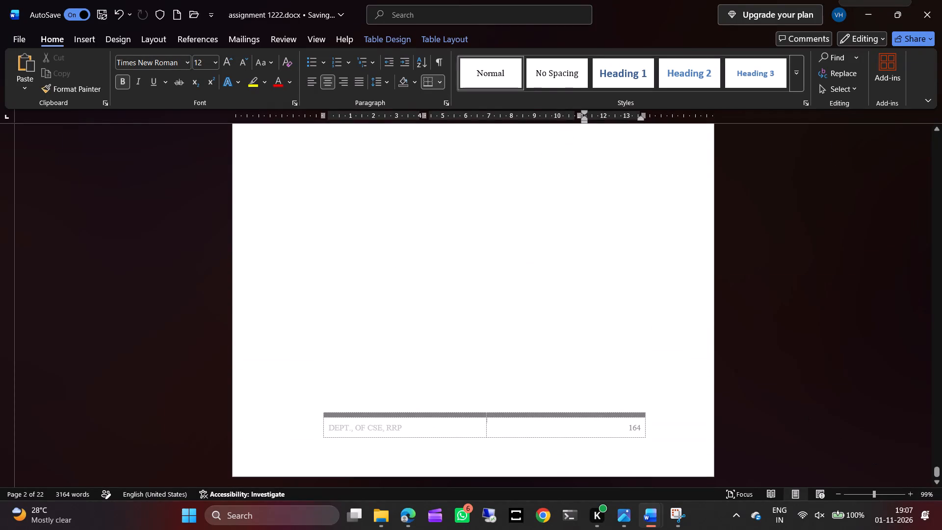
pyautogui.scroll(4, 769, 391)
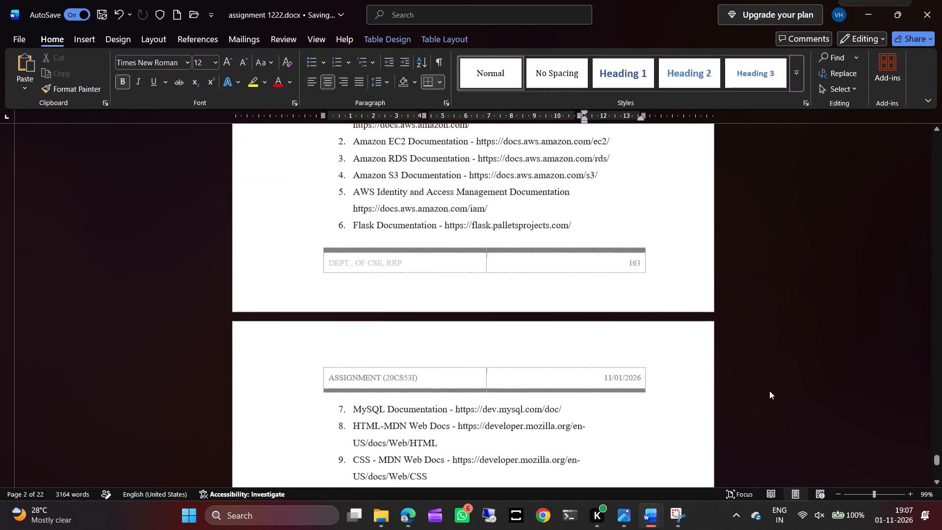
pyautogui.scroll(1, 769, 391)
pyautogui.scroll(1, 752, 338)
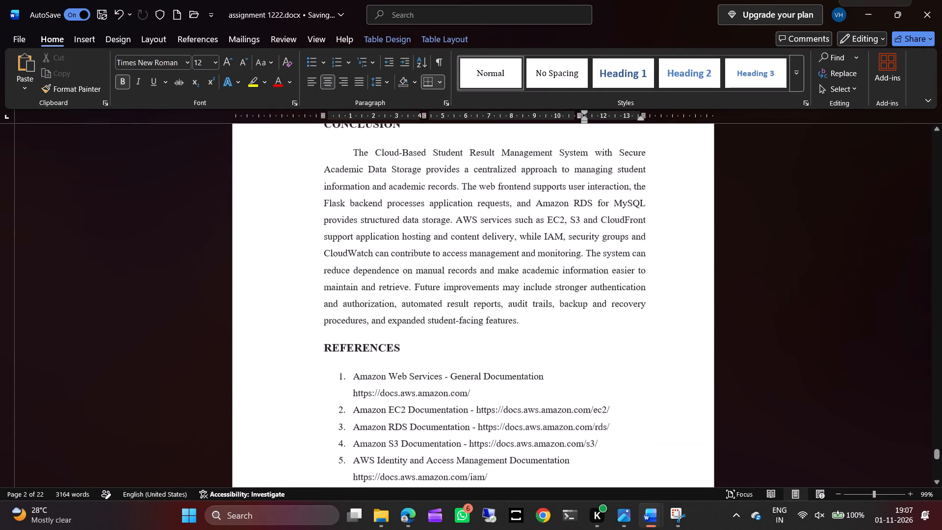
pyautogui.scroll(1, 752, 338)
pyautogui.scroll(-2, 752, 338)
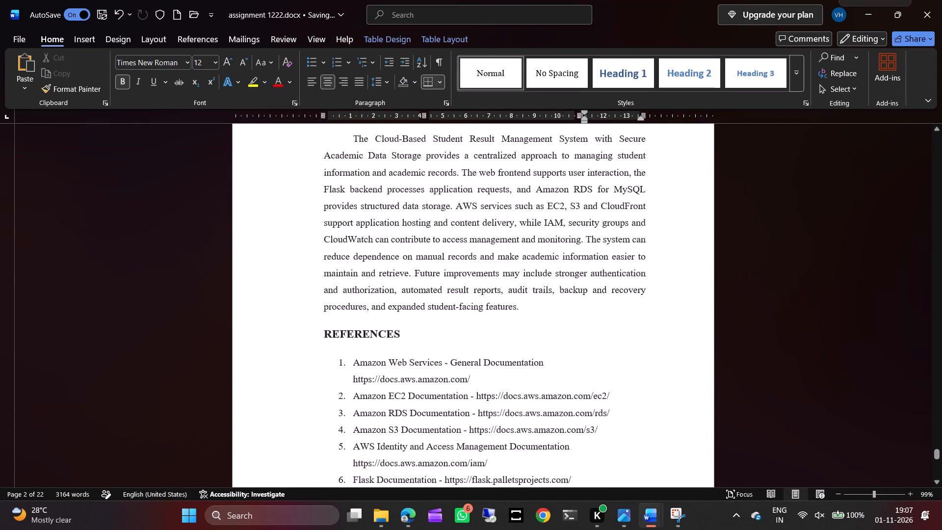
pyautogui.scroll(-1, 698, 381)
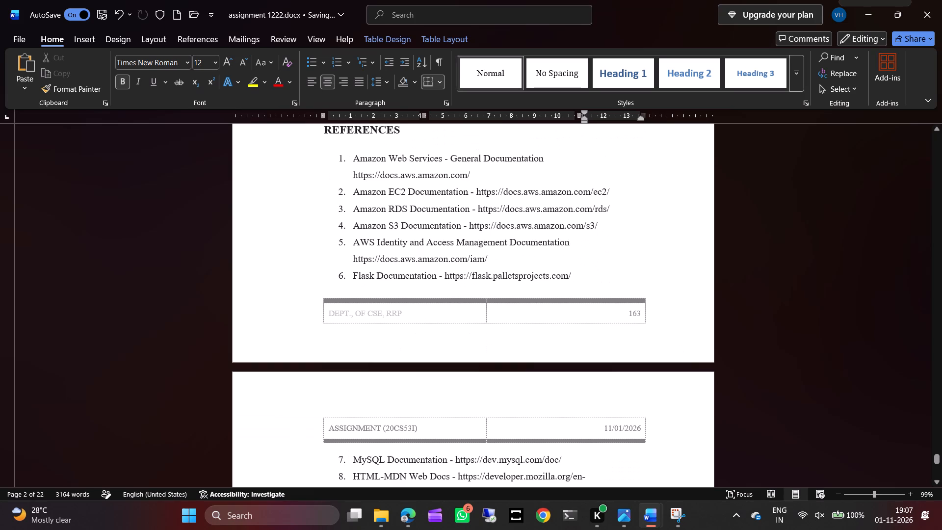
pyautogui.moveTo(938, 456); pyautogui.dragTo(887, 69)
pyautogui.scroll(-1, 767, 289)
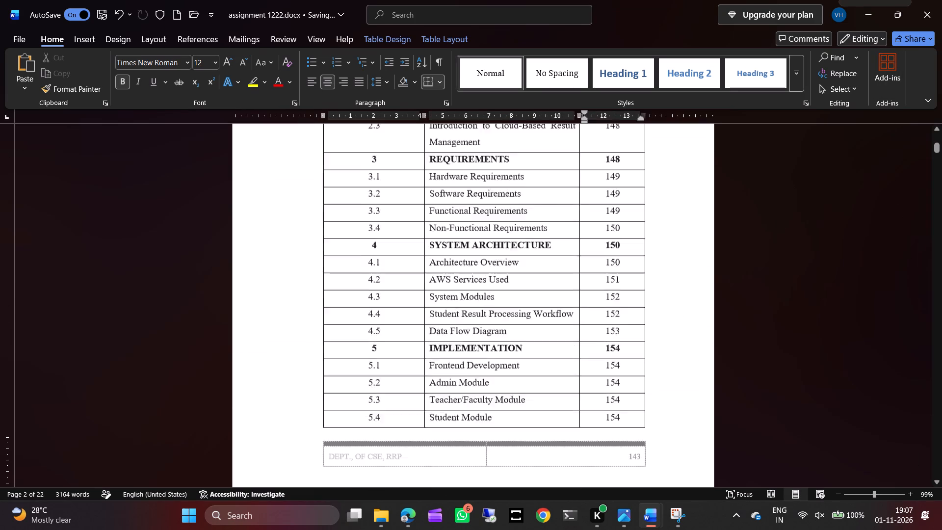
pyautogui.scroll(-3, 767, 289)
pyautogui.scroll(-1, 627, 436)
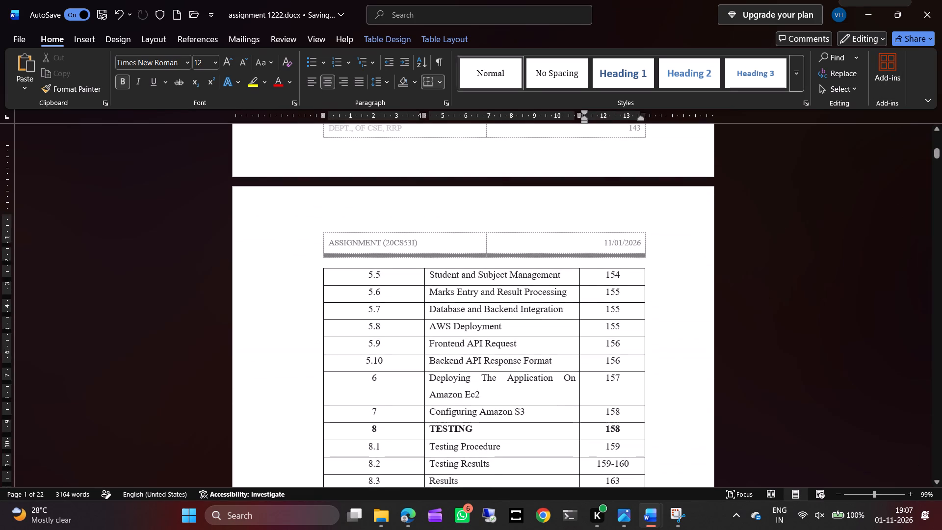
pyautogui.scroll(-1, 627, 436)
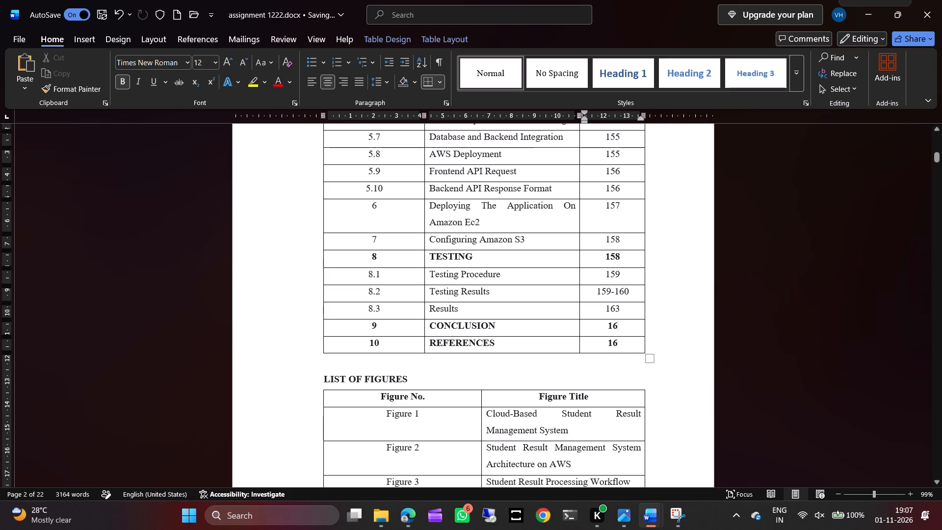
# Complete the contents-table page numbers as 163 for CONCLUSION and 163-164 for REFERENCES.
pyautogui.press('3')
pyautogui.press('Down')
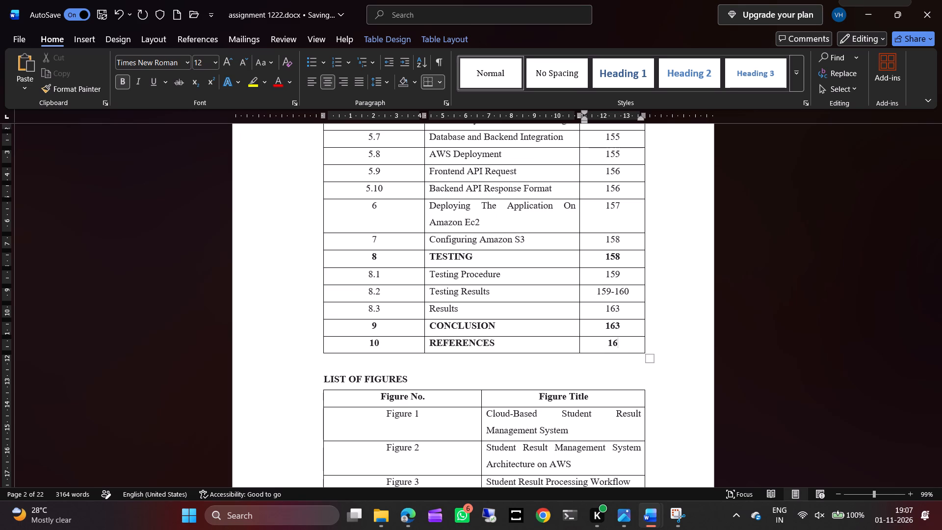
pyautogui.write('3-1')
pyautogui.write('64')
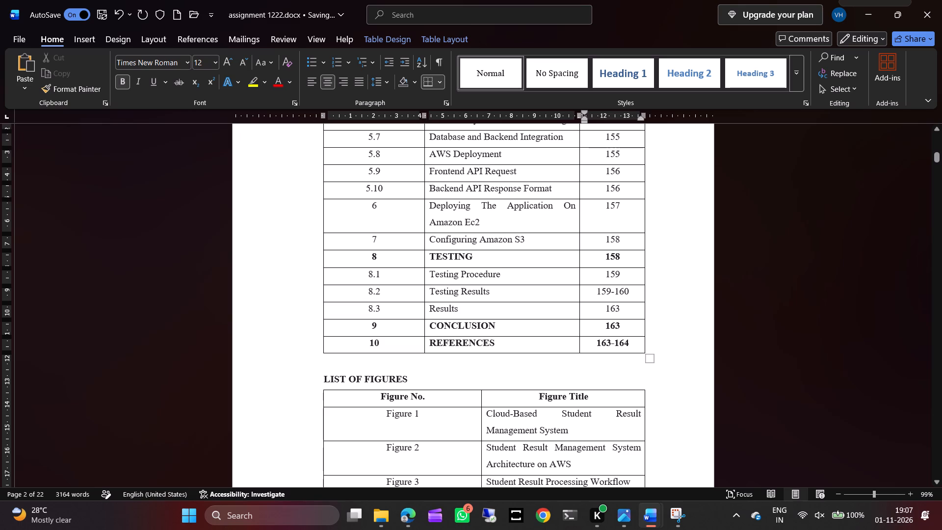
# Review the section numbers and page numbers throughout the contents table down to the list of figures.
pyautogui.scroll(3, 769, 286)
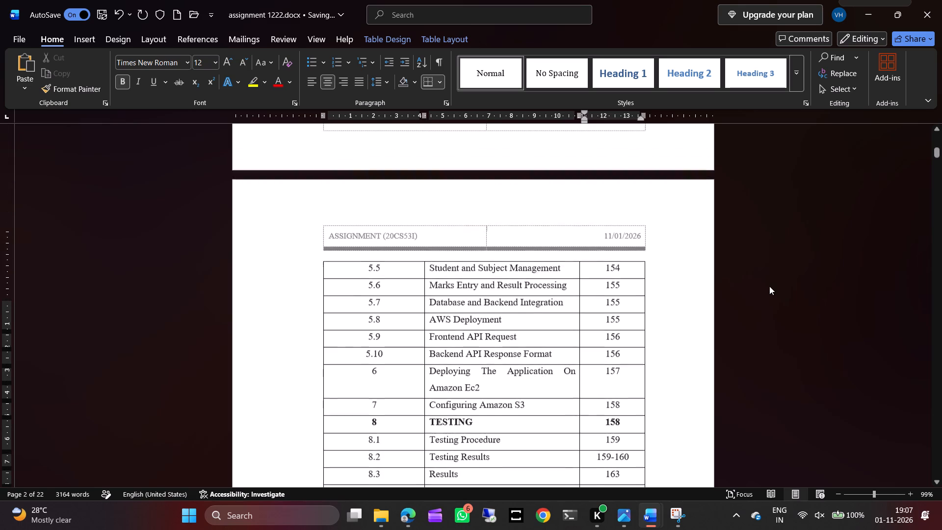
pyautogui.scroll(3, 769, 286)
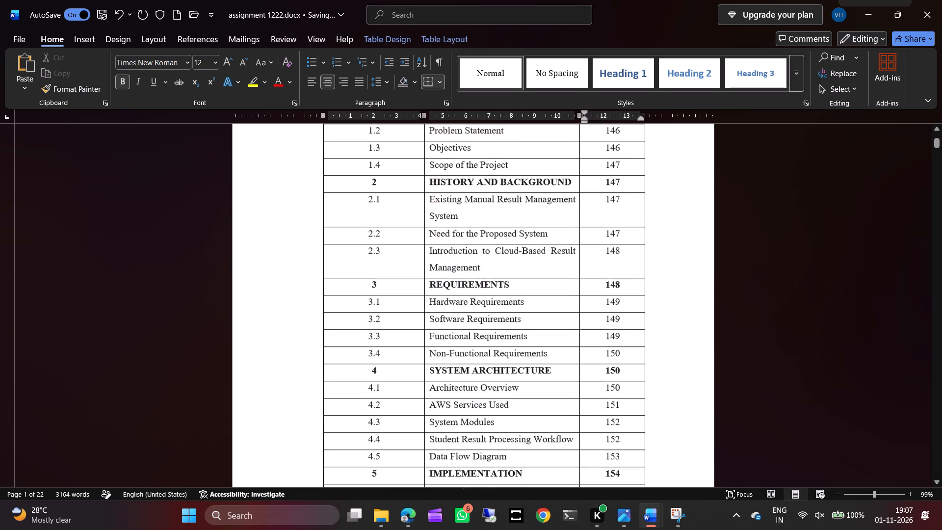
pyautogui.scroll(1, 769, 286)
pyautogui.scroll(-2, 769, 286)
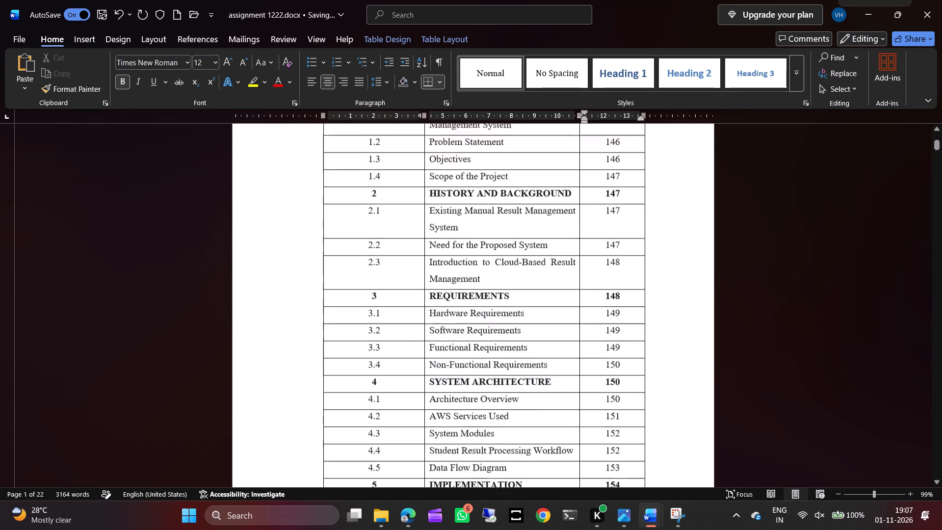
pyautogui.scroll(-2, 769, 286)
pyautogui.press('Down')
pyautogui.press('Down')
pyautogui.press('Down')
pyautogui.press('Down')
pyautogui.press('Down')
pyautogui.press('Down')
pyautogui.press('Down')
pyautogui.press('Down')
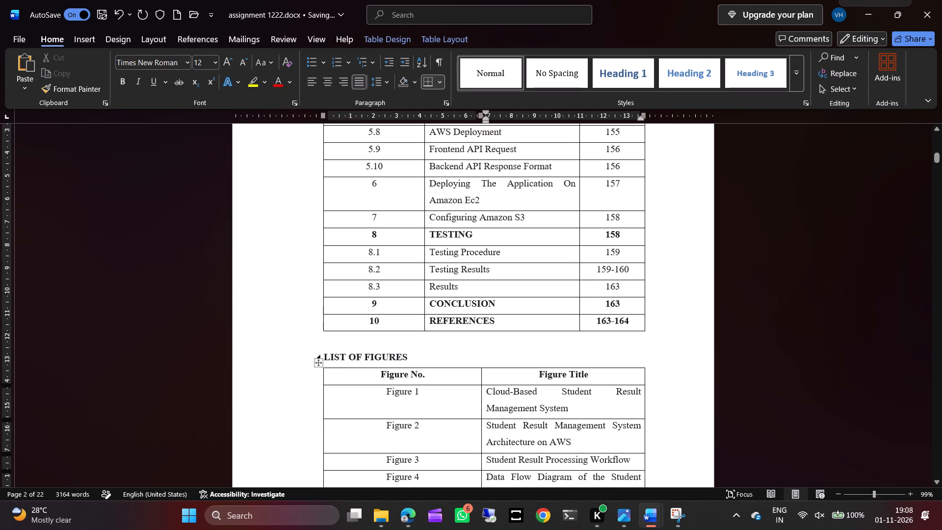
# Review the body from the Introduction through History and Background to the Hardware Requirements section, checking headings, numbering and pages.
pyautogui.scroll(-7, 459, 348)
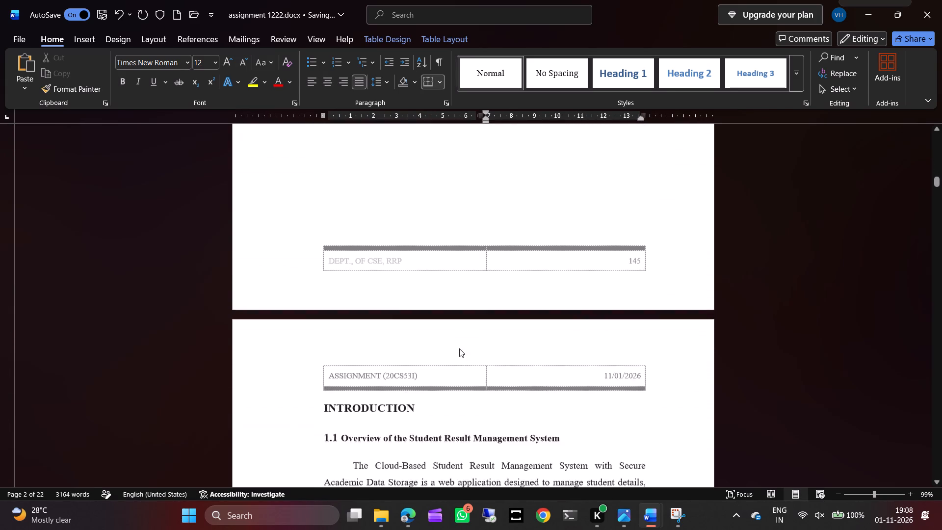
pyautogui.scroll(-2, 459, 348)
pyautogui.scroll(1, 422, 206)
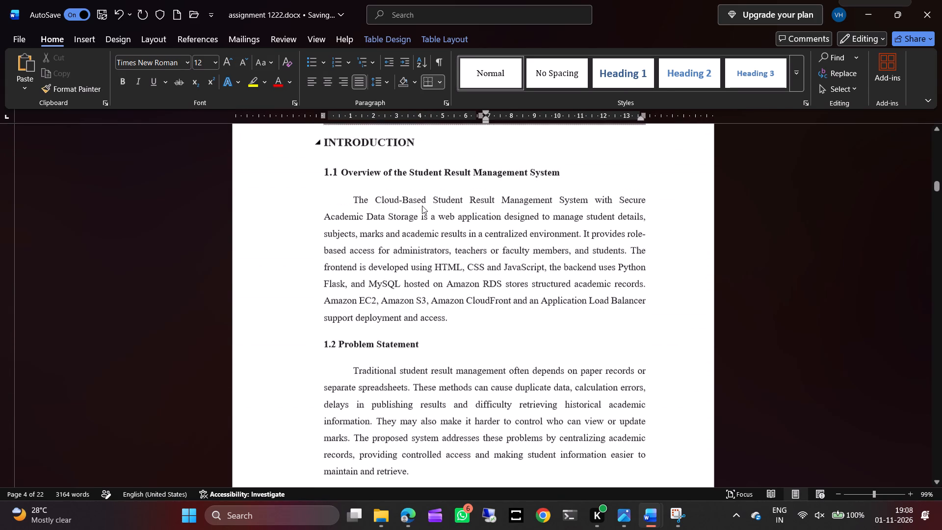
pyautogui.scroll(1, 422, 206)
pyautogui.click(416, 233)
pyautogui.press('Down')
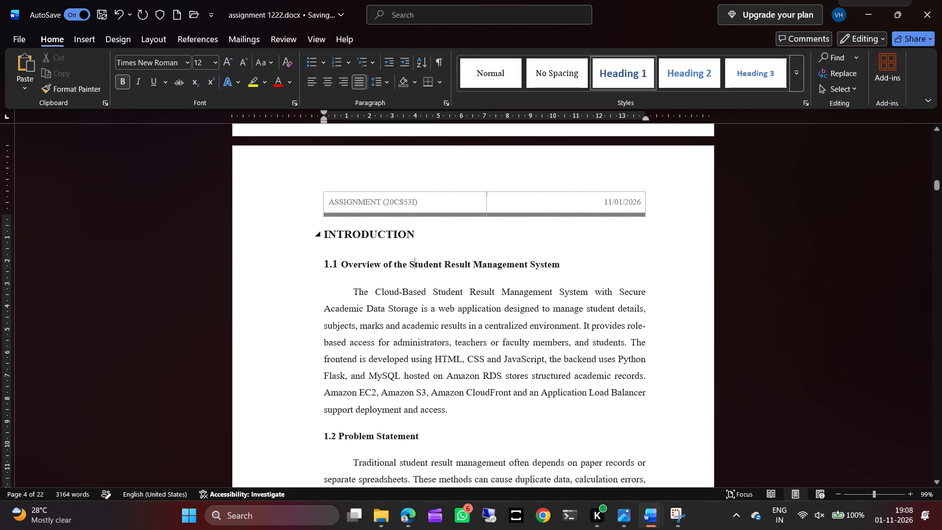
pyautogui.press('Down')
pyautogui.press('Down')
pyautogui.press('Down')
pyautogui.press('Down')
pyautogui.press('Down')
pyautogui.press('Down')
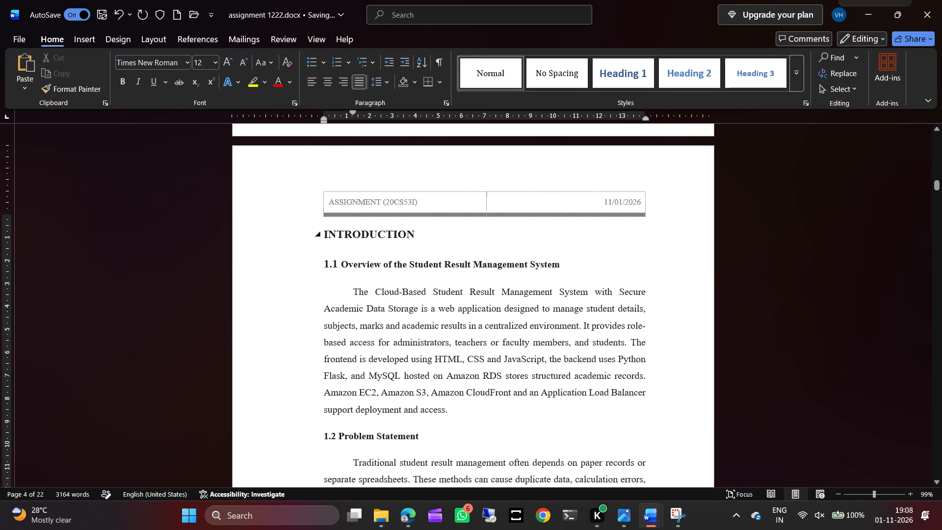
pyautogui.press('Left')
pyautogui.press('Left')
pyautogui.press('Left')
pyautogui.press('Left')
pyautogui.press('Left')
pyautogui.press('Left')
pyautogui.press('Left')
pyautogui.press('Left')
pyautogui.press('Left')
pyautogui.press('Left')
pyautogui.press('Left')
pyautogui.press('Left')
pyautogui.press('Left')
pyautogui.press('Down')
pyautogui.press('Left')
pyautogui.press('Down')
pyautogui.press('Left')
pyautogui.press('Left')
pyautogui.press('Down')
pyautogui.press('Down')
pyautogui.press('Down')
pyautogui.press('Down')
pyautogui.press('Down')
pyautogui.press('Down')
pyautogui.press('Down')
pyautogui.press('Down')
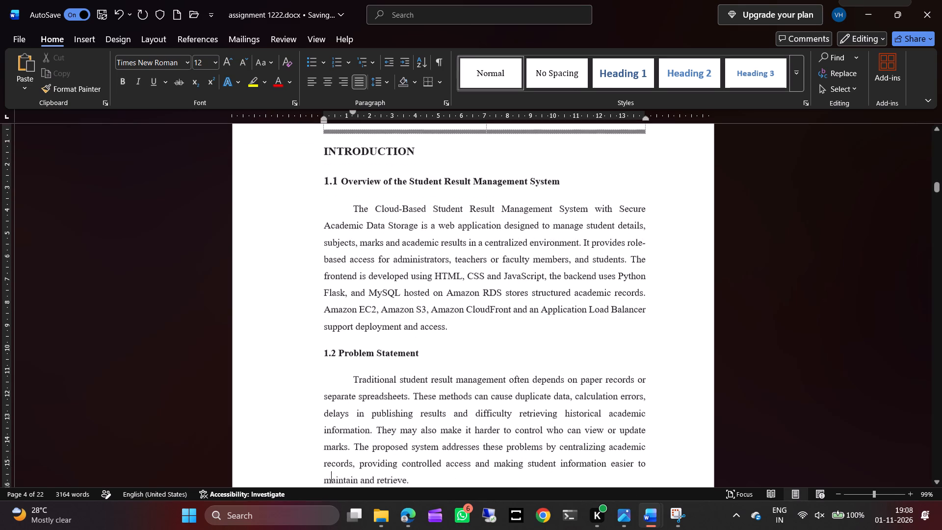
pyautogui.press('Down')
pyautogui.press('Down')
pyautogui.press('Down')
pyautogui.press('Down')
pyautogui.press('Down')
pyautogui.press('Down')
pyautogui.press('Down')
pyautogui.press('Down')
pyautogui.press('Down')
pyautogui.press('Down')
pyautogui.press('Down')
pyautogui.press('Down')
pyautogui.press('Down')
pyautogui.press('Down')
pyautogui.press('Down')
pyautogui.press('Down')
pyautogui.press('Down')
pyautogui.press('Down')
pyautogui.press('Down')
pyautogui.press('Down')
pyautogui.press('Down')
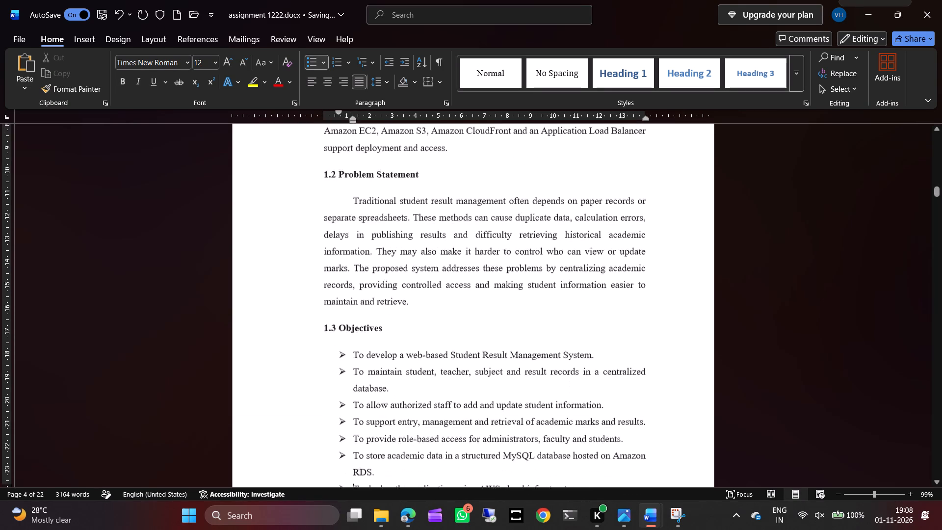
pyautogui.press('Down')
pyautogui.press('Down')
pyautogui.press('Down')
pyautogui.press('Down')
pyautogui.press('Down')
pyautogui.press('Down')
pyautogui.press('Down')
pyautogui.press('Down')
pyautogui.press('Down')
pyautogui.press('Down')
pyautogui.press('Down')
pyautogui.press('Down')
pyautogui.press('Down')
pyautogui.press('Down')
pyautogui.press('Down')
pyautogui.press('Down')
pyautogui.press('Down')
pyautogui.press('Down')
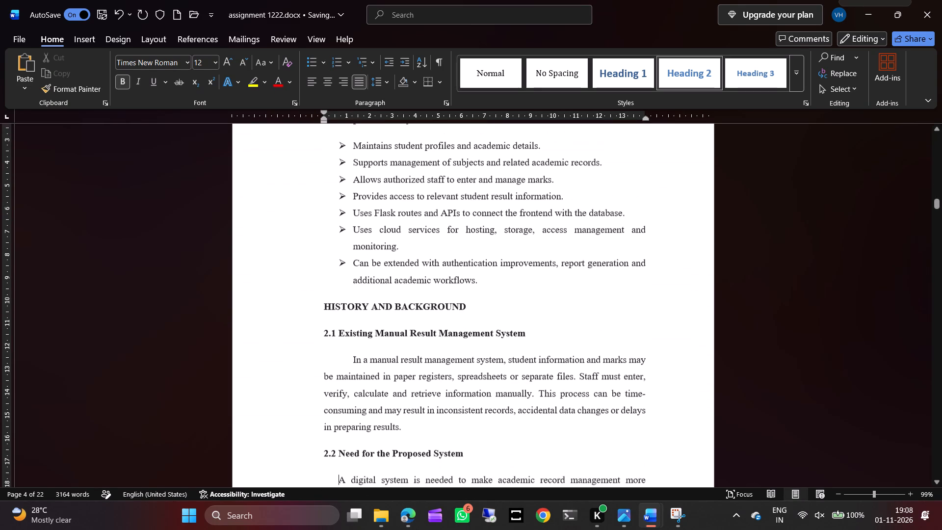
pyautogui.press('Down')
pyautogui.press('Down')
pyautogui.press('Down')
pyautogui.press('Down')
pyautogui.press('Down')
pyautogui.press('Down')
pyautogui.press('Down')
pyautogui.press('Down')
pyautogui.press('Down')
pyautogui.press('Down')
pyautogui.press('Down')
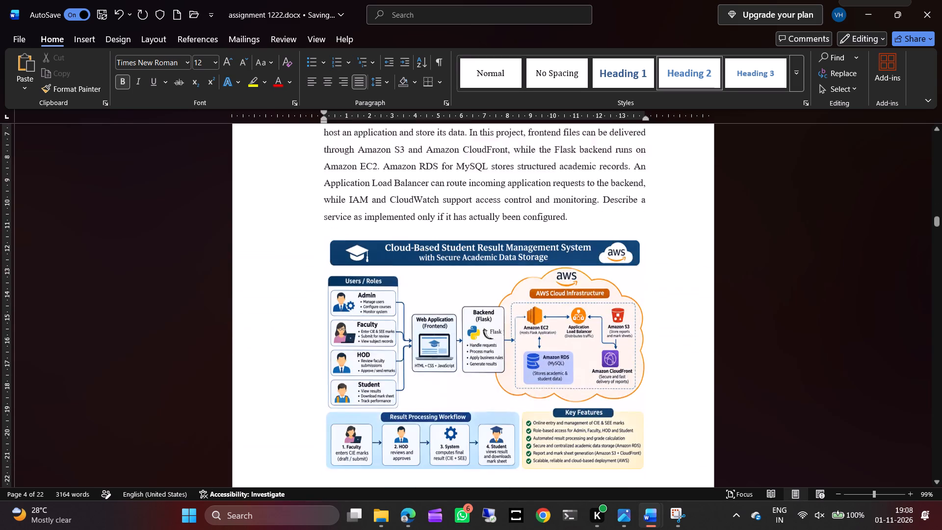
pyautogui.press('Down')
pyautogui.press('Down')
pyautogui.press('Down')
pyautogui.press('Down')
pyautogui.press('Down')
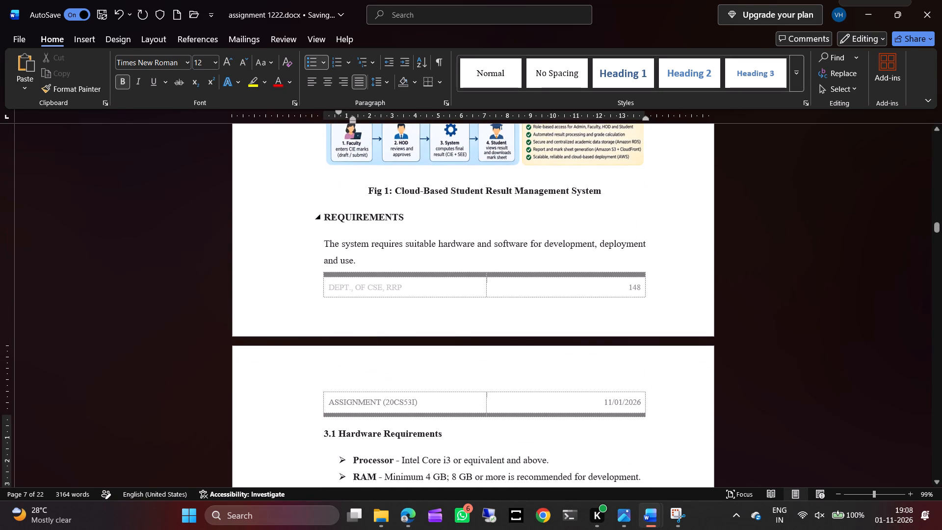
# Review the document from the Requirements section through the AWS architecture figure and the AWS Services Used heading.
pyautogui.press('Down')
pyautogui.press('Down')
pyautogui.press('Down')
pyautogui.press('Down')
pyautogui.press('Down')
pyautogui.press('Down')
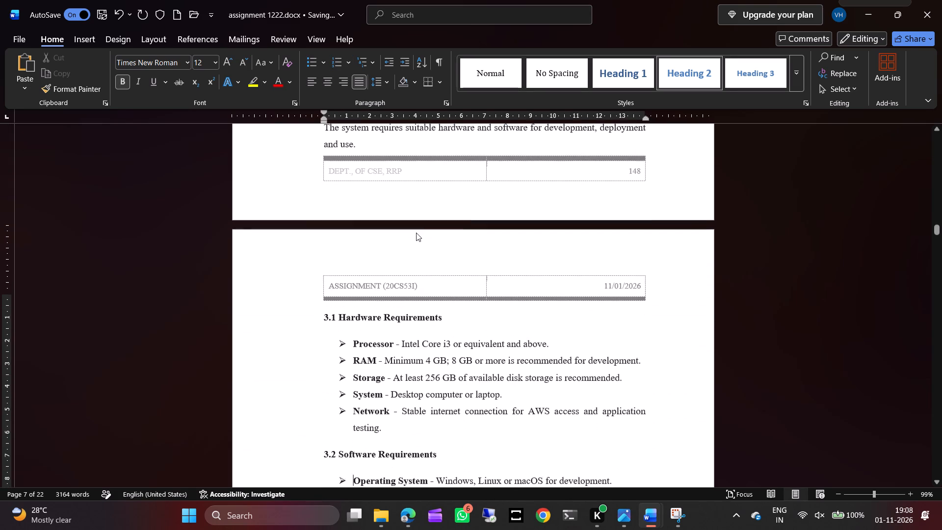
pyautogui.press('Down')
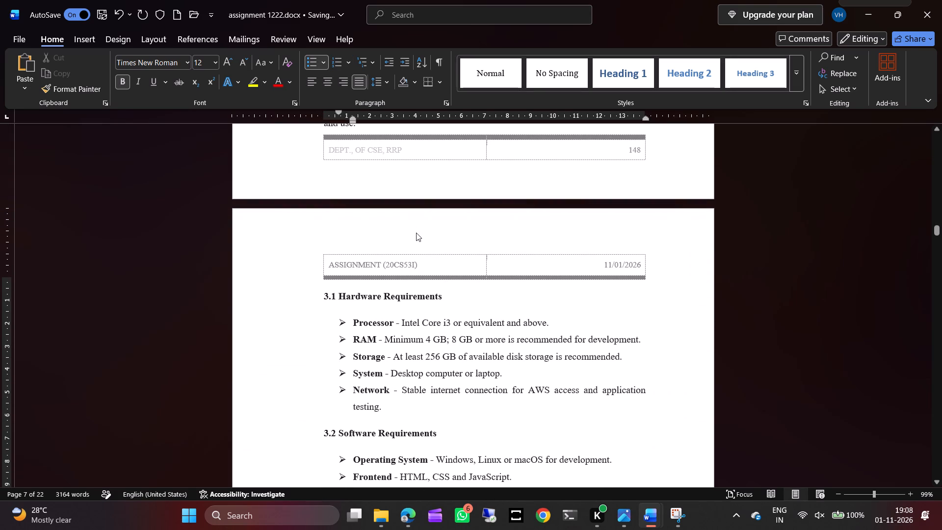
pyautogui.press('Down')
pyautogui.press('Down')
pyautogui.press('Down')
pyautogui.press('Down')
pyautogui.press('Down')
pyautogui.press('Down')
pyautogui.press('Down')
pyautogui.press('Down')
pyautogui.press('Down')
pyautogui.press('Down')
pyautogui.press('Down')
pyautogui.press('Down')
pyautogui.press('Down')
pyautogui.press('Down')
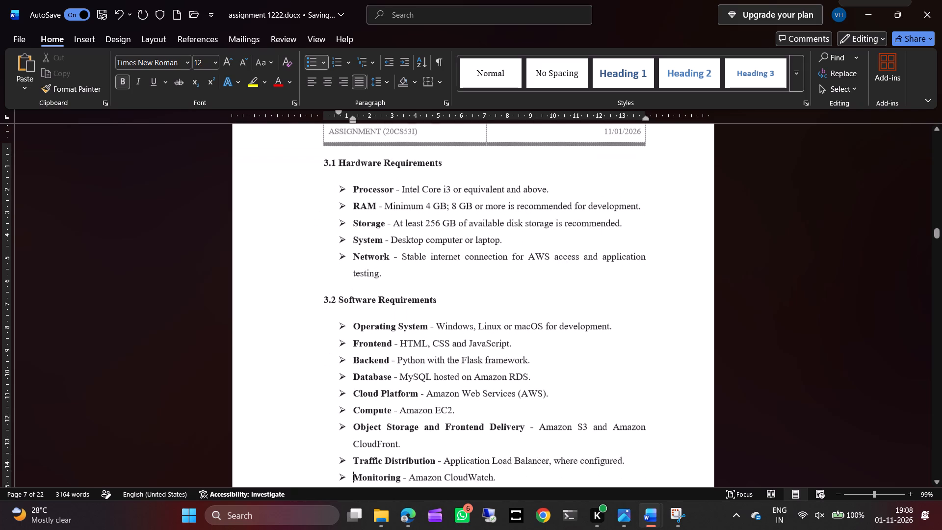
pyautogui.press('Down')
pyautogui.press('Down')
pyautogui.press('Down')
pyautogui.press('Down')
pyautogui.press('Down')
pyautogui.press('Down')
pyautogui.press('Down')
pyautogui.press('Down')
pyautogui.press('Down')
pyautogui.press('Down')
pyautogui.press('Down')
pyautogui.press('Down')
pyautogui.press('Down')
pyautogui.press('Down')
pyautogui.press('Down')
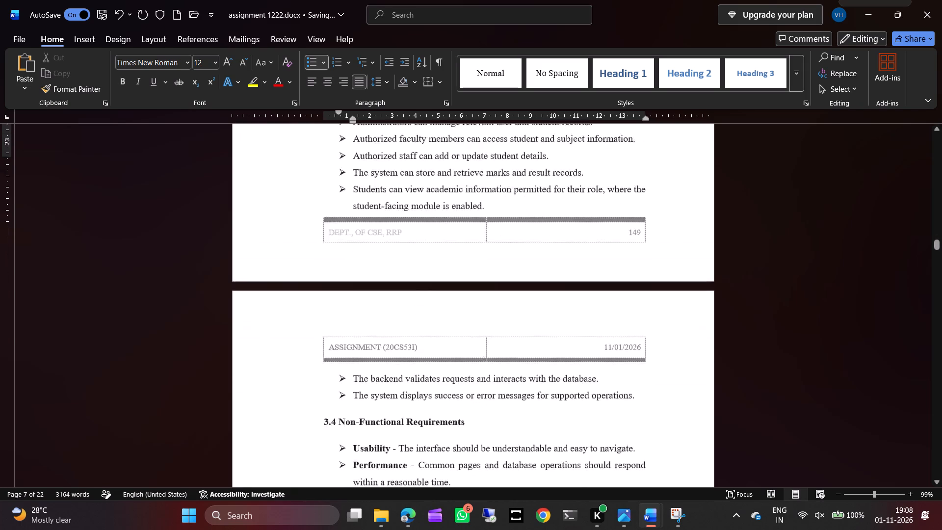
pyautogui.press('Down')
pyautogui.press('Down')
pyautogui.press('Down')
pyautogui.press('Down')
pyautogui.press('Down')
pyautogui.press('Down')
pyautogui.press('Down')
pyautogui.press('Down')
pyautogui.press('Down')
pyautogui.press('Down')
pyautogui.press('Down')
pyautogui.press('Down')
pyautogui.press('Down')
pyautogui.press('Down')
pyautogui.press('Down')
pyautogui.press('Down')
pyautogui.press('Down')
pyautogui.press('Down')
pyautogui.press('Down')
pyautogui.press('Down')
pyautogui.press('Down')
pyautogui.press('Down')
pyautogui.press('Down')
pyautogui.press('Down')
pyautogui.press('Down')
pyautogui.press('Down')
pyautogui.press('Down')
pyautogui.press('Down')
pyautogui.press('Down')
pyautogui.press('Down')
pyautogui.press('Down')
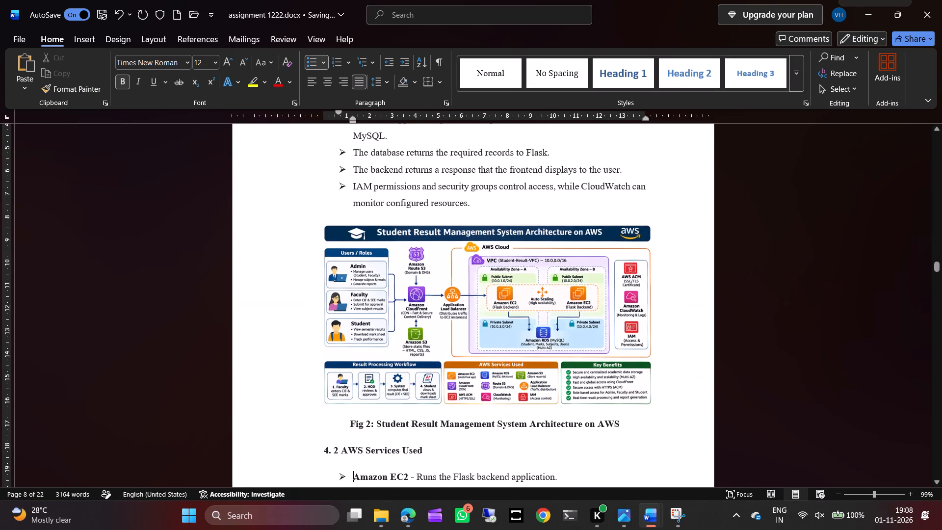
# Review the section headings, figures and code listings from AWS Services Used through Configuring Amazon S3 and Testing.
pyautogui.scroll(-3, 379, 343)
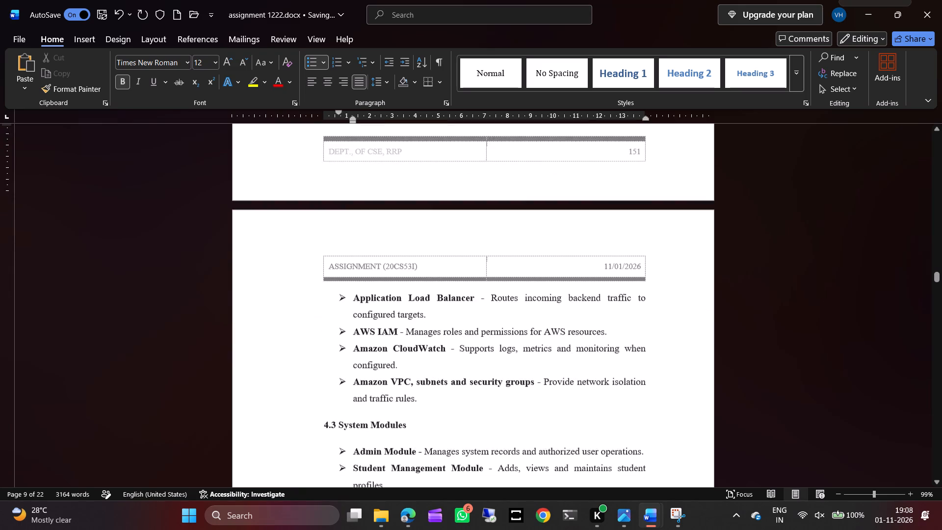
pyautogui.scroll(-3, 379, 343)
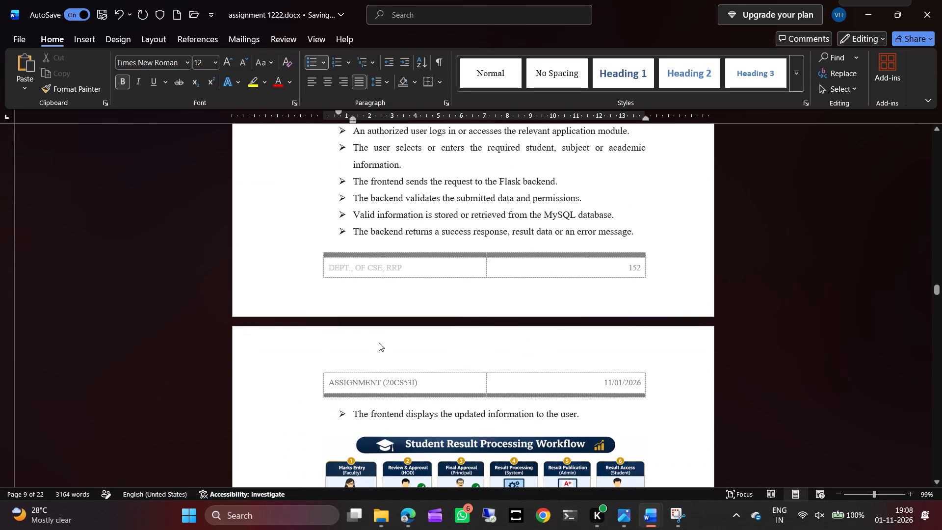
pyautogui.scroll(-2, 379, 343)
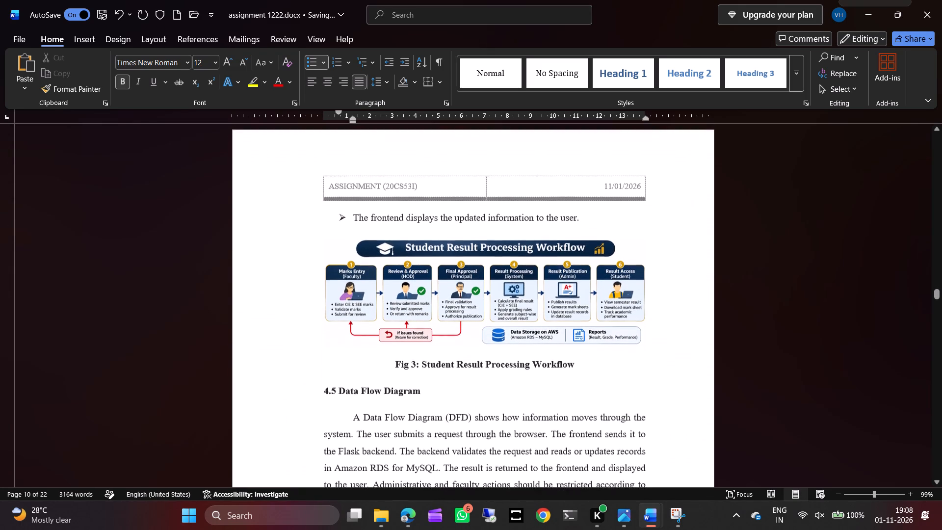
pyautogui.scroll(-3, 379, 343)
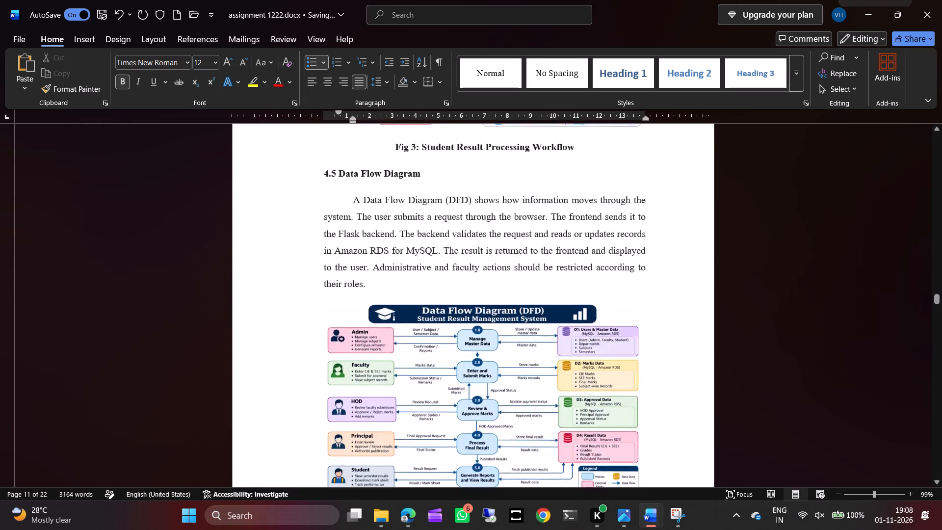
pyautogui.scroll(-8, 379, 343)
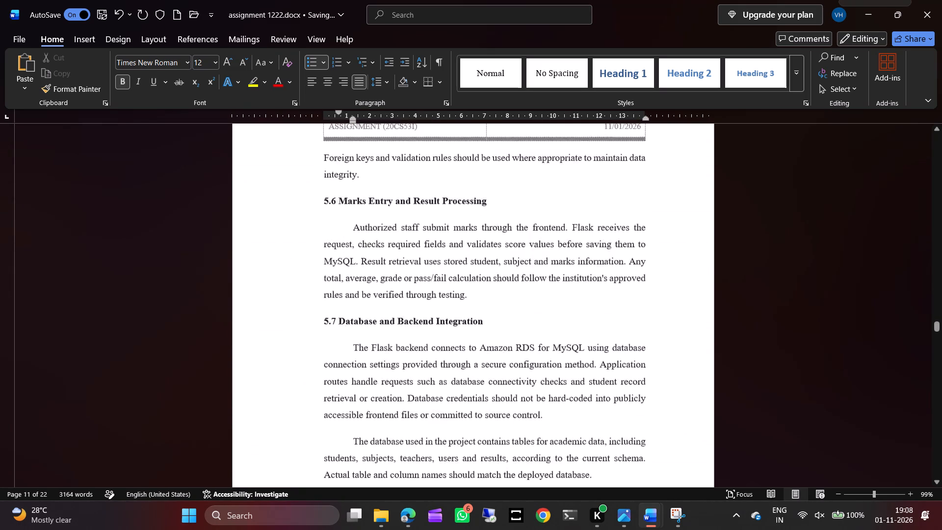
pyautogui.scroll(-7, 379, 343)
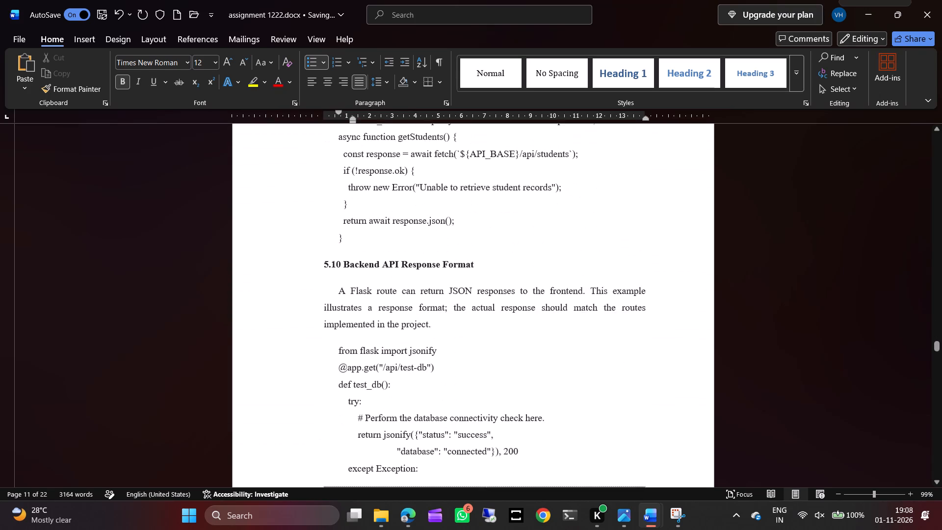
pyautogui.scroll(-4, 379, 343)
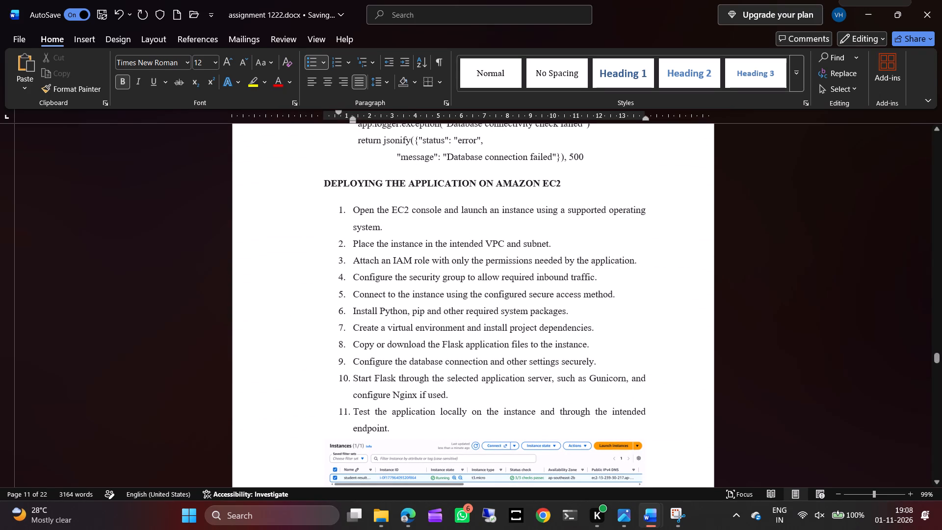
pyautogui.scroll(-5, 437, 313)
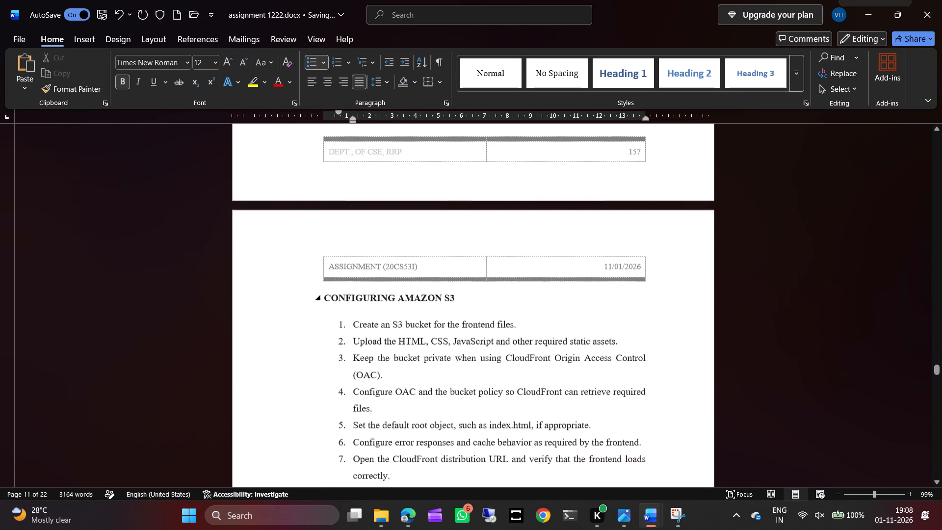
pyautogui.scroll(-2, 437, 313)
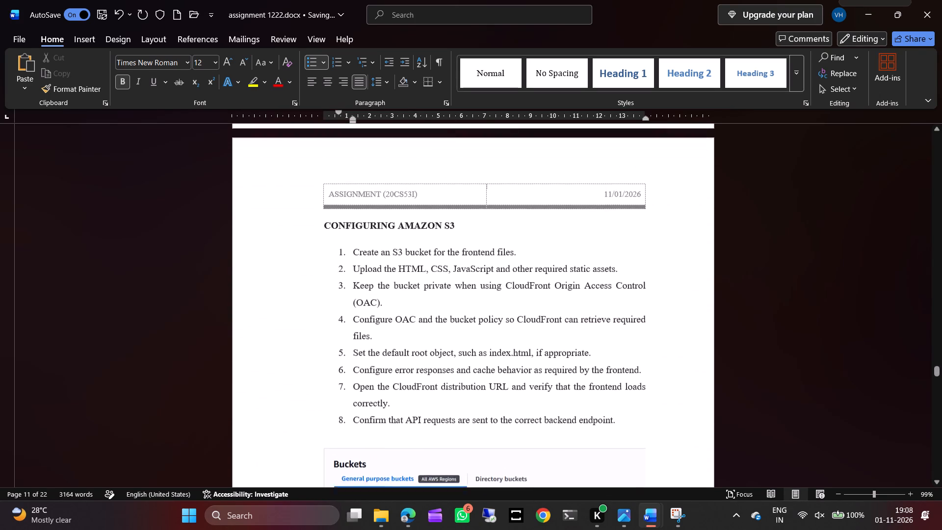
pyautogui.scroll(-4, 437, 313)
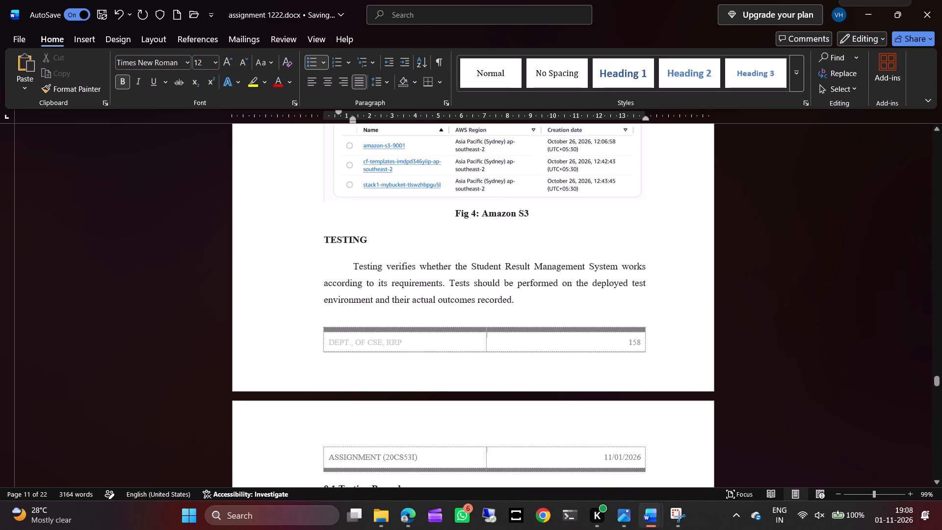
# Renumber the "Testing Procedure" heading as 8.1.
pyautogui.scroll(-1, 437, 313)
pyautogui.click(331, 373)
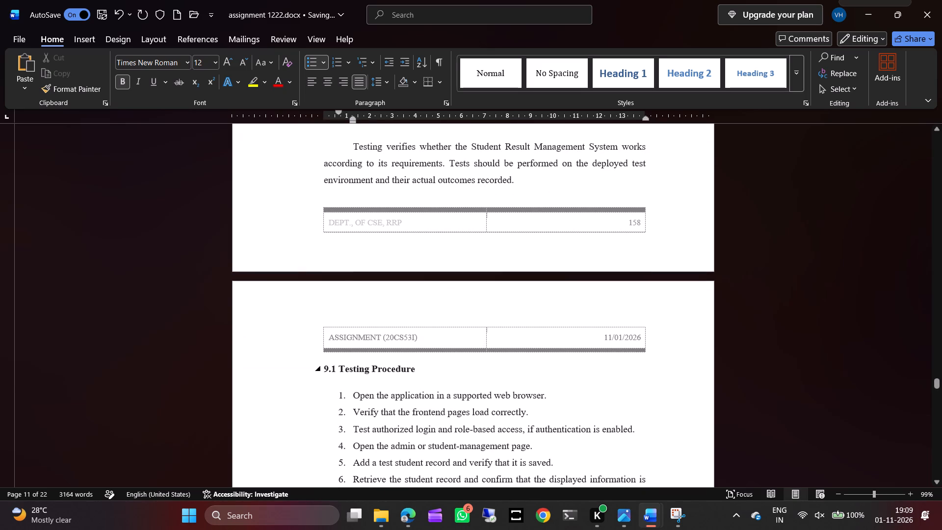
pyautogui.press('Left')
pyautogui.press('BackSpace')
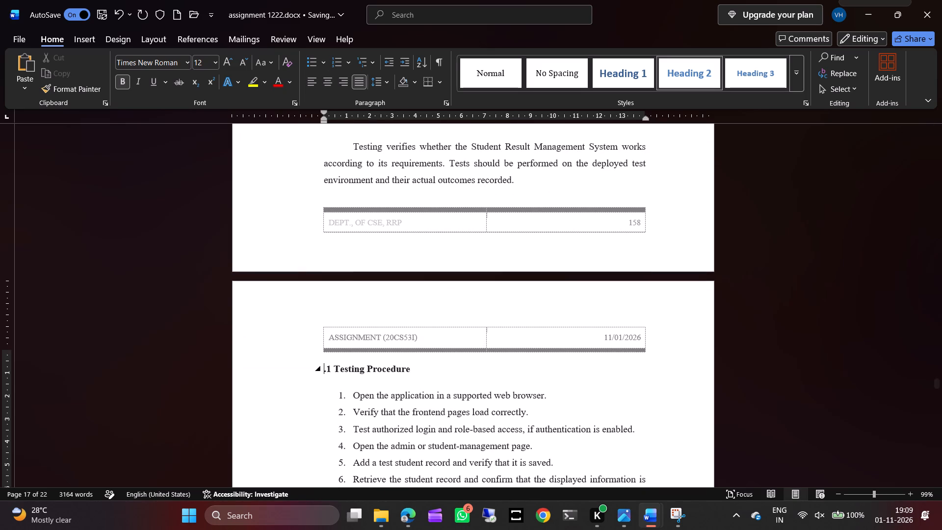
pyautogui.press('8')
# Renumber the "Testing Results" heading as 8.2.
pyautogui.scroll(-2, 331, 373)
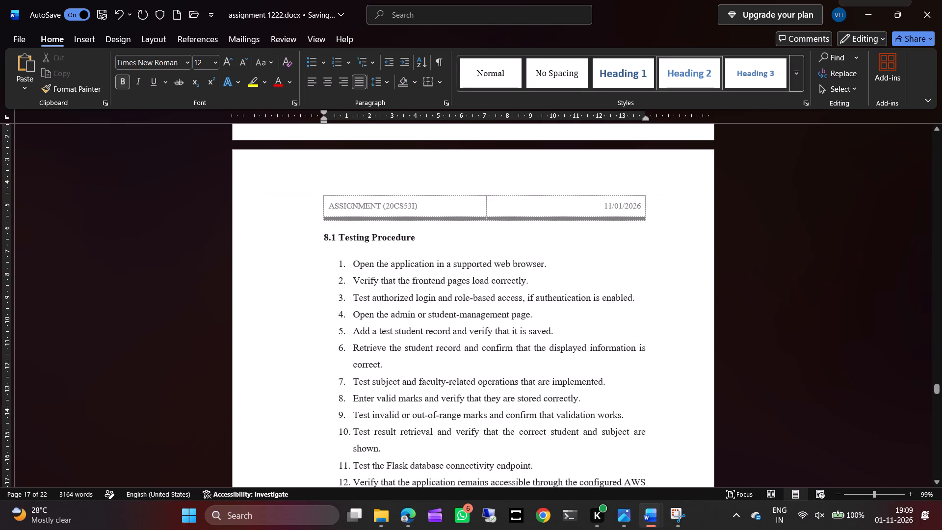
pyautogui.scroll(-1, 331, 373)
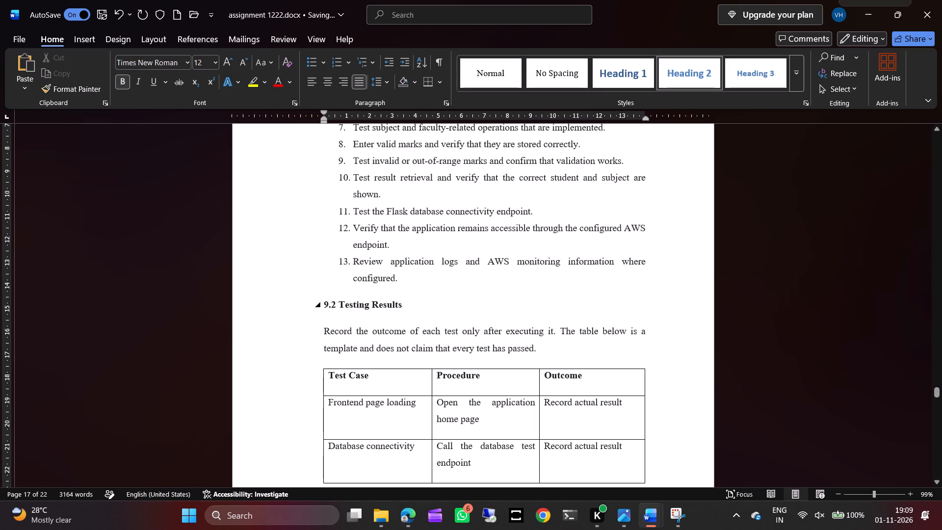
pyautogui.click(328, 303)
pyautogui.press('BackSpace')
pyautogui.press('8')
# Renumber the "Results" heading above the Conclusion as 8.3.
pyautogui.scroll(-2, 328, 303)
pyautogui.scroll(-2, 310, 381)
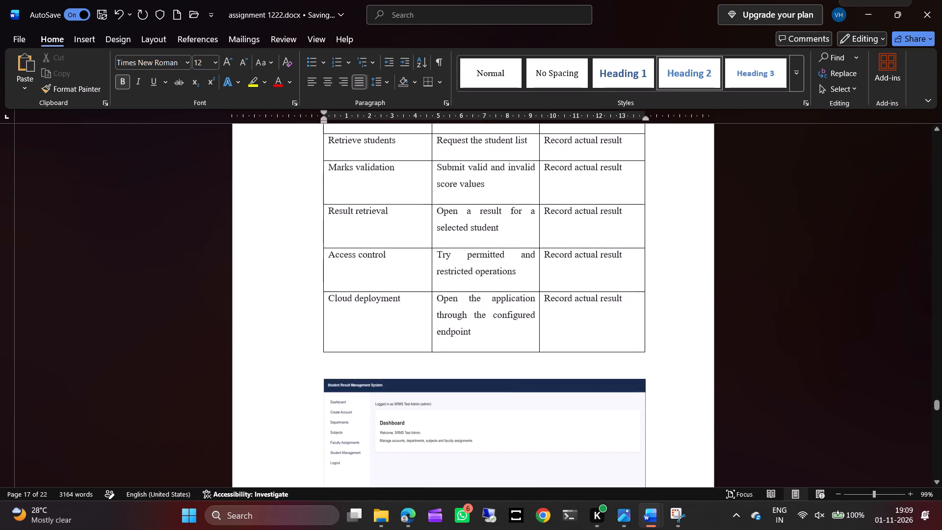
pyautogui.scroll(-9, 332, 427)
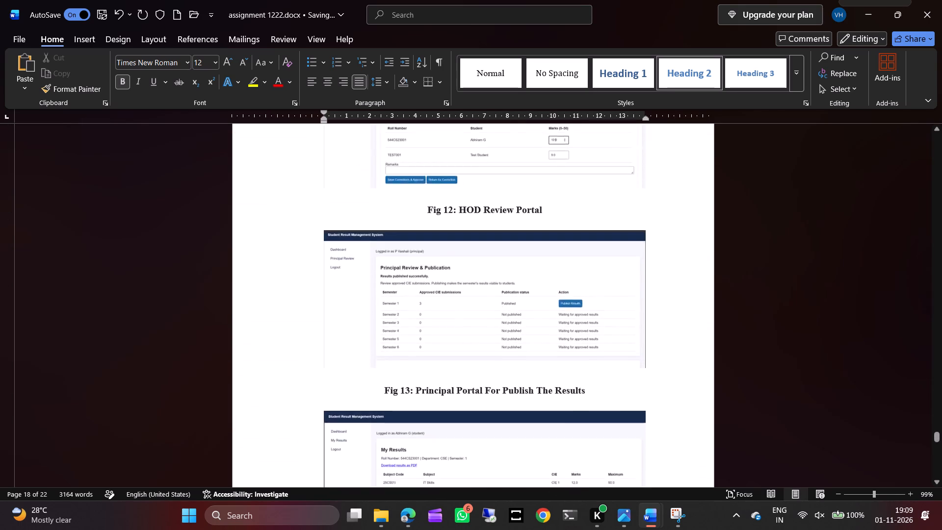
pyautogui.scroll(-5, 332, 427)
pyautogui.scroll(1, 346, 344)
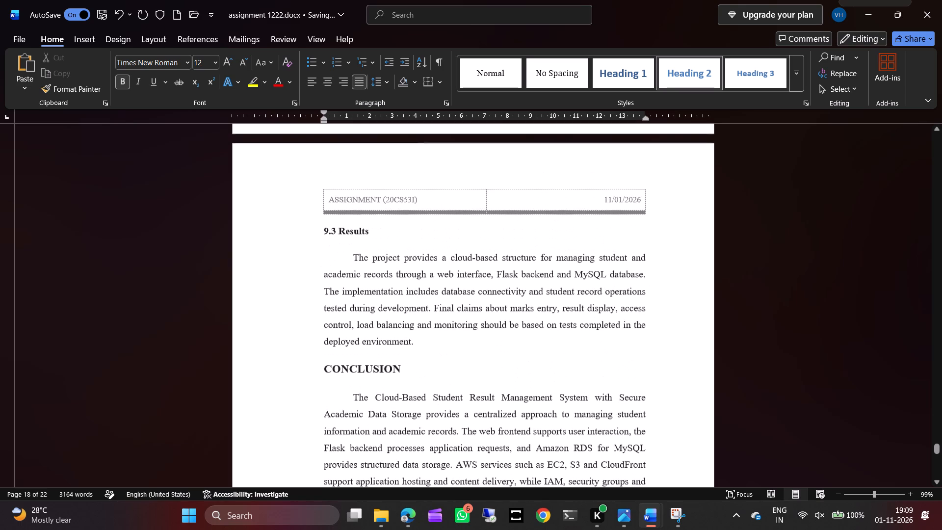
pyautogui.click(330, 232)
pyautogui.press('BackSpace')
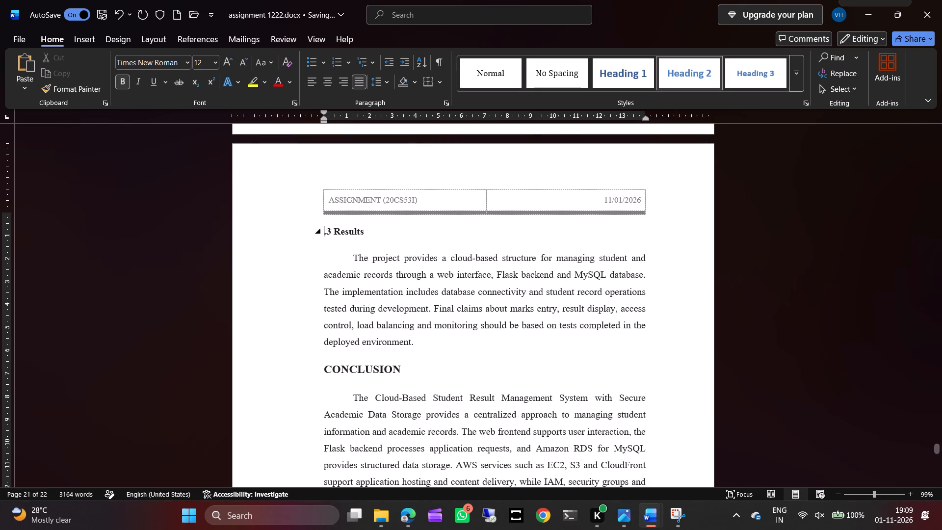
pyautogui.press('8')
# Review the Conclusion and References sections through the end of the document.
pyautogui.scroll(-1, 401, 256)
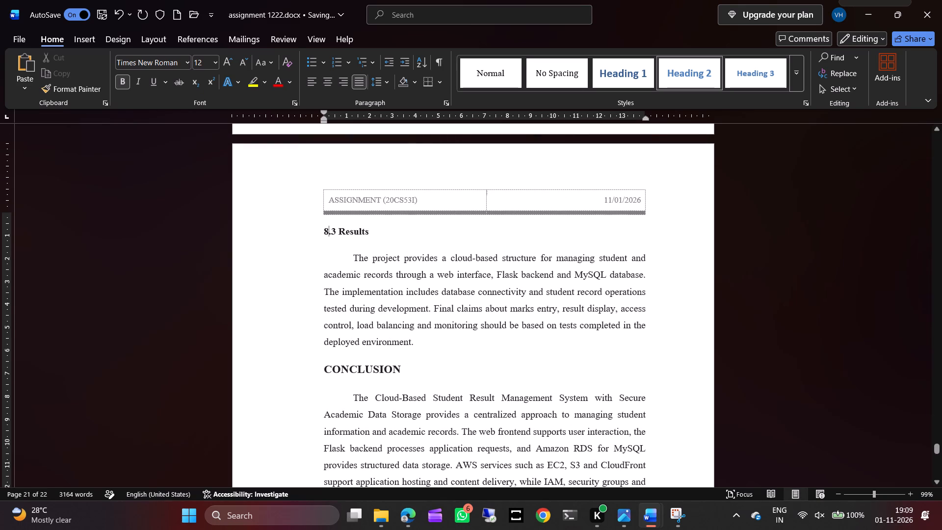
pyautogui.scroll(-3, 401, 256)
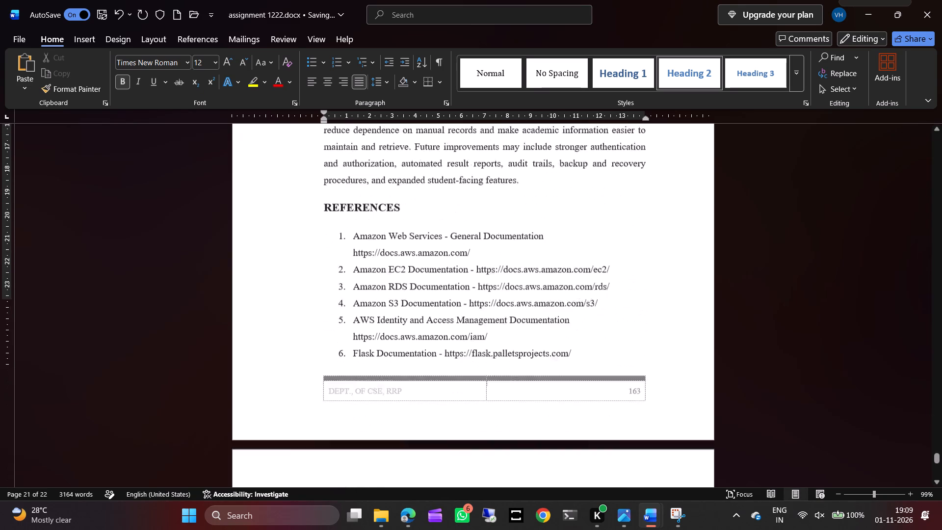
pyautogui.scroll(-6, 401, 256)
pyautogui.scroll(3, 401, 256)
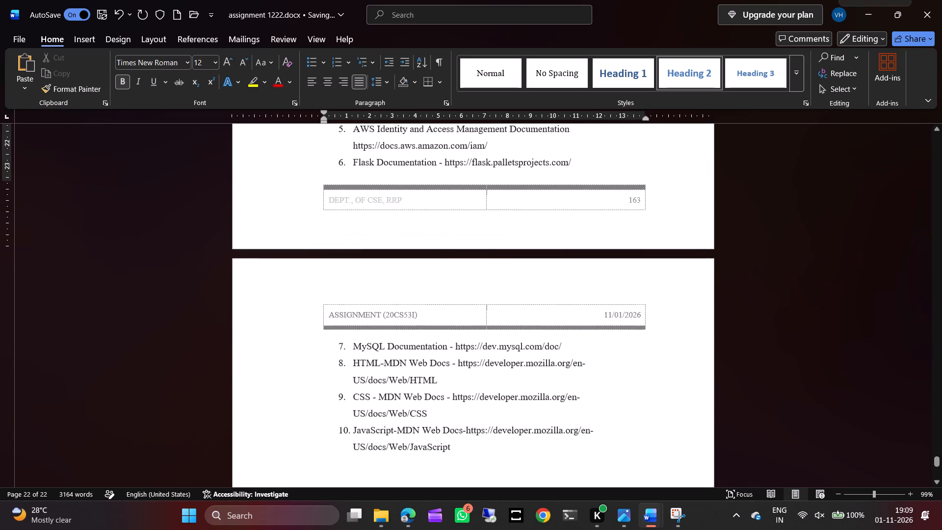
# Replace the date in the page header with the academic year 2026-27.
pyautogui.tripleClick(609, 318)
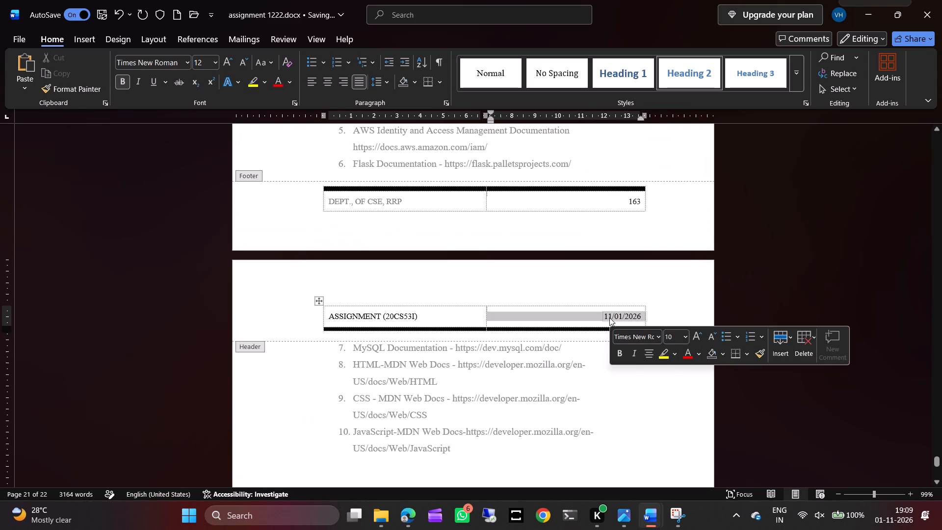
pyautogui.click(619, 316)
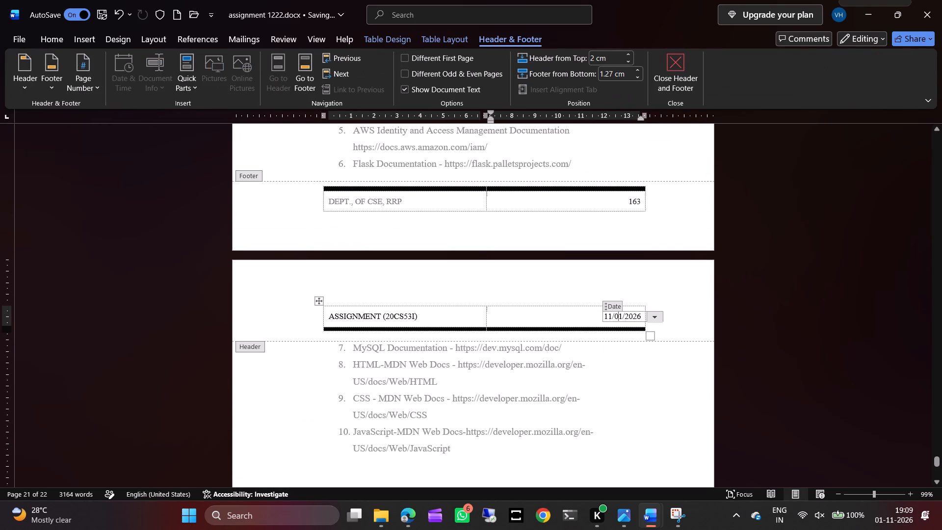
pyautogui.press('Right')
pyautogui.press('Right')
pyautogui.press('BackSpace')
pyautogui.press('BackSpace')
pyautogui.press('BackSpace')
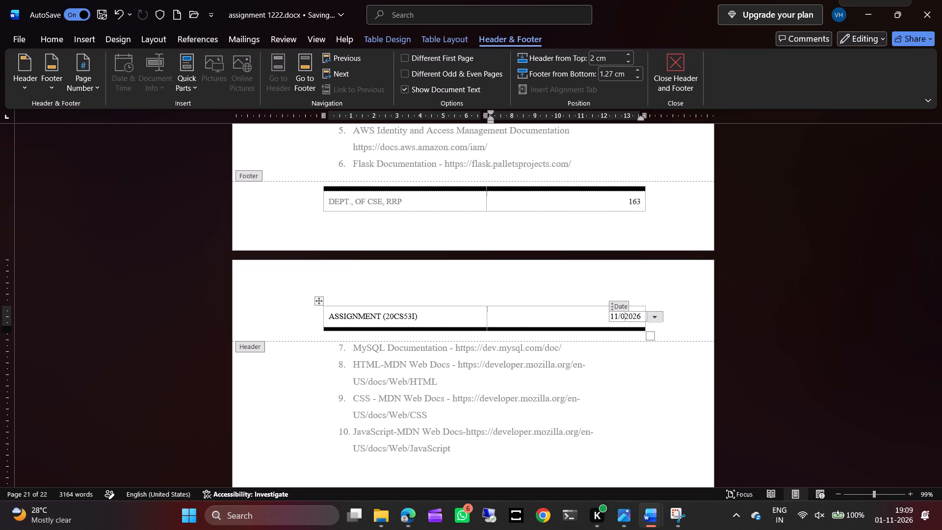
pyautogui.press('BackSpace')
pyautogui.press('BackSpace')
pyautogui.press('BackSpace')
pyautogui.press('BackSpace')
pyautogui.press('Right')
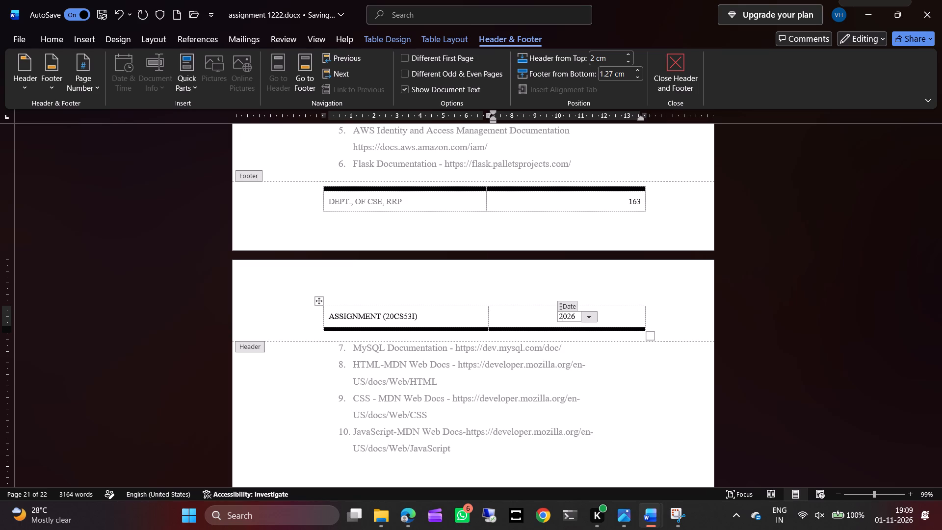
pyautogui.press('Right')
pyautogui.press('Right')
pyautogui.press('Right')
pyautogui.press('-')
pyautogui.write('27')
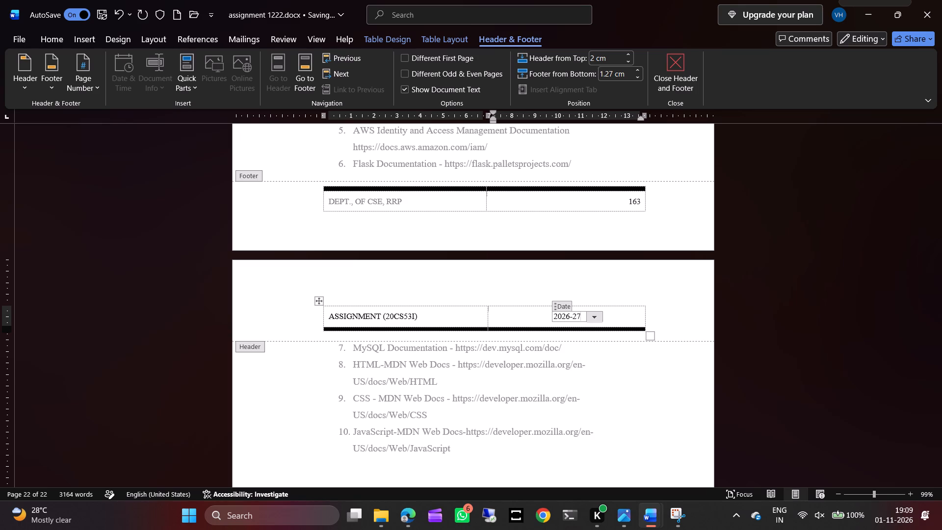
# Right-align the academic year in its header cell and return to the body text.
pyautogui.hotkey('ctrl', 'r')
pyautogui.doubleClick(664, 392)
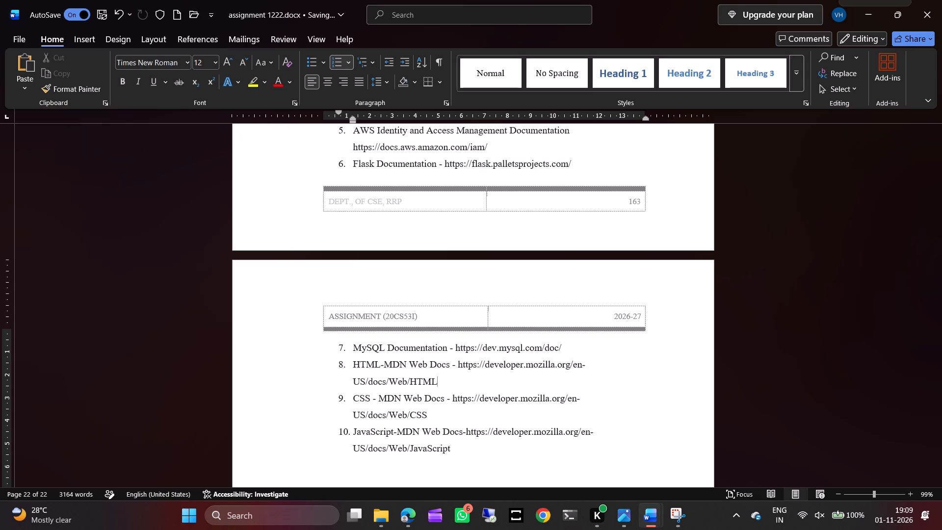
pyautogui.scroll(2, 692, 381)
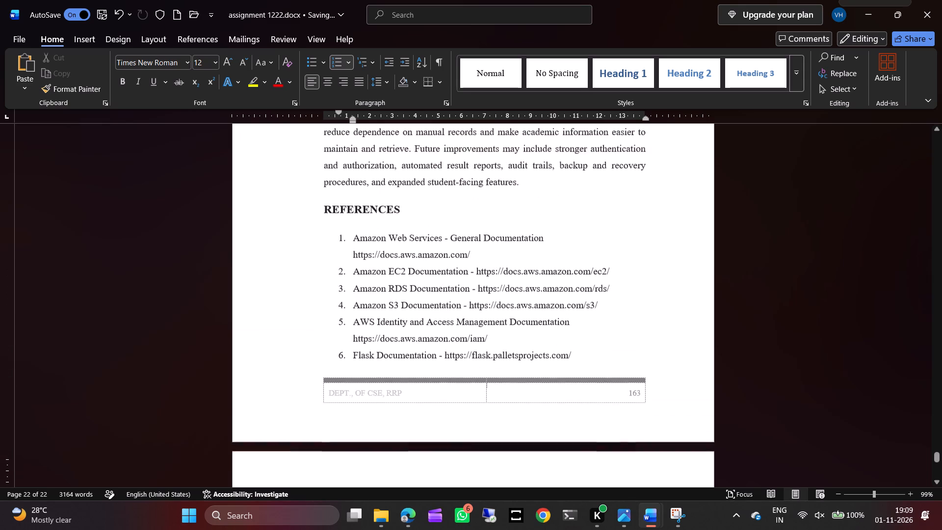
# Copy the title text "Student Portal to View Or Download the Results" from the Fig 14 caption for use in the List of Figures.
pyautogui.scroll(3, 692, 381)
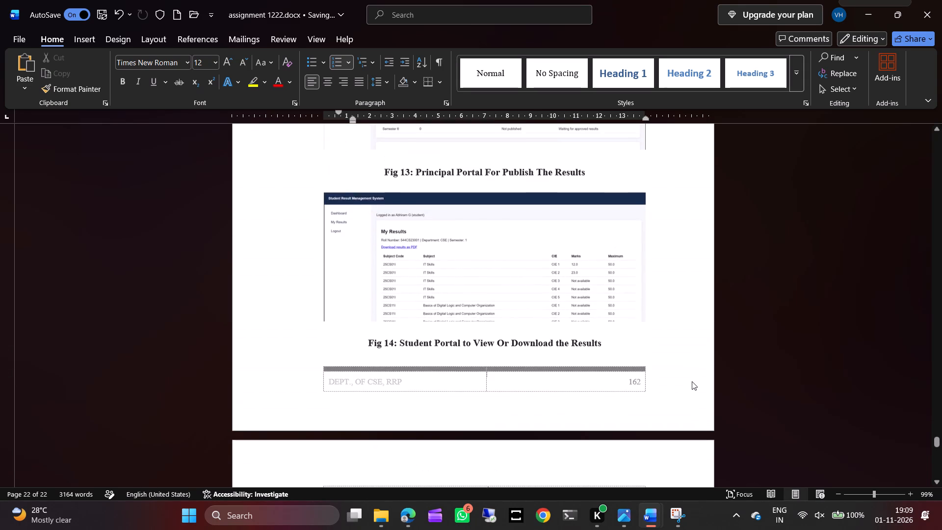
pyautogui.scroll(1, 692, 381)
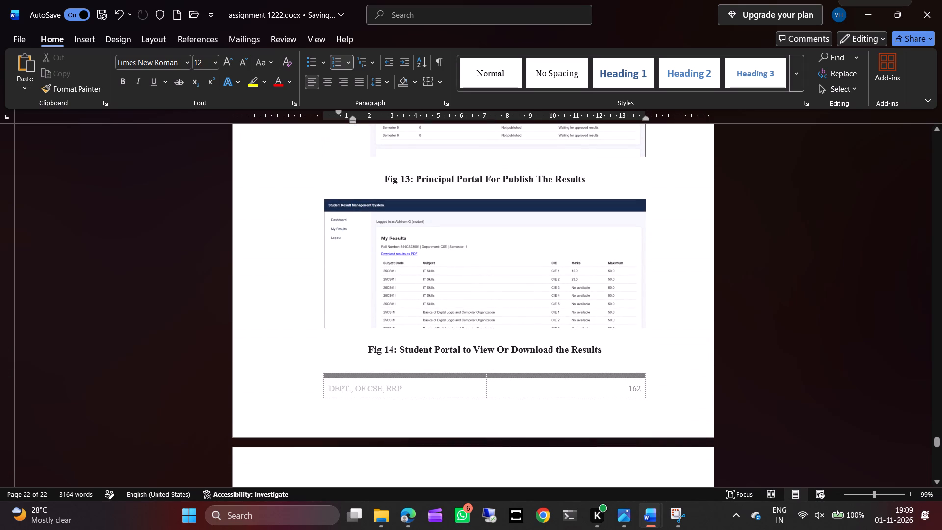
pyautogui.moveTo(606, 351); pyautogui.dragTo(413, 346)
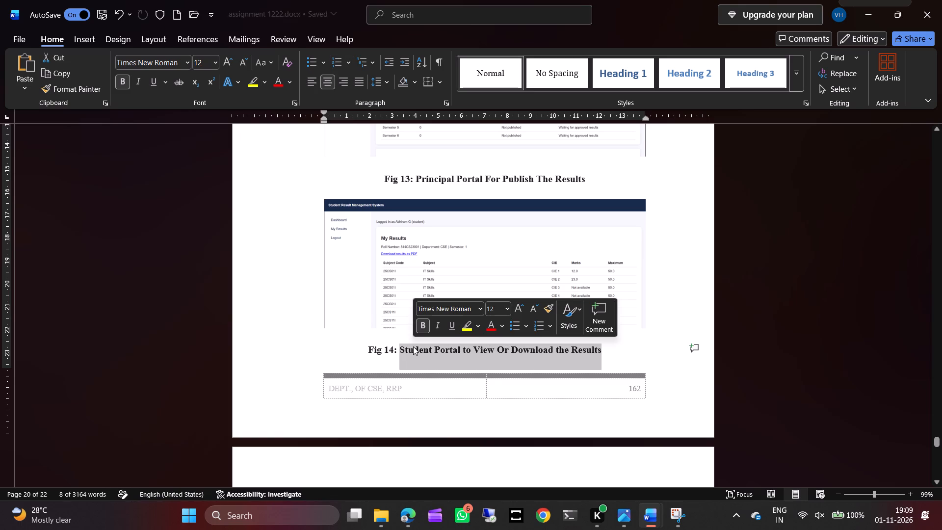
pyautogui.hotkey('ctrl', 'c')
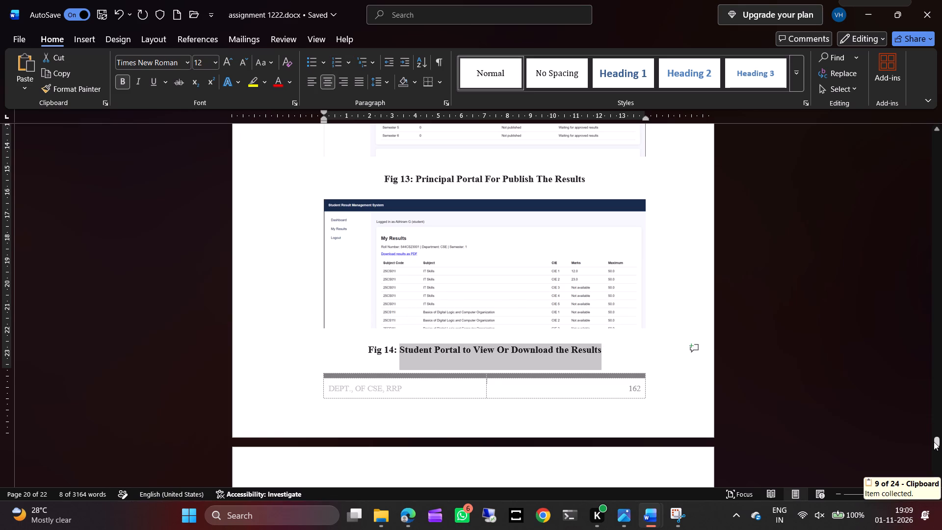
pyautogui.moveTo(934, 442); pyautogui.dragTo(901, 124)
pyautogui.scroll(-7, 798, 328)
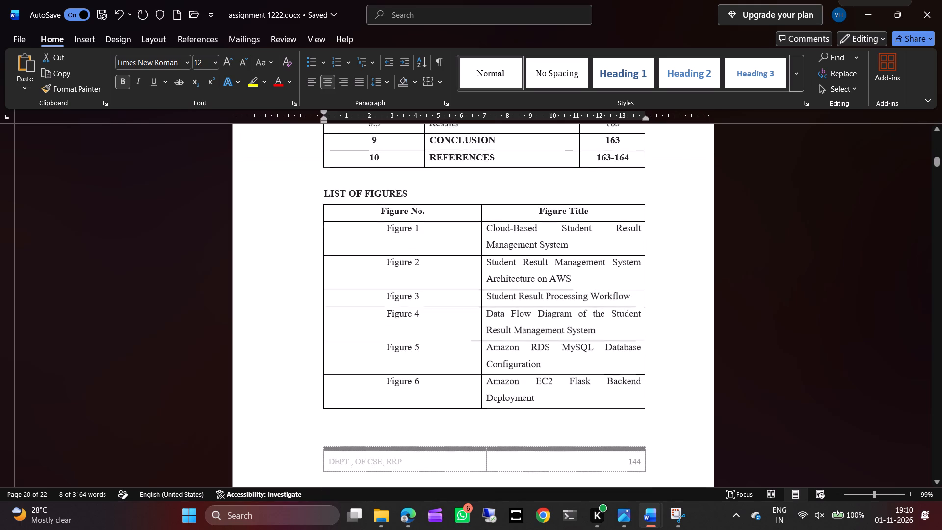
pyautogui.scroll(-2, 798, 328)
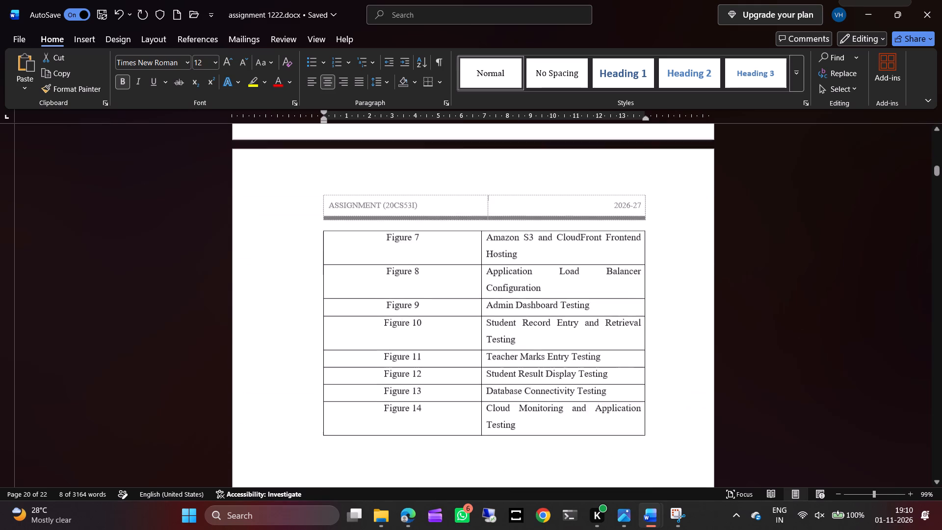
pyautogui.scroll(-1, 798, 328)
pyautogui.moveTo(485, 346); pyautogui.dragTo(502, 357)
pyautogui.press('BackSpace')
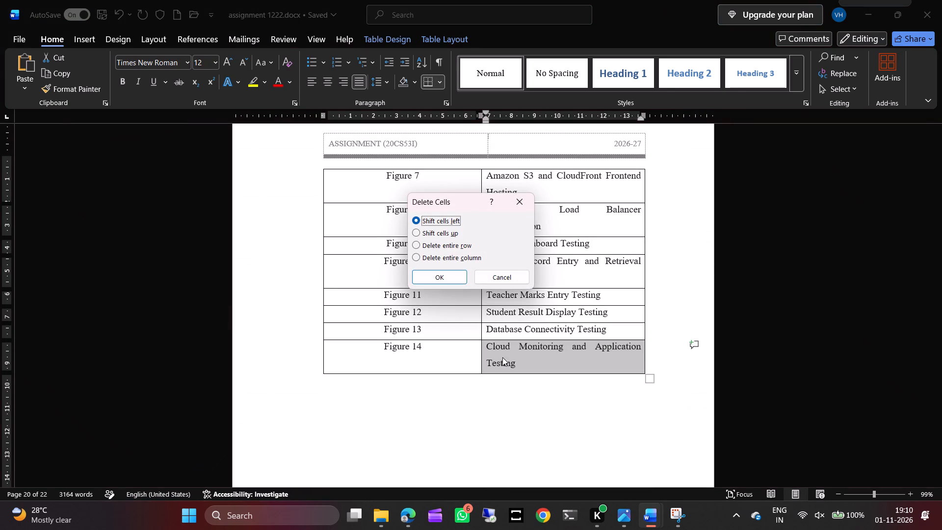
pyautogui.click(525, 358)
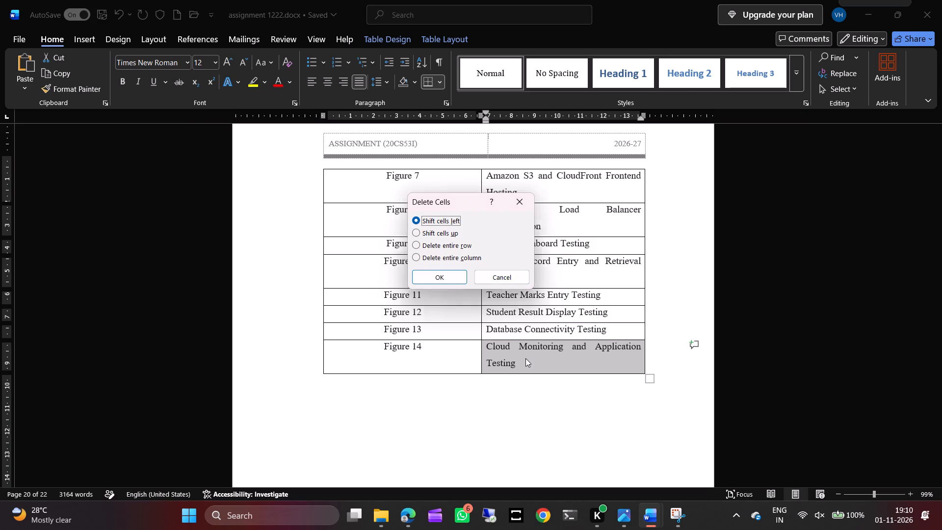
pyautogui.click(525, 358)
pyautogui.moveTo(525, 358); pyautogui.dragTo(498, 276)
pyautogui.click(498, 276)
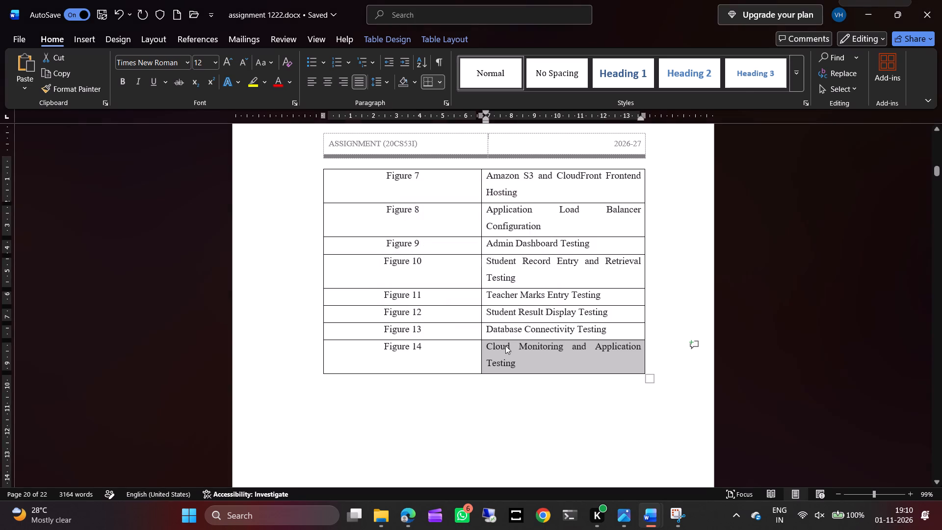
# Replace the Figure 14 title in the List of Figures with the copied "Student Portal to View Or Download the Results".
pyautogui.click(516, 361)
pyautogui.click(514, 362)
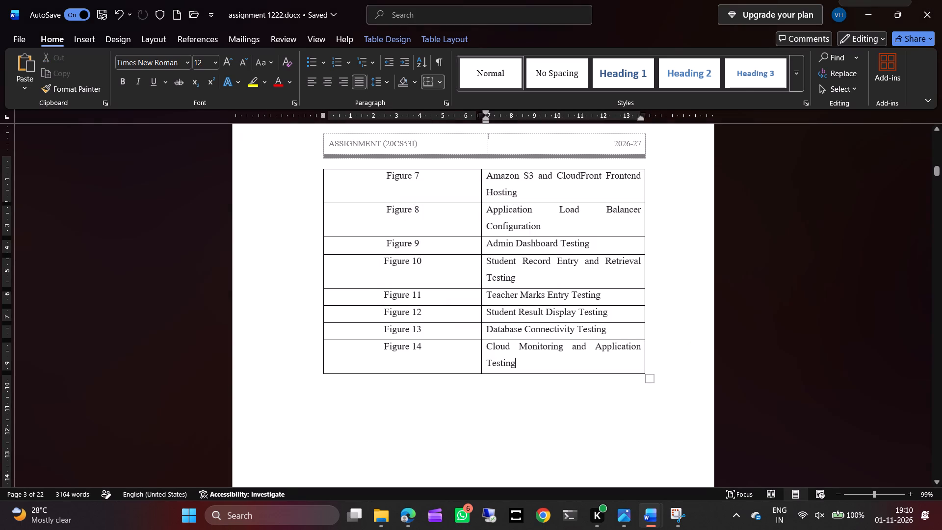
pyautogui.moveTo(514, 362); pyautogui.dragTo(490, 352)
pyautogui.press('BackSpace')
pyautogui.press('BackSpace')
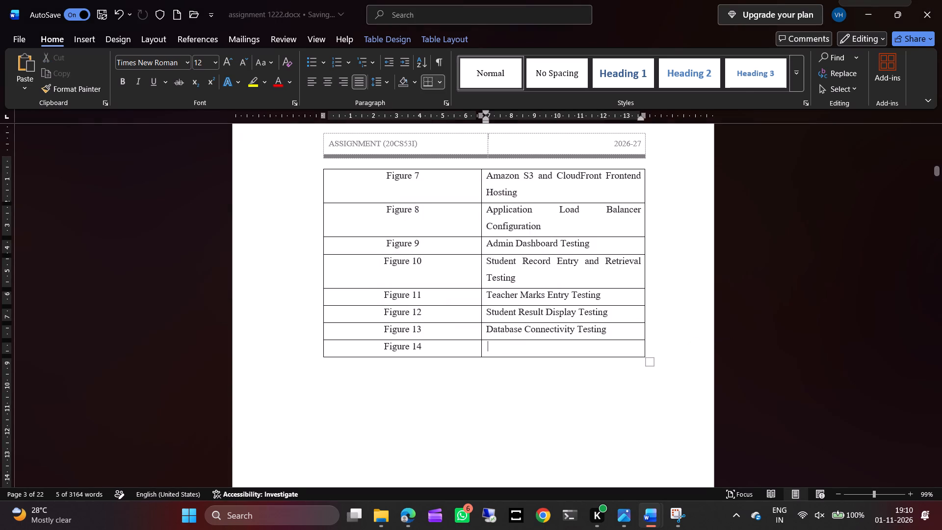
pyautogui.hotkey('ctrl', 'v')
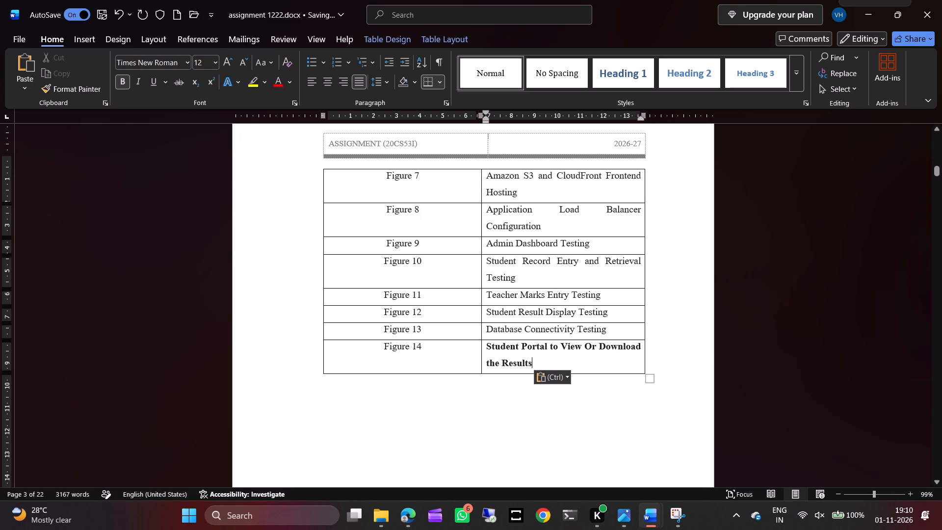
# Replace the Figure 13 title in the List of Figures with its caption text, "Principal Portal For Publish The Results".
pyautogui.scroll(-16, 780, 362)
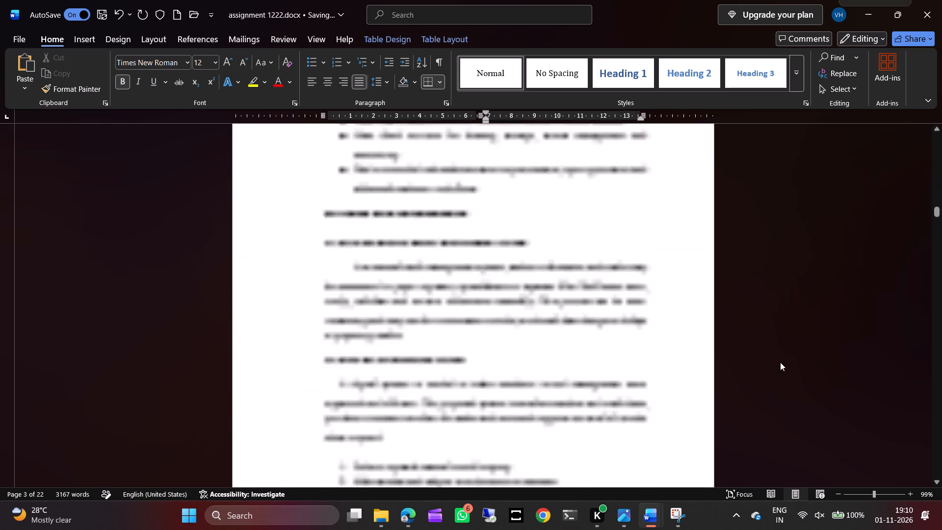
pyautogui.scroll(-12, 780, 362)
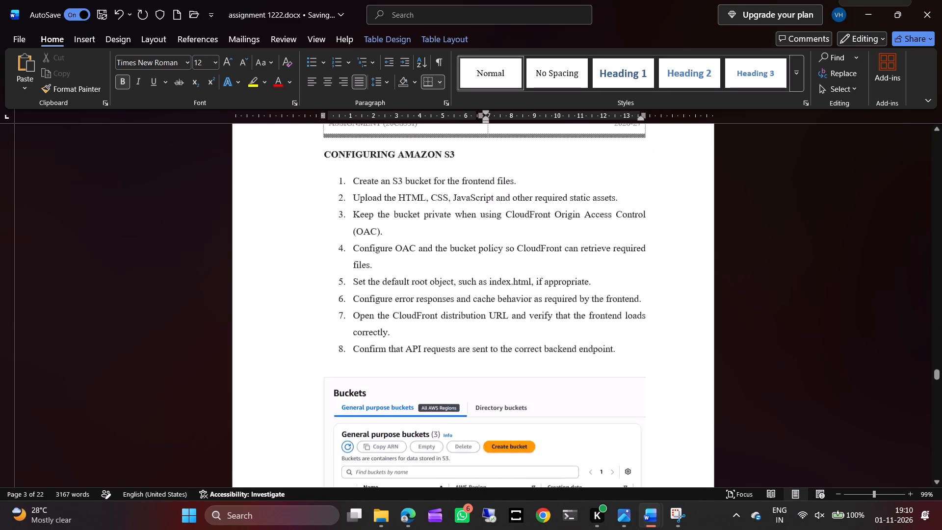
pyautogui.scroll(-16, 780, 362)
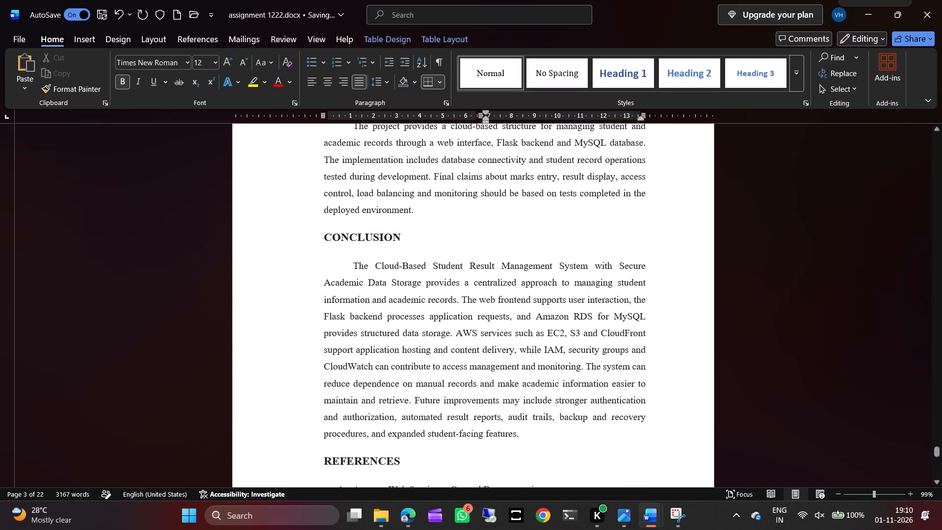
pyautogui.scroll(6, 780, 362)
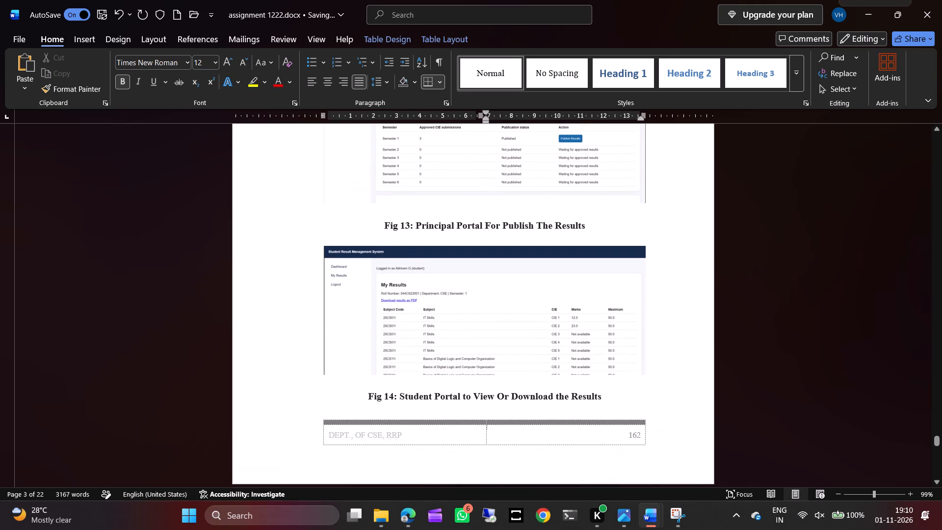
pyautogui.moveTo(596, 228); pyautogui.dragTo(427, 226)
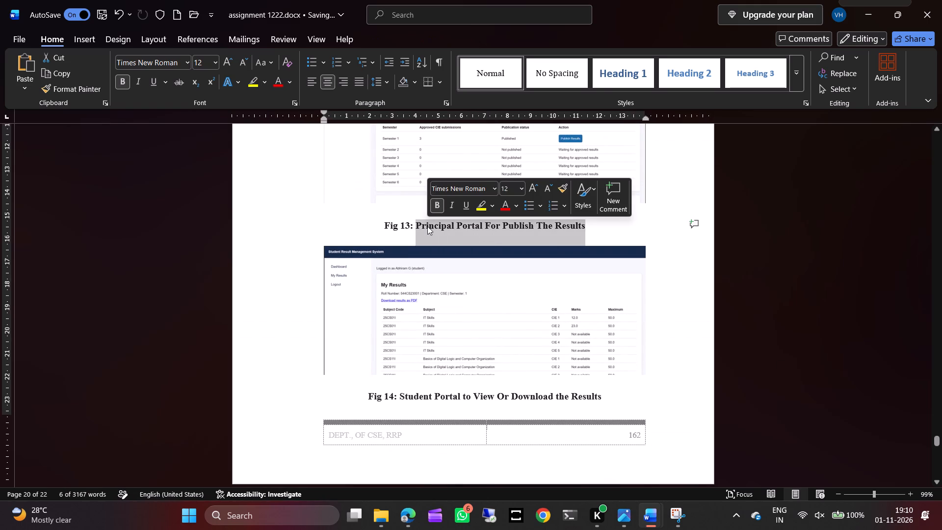
pyautogui.hotkey('ctrl', 'c')
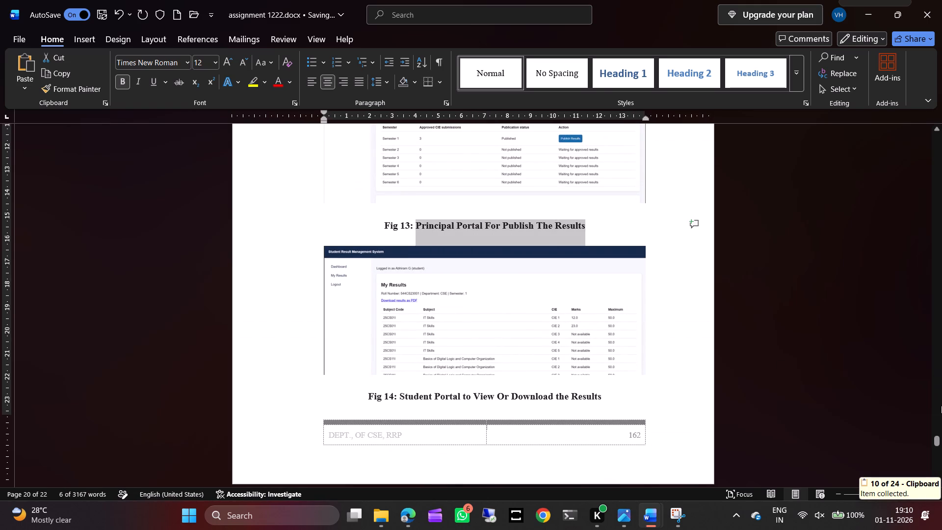
pyautogui.moveTo(936, 444); pyautogui.dragTo(881, 107)
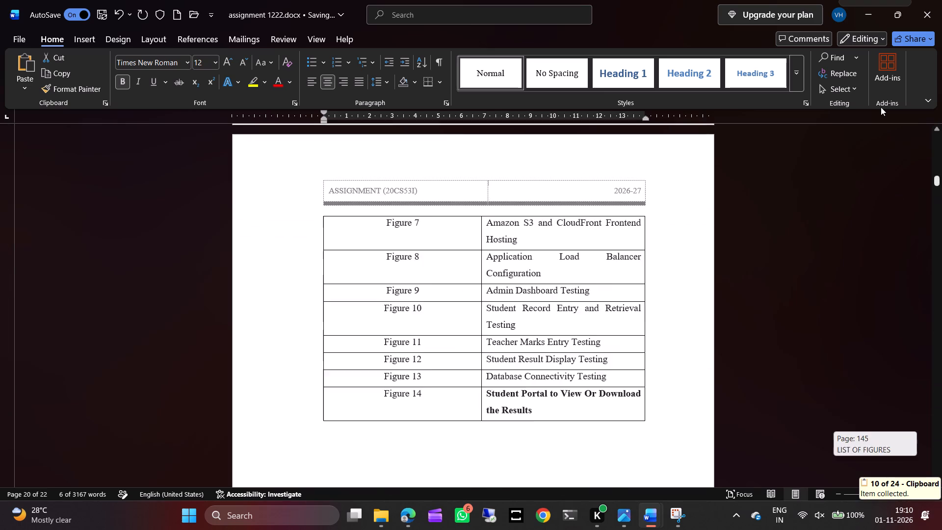
pyautogui.moveTo(881, 107); pyautogui.dragTo(881, 107)
pyautogui.scroll(-6, 744, 303)
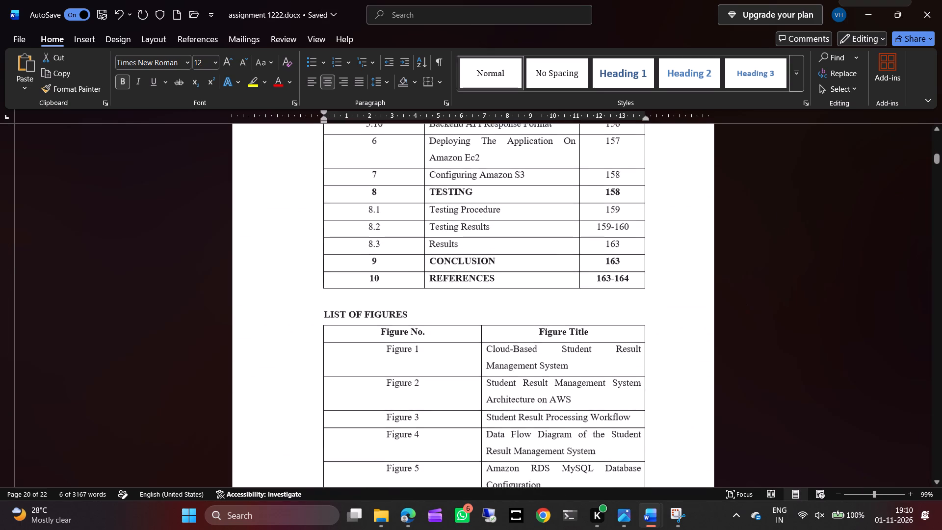
pyautogui.scroll(-2, 744, 303)
pyautogui.scroll(-1, 607, 365)
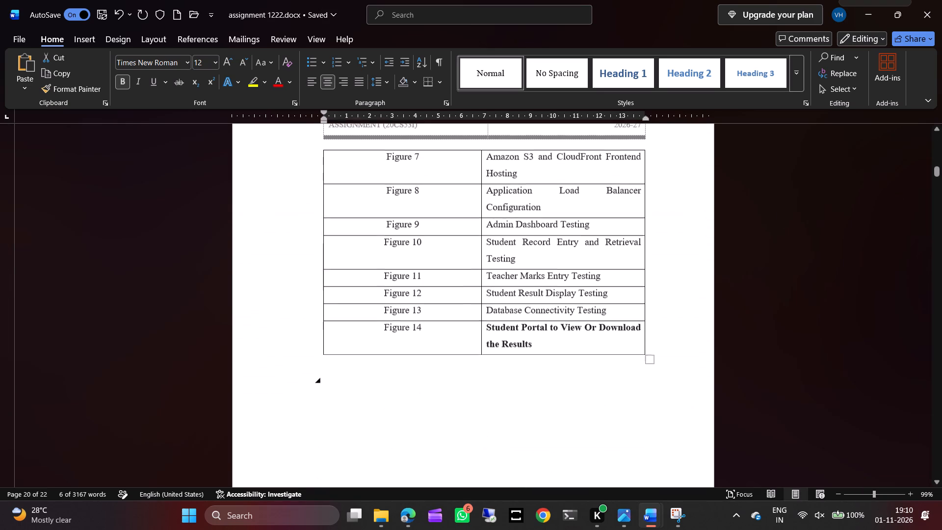
pyautogui.moveTo(612, 310); pyautogui.dragTo(500, 315)
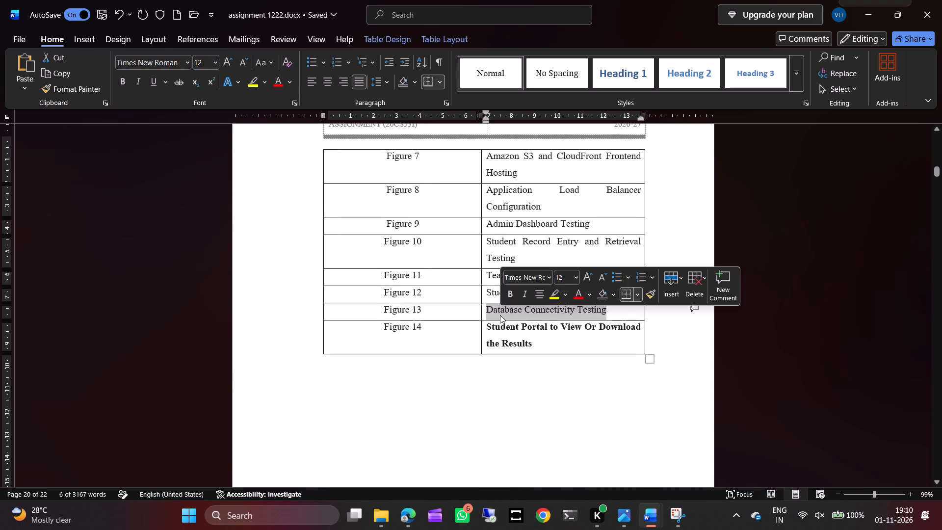
pyautogui.press('BackSpace')
pyautogui.hotkey('ctrl', 'v')
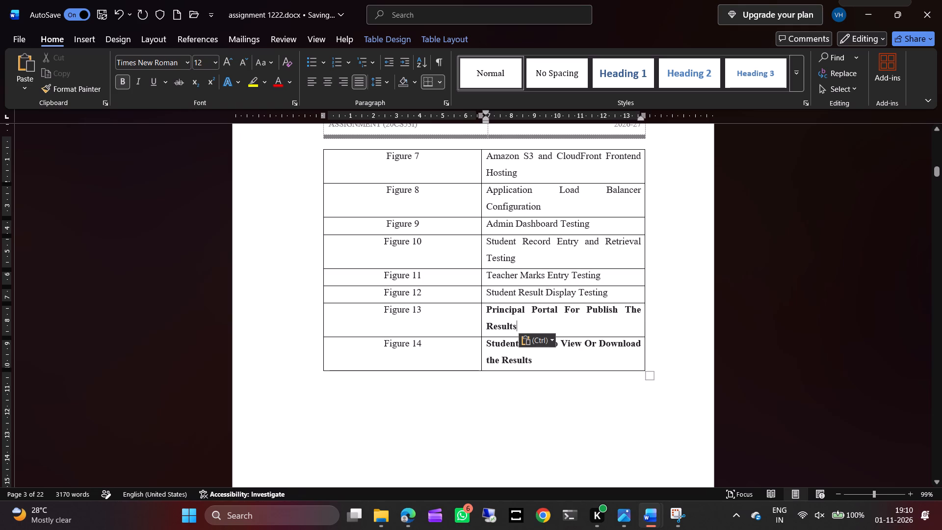
# Replace the Figure 12 title in the List of Figures with its caption text, "HOD Review Portal".
pyautogui.moveTo(933, 174); pyautogui.dragTo(915, 404)
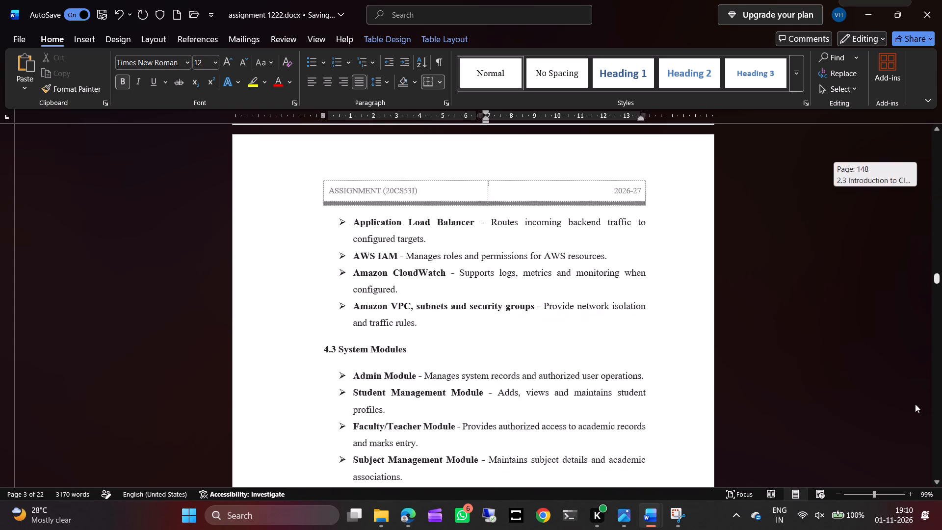
pyautogui.moveTo(915, 404); pyautogui.dragTo(913, 497)
pyautogui.scroll(6, 745, 299)
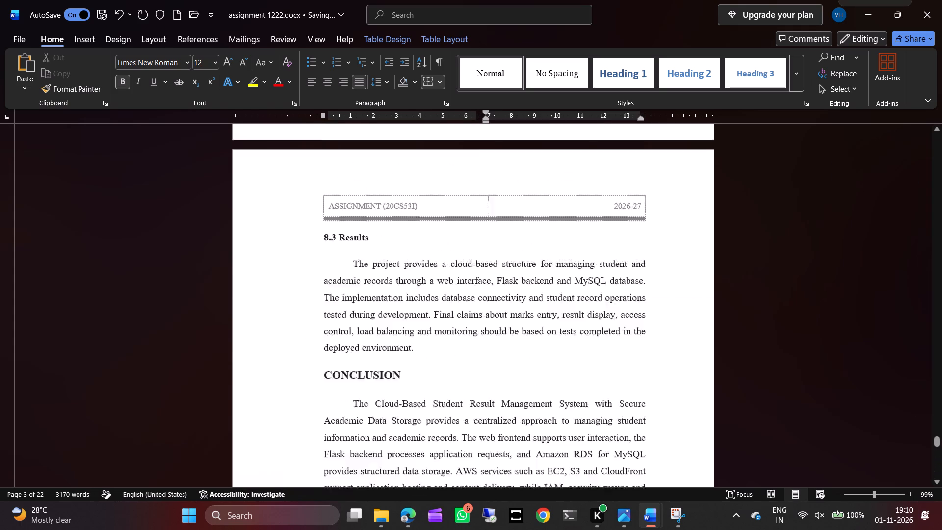
pyautogui.scroll(5, 745, 299)
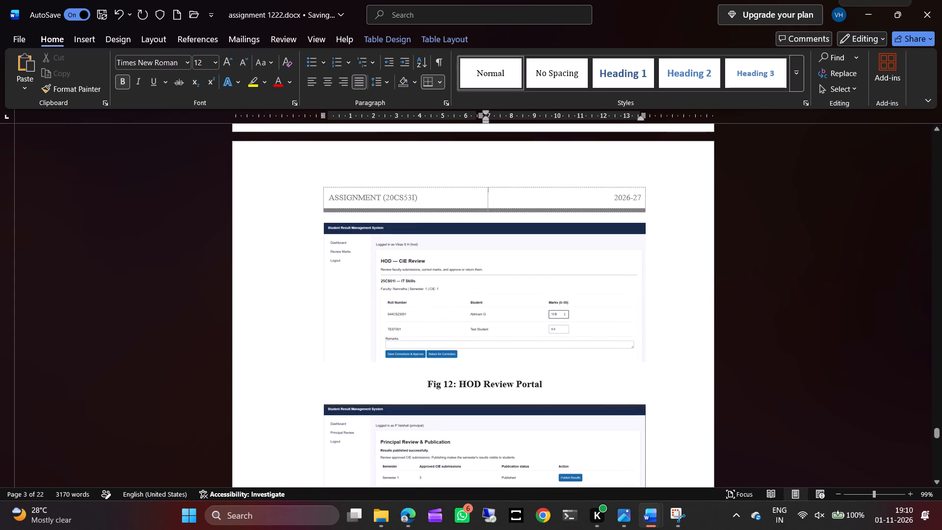
pyautogui.moveTo(557, 385); pyautogui.dragTo(431, 395)
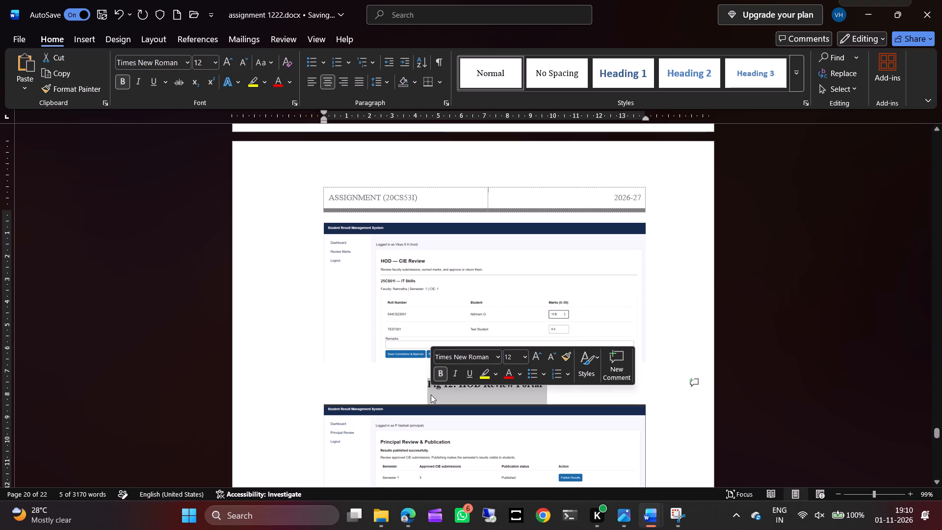
pyautogui.click(431, 395)
pyautogui.moveTo(459, 384); pyautogui.dragTo(526, 386)
pyautogui.hotkey('ctrl', 'c')
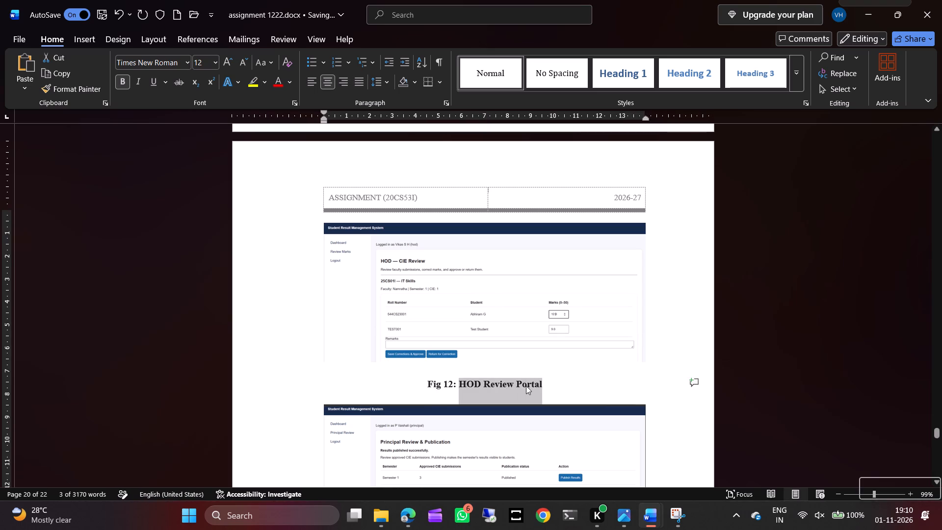
pyautogui.scroll(20, 792, 291)
pyautogui.scroll(18, 792, 291)
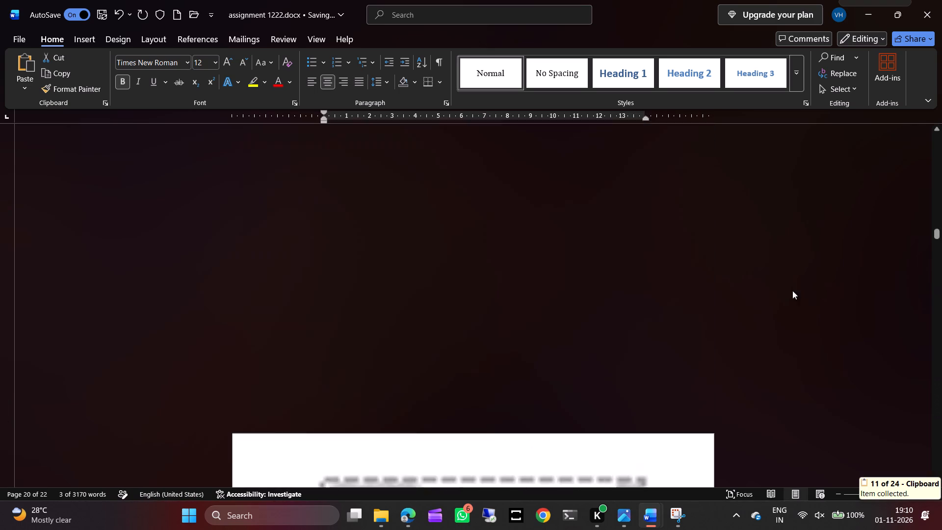
pyautogui.scroll(7, 565, 370)
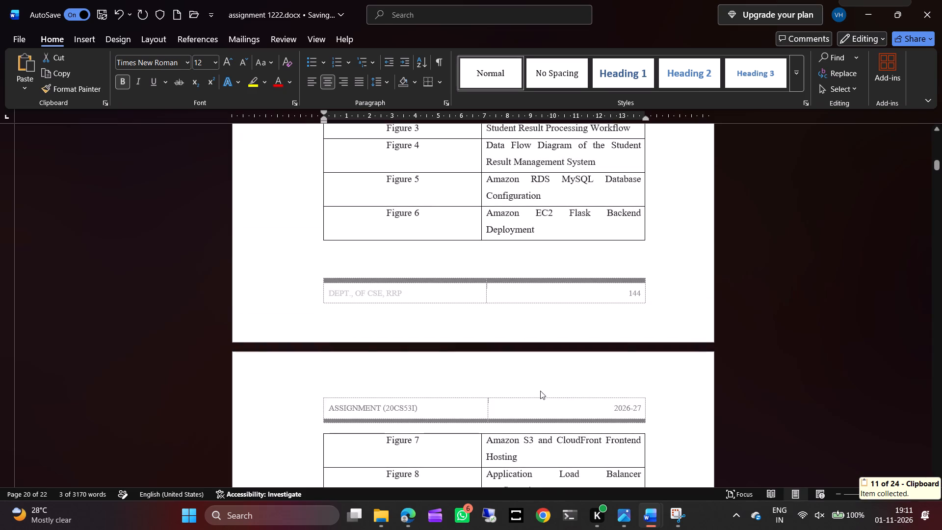
pyautogui.scroll(-2, 540, 391)
pyautogui.moveTo(609, 238); pyautogui.dragTo(507, 240)
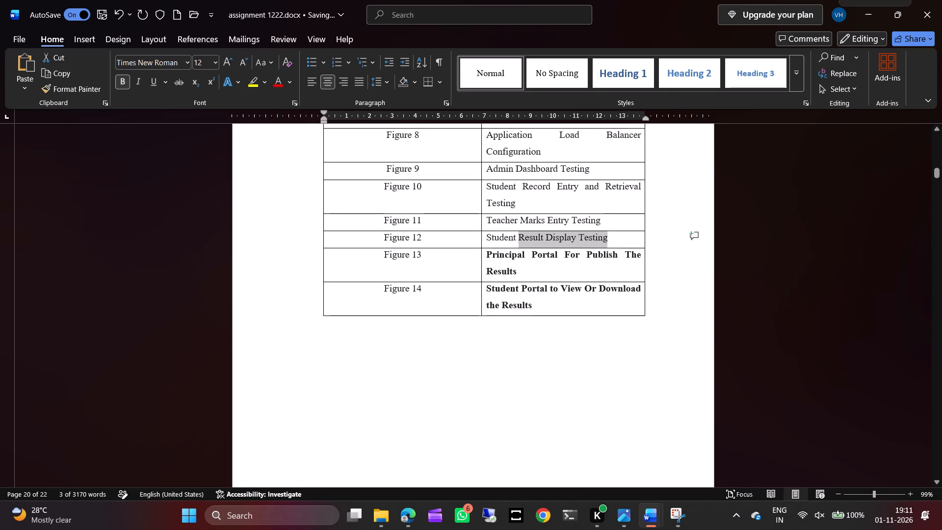
pyautogui.moveTo(507, 240); pyautogui.dragTo(494, 241)
pyautogui.press('BackSpace')
pyautogui.hotkey('ctrl', 'v')
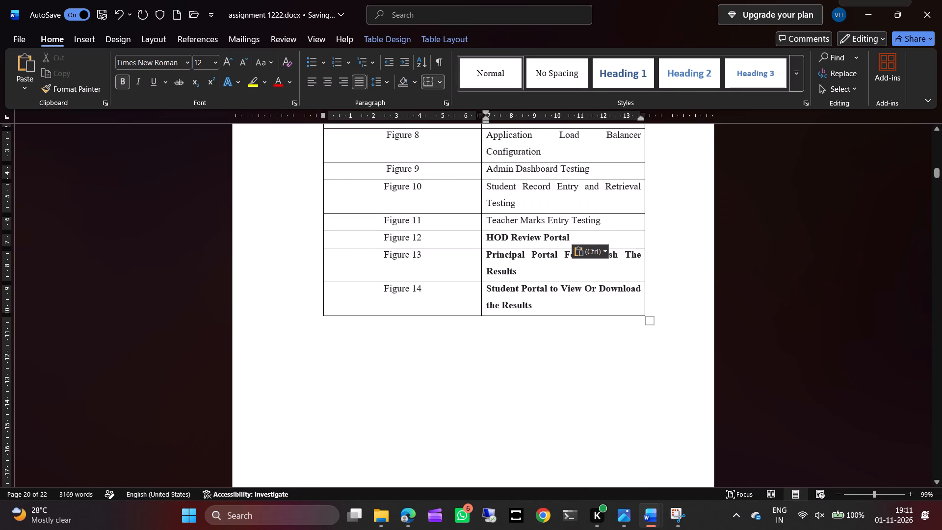
# Copy the title text "Teacher Marks Entry Testing" from the Fig 11 caption for use in the List of Figures.
pyautogui.scroll(-18, 724, 279)
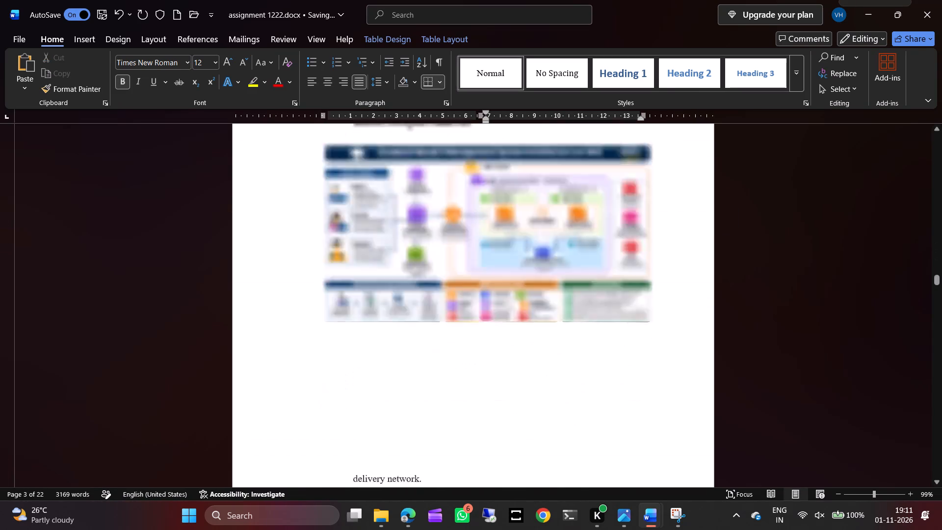
pyautogui.scroll(-8, 724, 279)
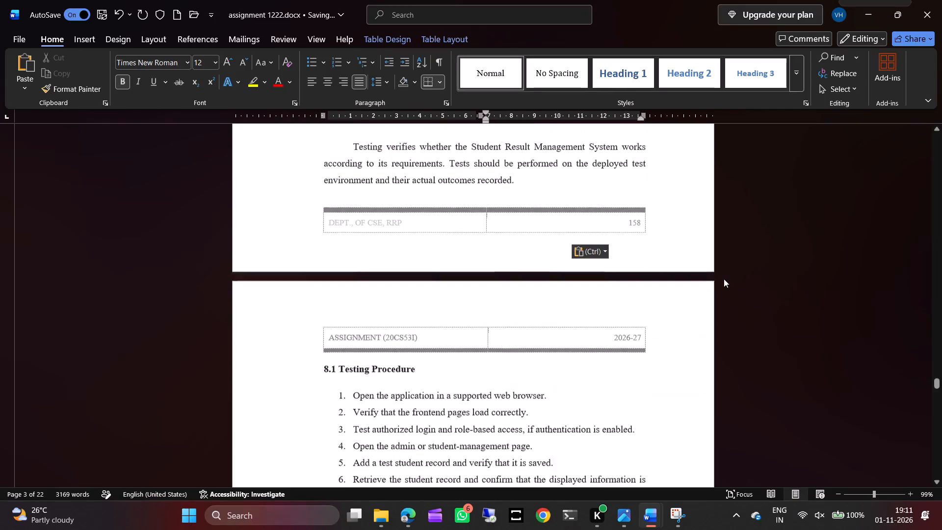
pyautogui.scroll(-10, 724, 279)
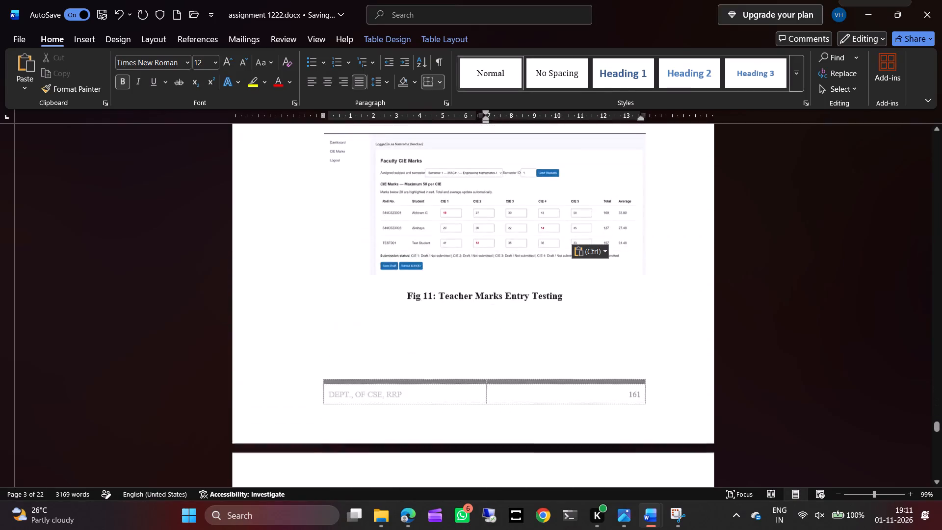
pyautogui.scroll(-7, 724, 279)
pyautogui.scroll(2, 724, 279)
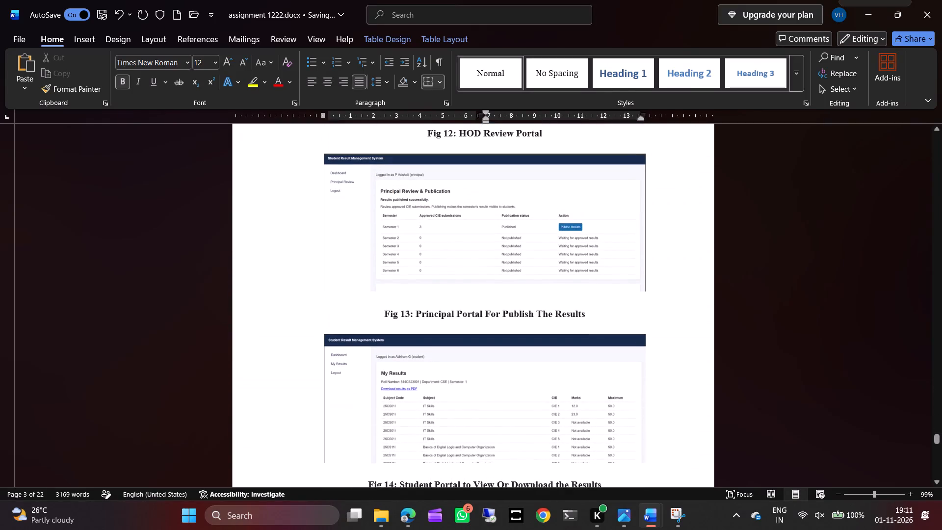
pyautogui.scroll(1, 665, 376)
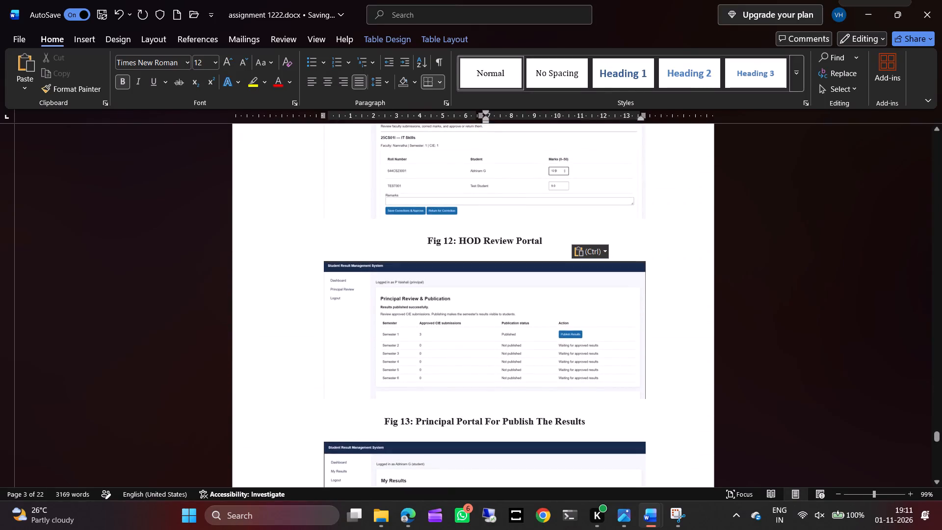
pyautogui.click(550, 241)
pyautogui.scroll(2, 550, 241)
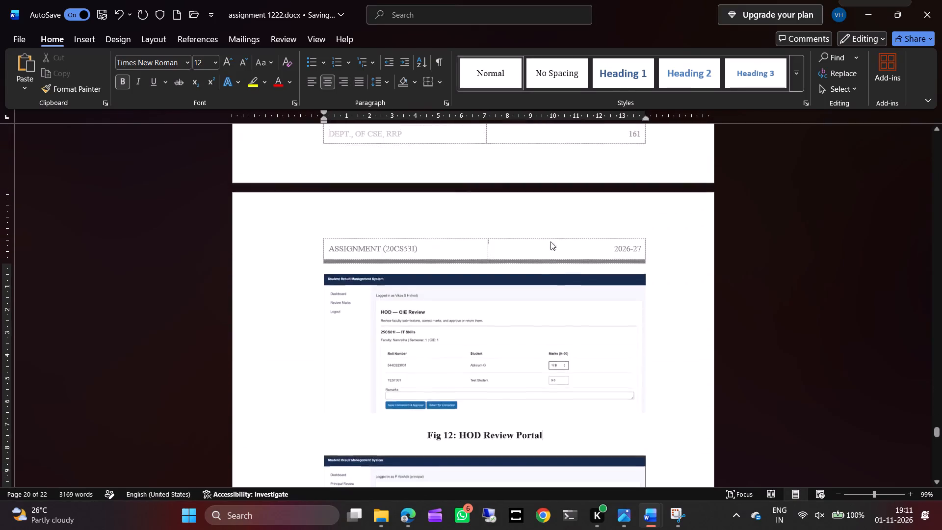
pyautogui.scroll(1, 550, 241)
pyautogui.moveTo(564, 244); pyautogui.dragTo(455, 240)
pyautogui.hotkey('ctrl', 'c')
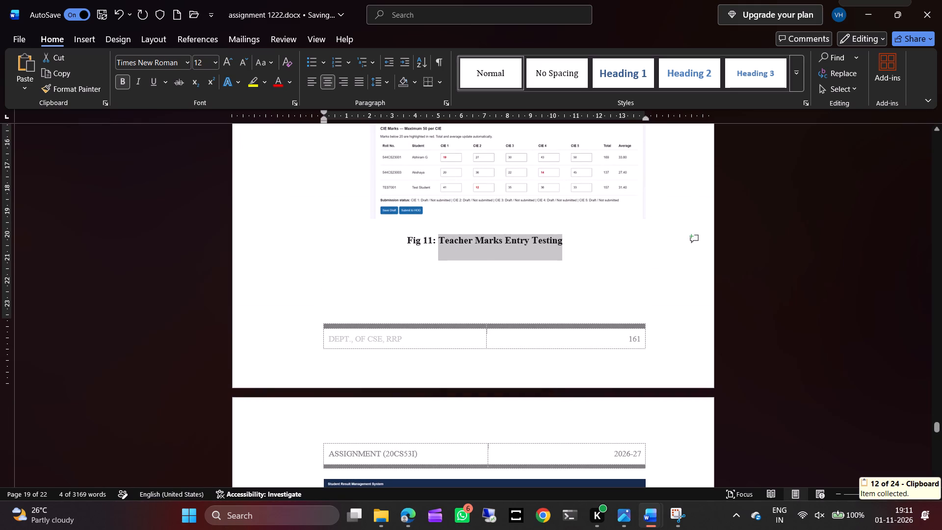
# Replace the Figure 11 title in the List of Figures with the copied caption text "Teacher Marks Entry Testing".
pyautogui.scroll(-3, 532, 262)
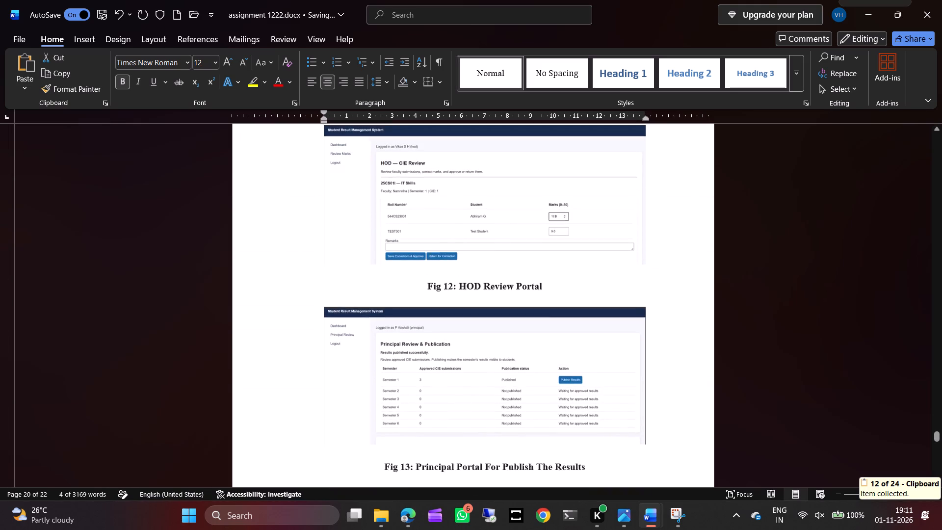
pyautogui.scroll(-1, 532, 262)
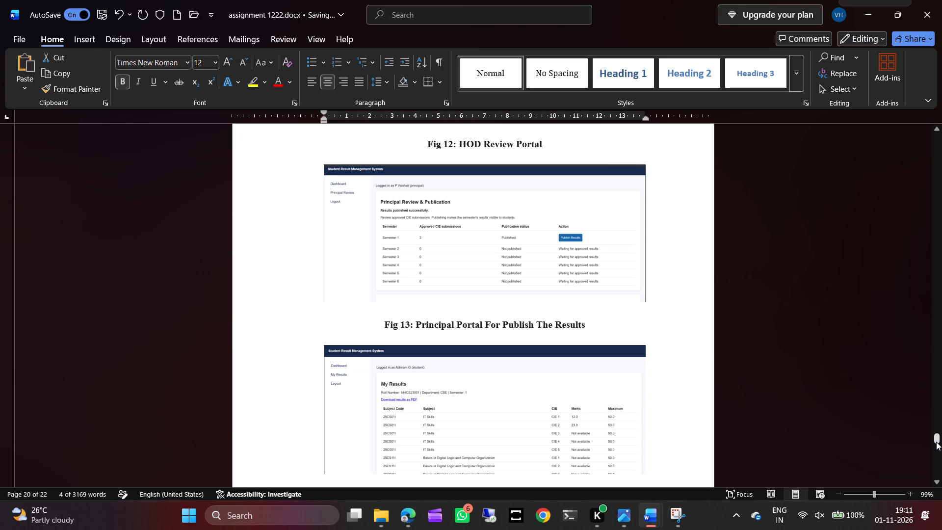
pyautogui.moveTo(936, 442); pyautogui.dragTo(884, 204)
pyautogui.scroll(5, 635, 305)
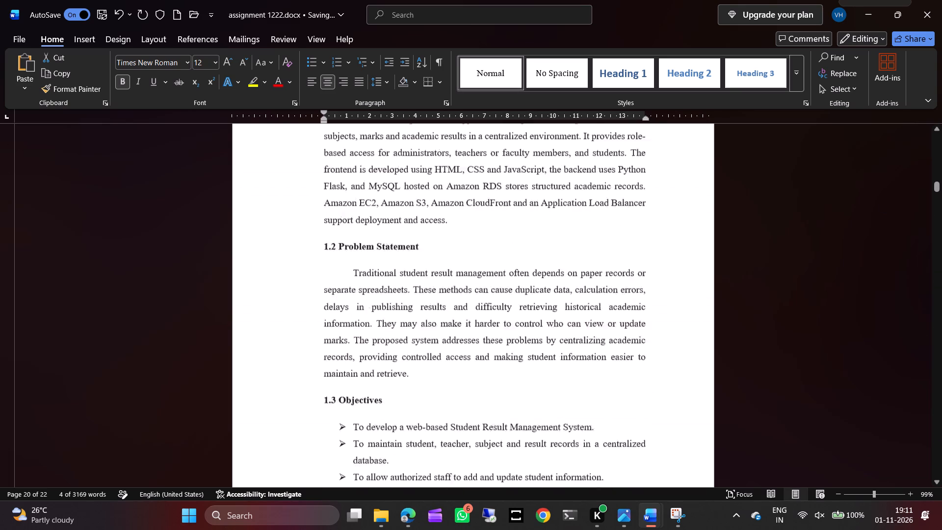
pyautogui.scroll(3, 635, 305)
pyautogui.scroll(-2, 635, 305)
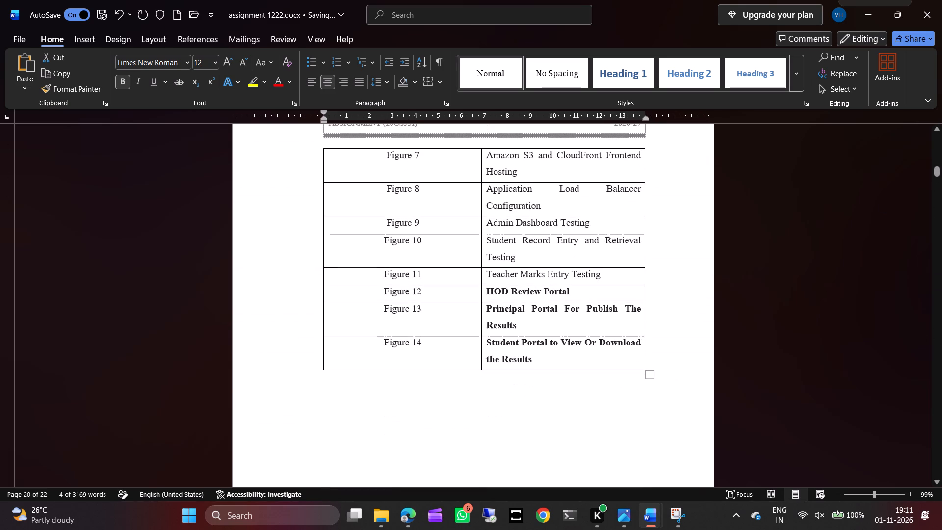
pyautogui.moveTo(612, 273); pyautogui.dragTo(495, 286)
pyautogui.click(500, 281)
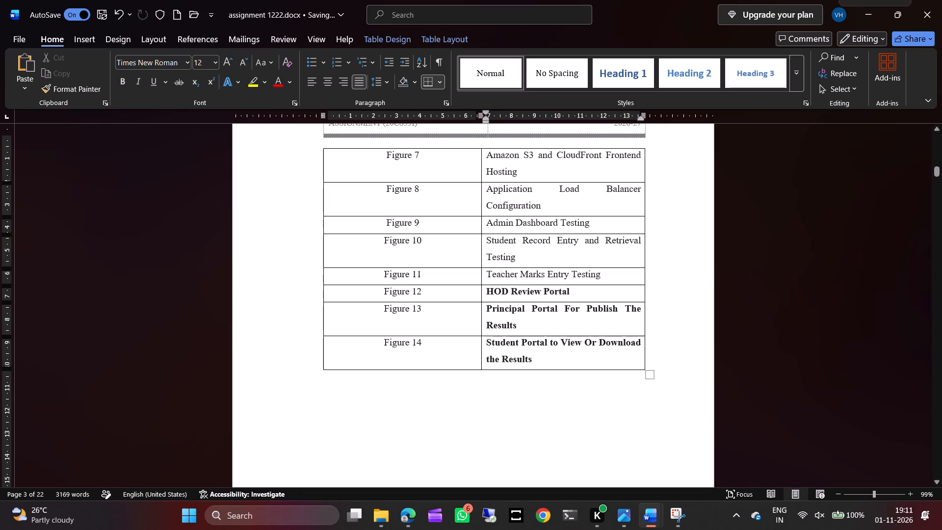
pyautogui.moveTo(601, 274); pyautogui.dragTo(504, 279)
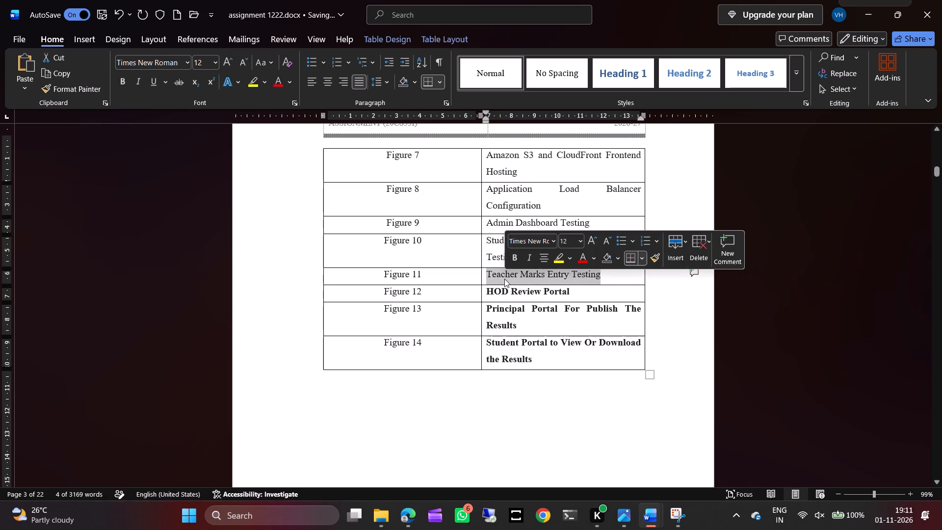
pyautogui.press('BackSpace')
pyautogui.hotkey('ctrl', 'v')
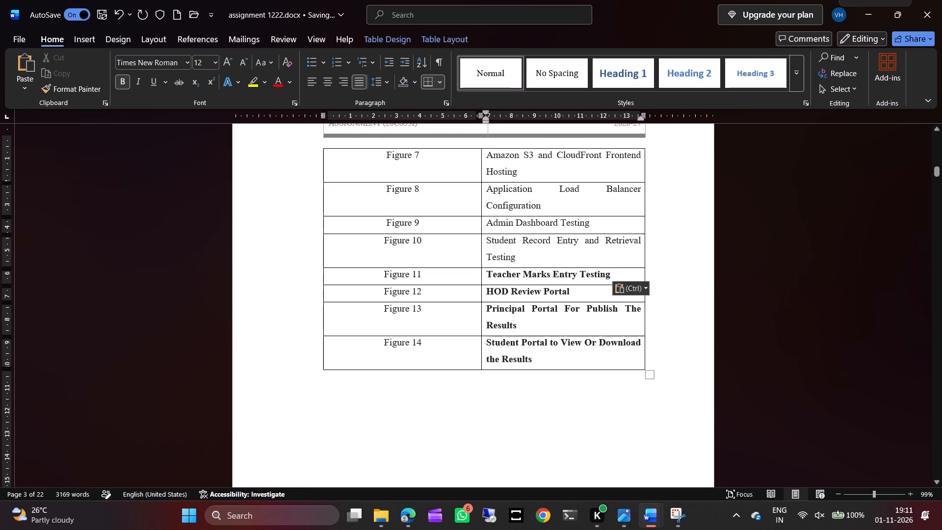
# Delete the existing Figure 10 title from its row in the List of Figures.
pyautogui.click(536, 259)
pyautogui.moveTo(580, 262); pyautogui.dragTo(488, 243)
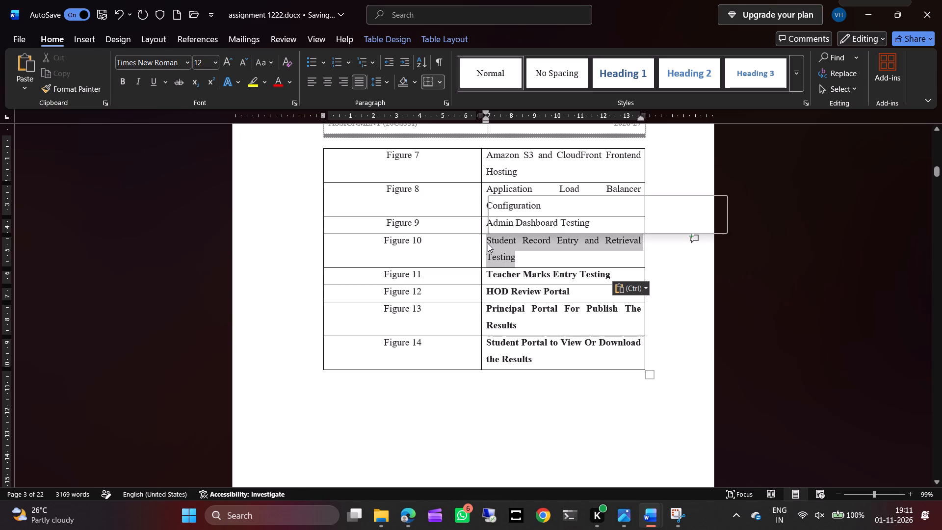
pyautogui.press('BackSpace')
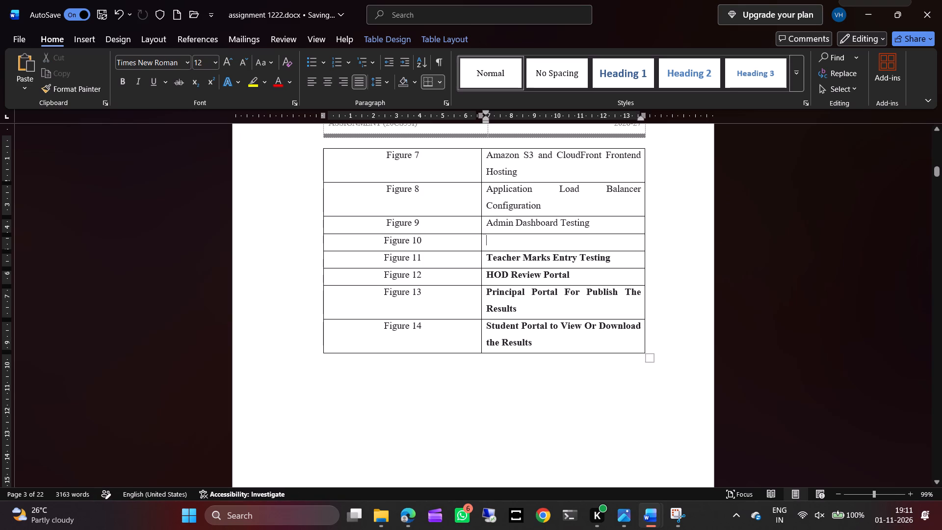
# Copy the title text "Student Record Entry and Retrieval Testing" from the Fig 10 caption, leaving out the image above it.
pyautogui.scroll(-9, 840, 255)
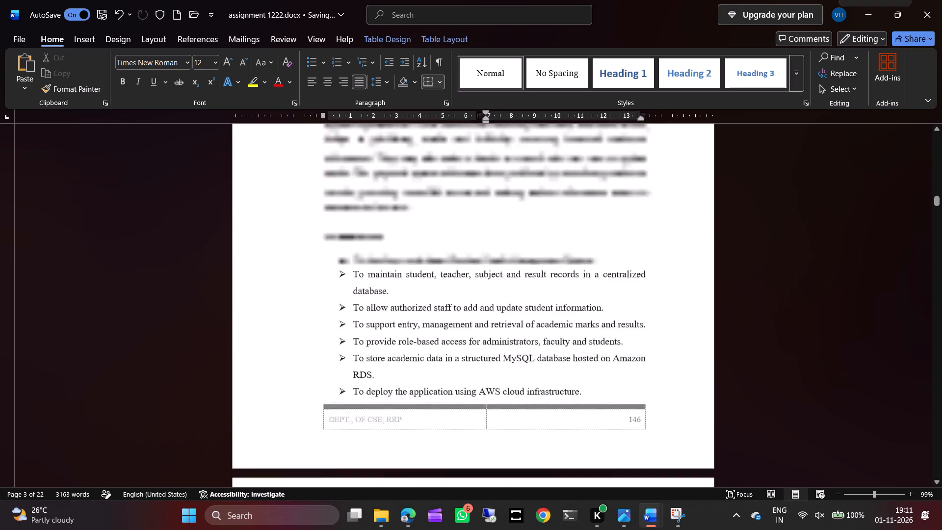
pyautogui.scroll(-14, 840, 255)
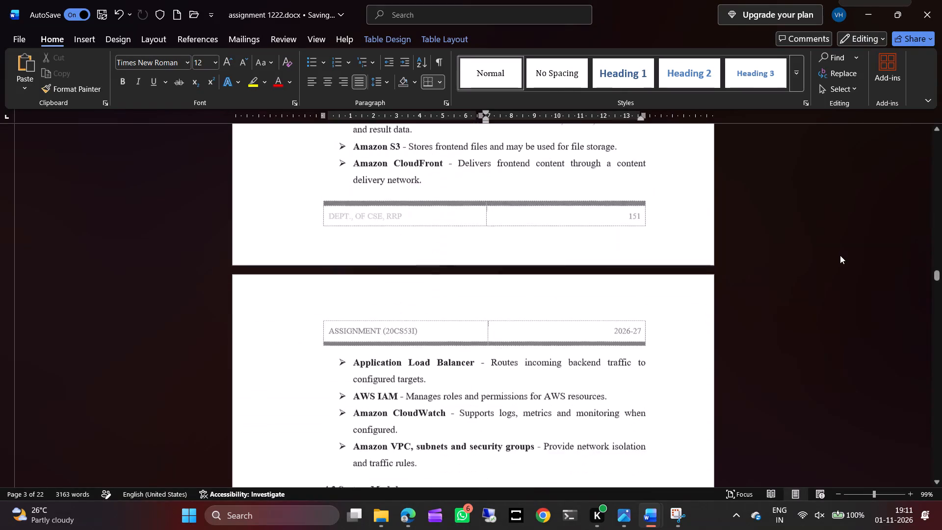
pyautogui.scroll(-13, 840, 255)
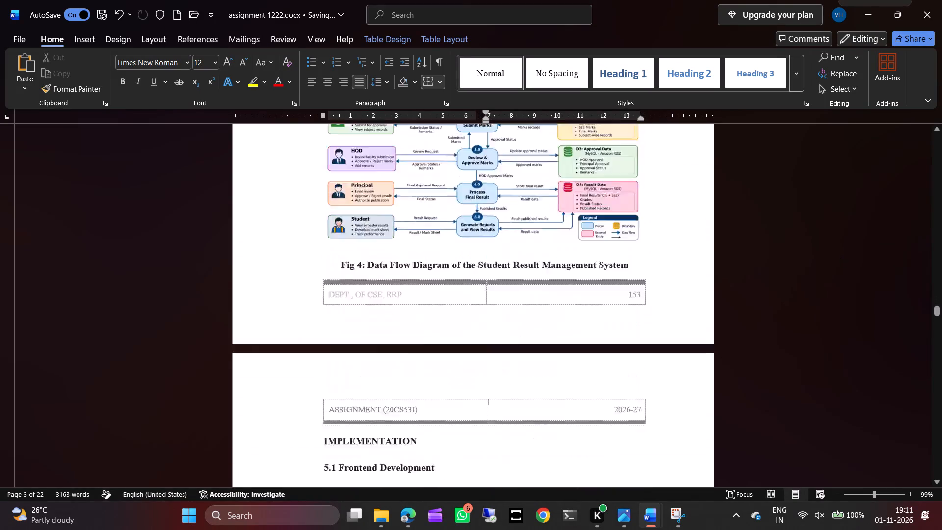
pyautogui.scroll(-10, 840, 255)
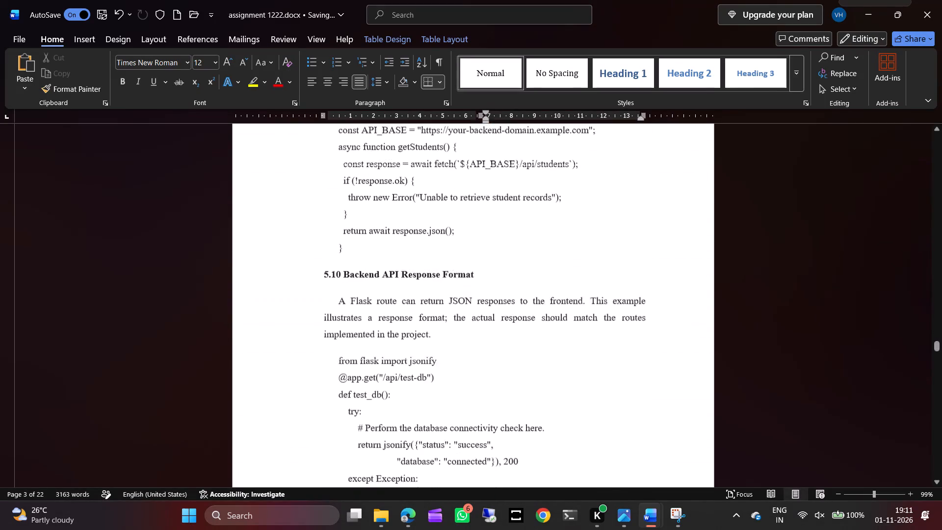
pyautogui.scroll(-10, 840, 255)
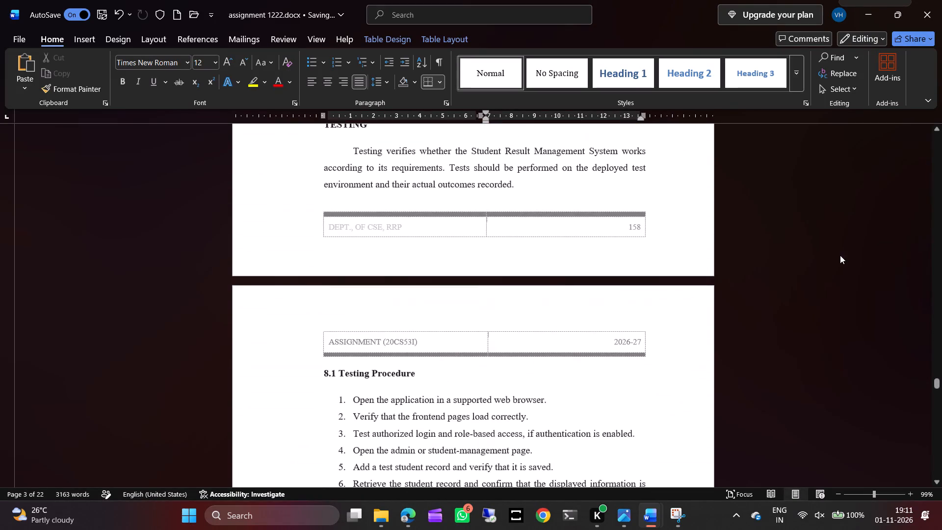
pyautogui.scroll(-7, 840, 255)
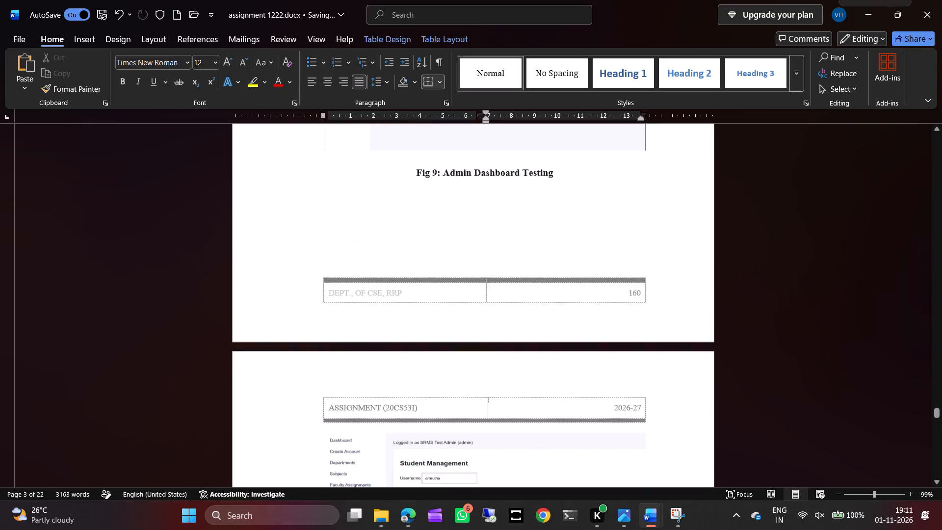
pyautogui.scroll(-4, 840, 255)
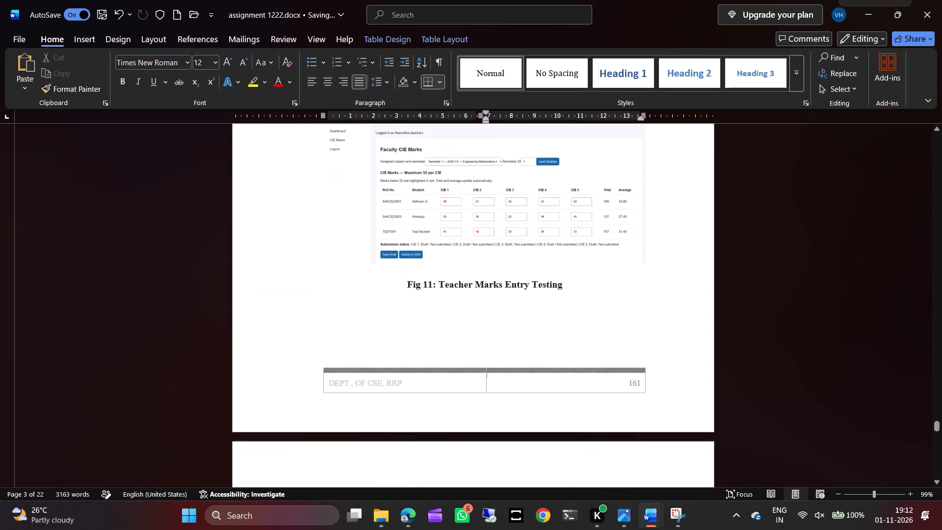
pyautogui.scroll(2, 840, 255)
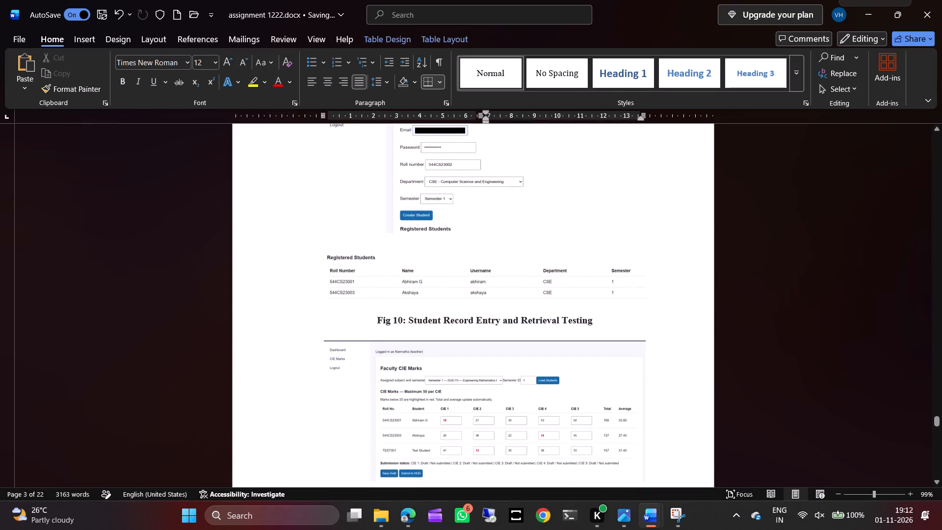
pyautogui.moveTo(599, 323); pyautogui.dragTo(432, 320)
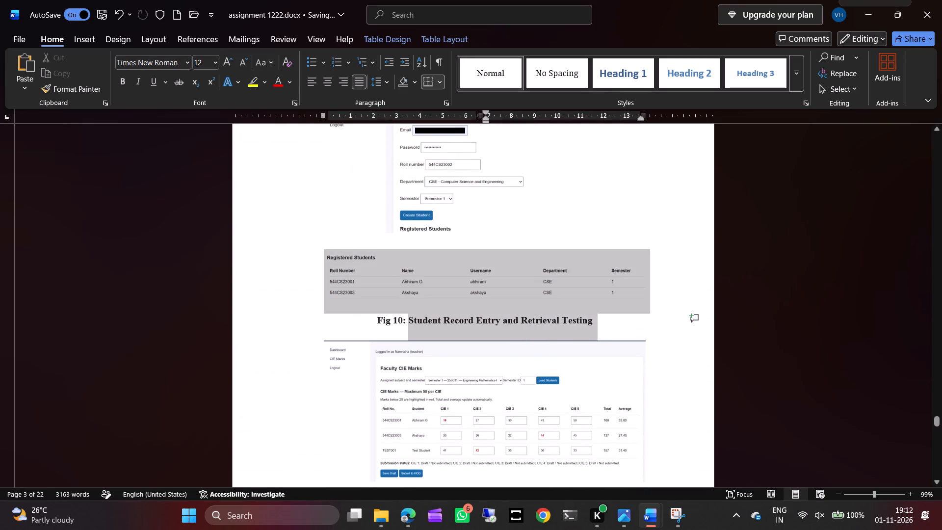
pyautogui.moveTo(432, 320); pyautogui.dragTo(417, 327)
pyautogui.hotkey('ctrl', 'c')
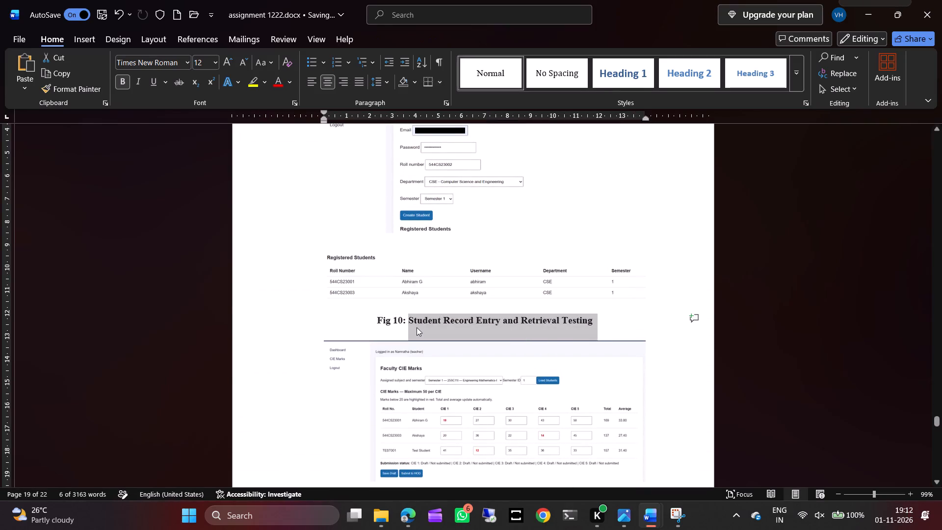
# Paste "Student Record Entry and Retrieval Testing" into the empty Figure 10 row of the List of Figures and remove the extra line after it.
pyautogui.scroll(12, 535, 252)
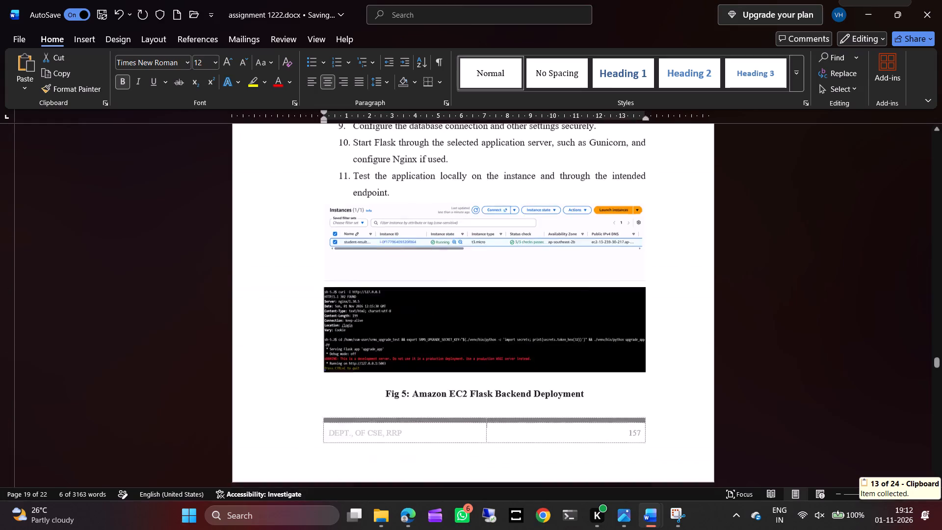
pyautogui.scroll(20, 535, 252)
pyautogui.scroll(15, 535, 252)
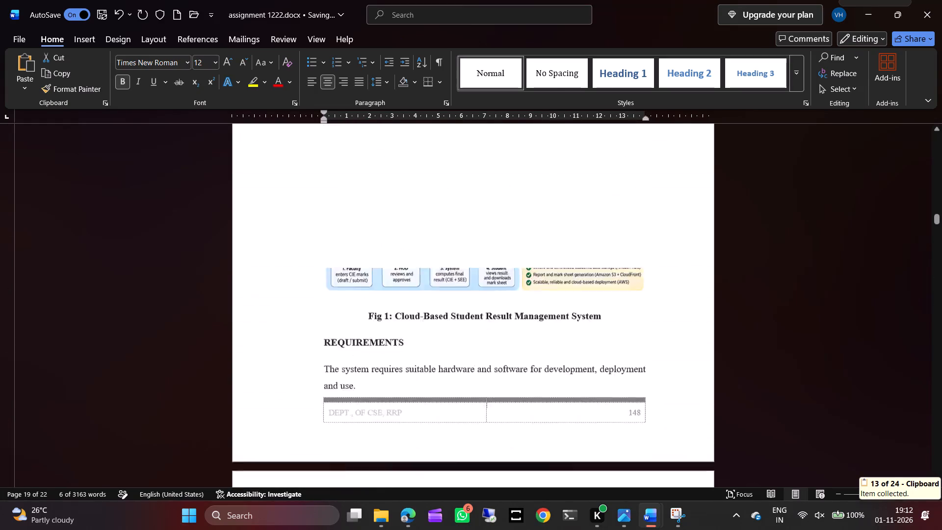
pyautogui.scroll(11, 535, 252)
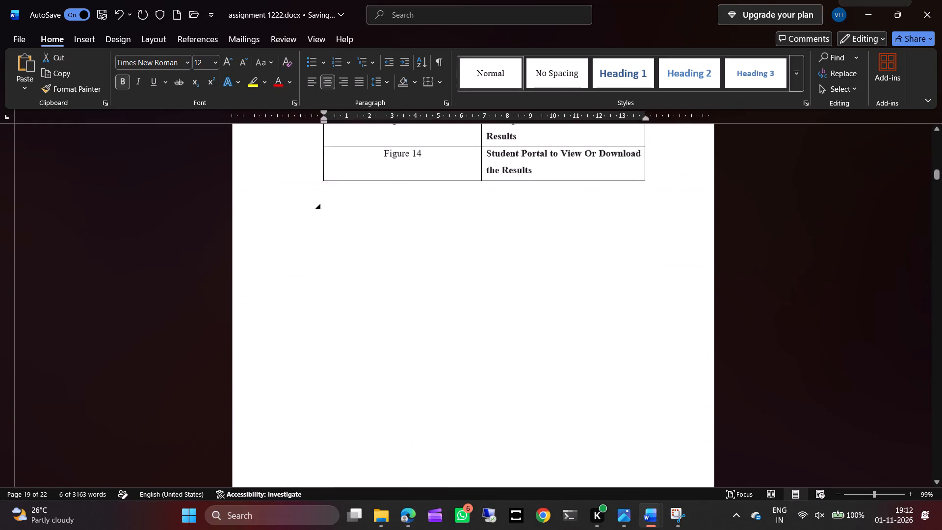
pyautogui.scroll(2, 535, 252)
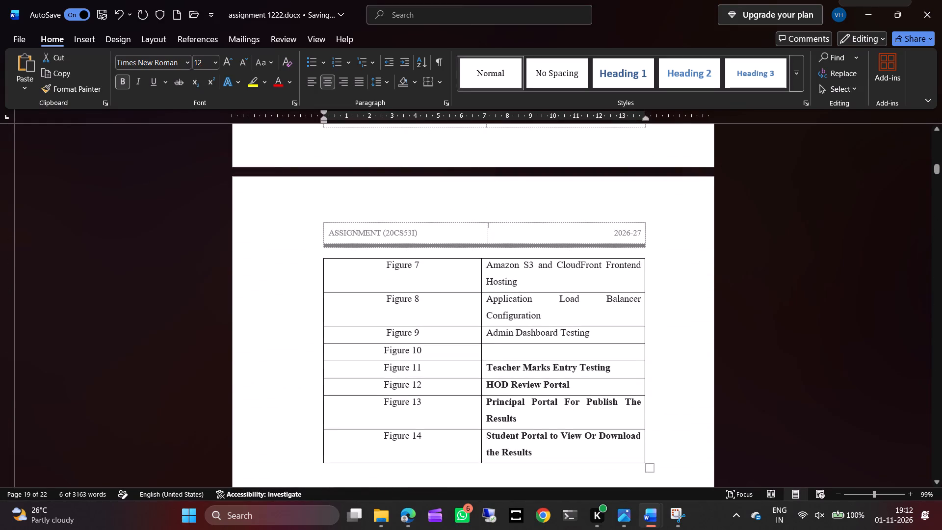
pyautogui.click(590, 349)
pyautogui.hotkey('ctrl', 'v')
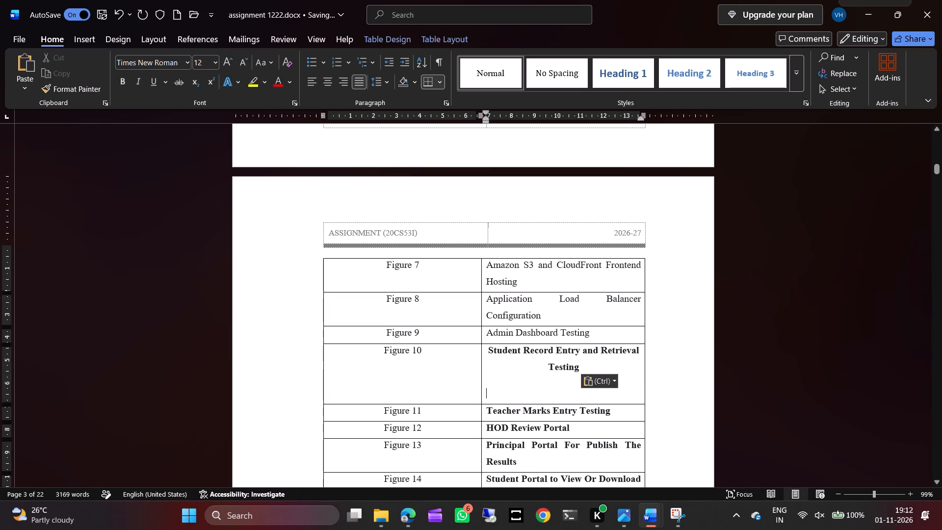
pyautogui.press('BackSpace')
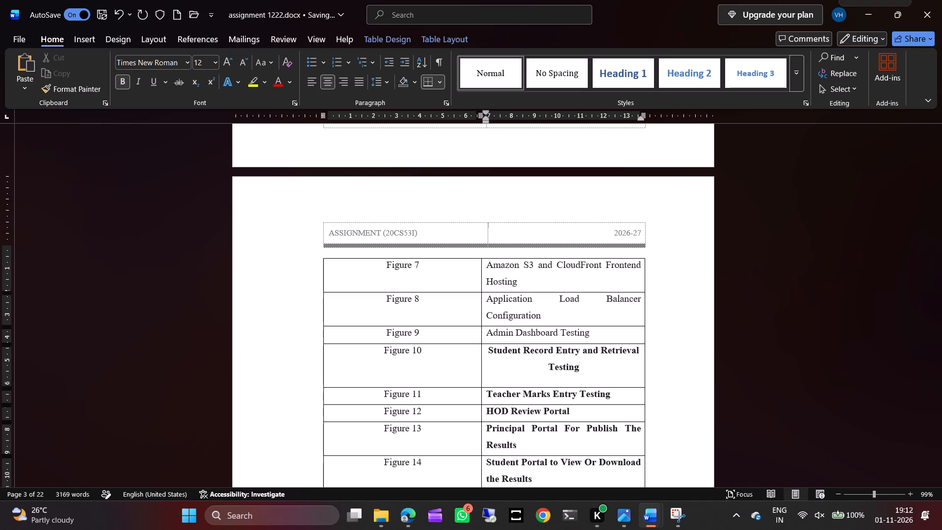
# Copy the title text "Amazon S3" from the Fig 4 caption under the S3 buckets screenshot, just before the TESTING section.
pyautogui.click(591, 335)
pyautogui.scroll(-11, 576, 365)
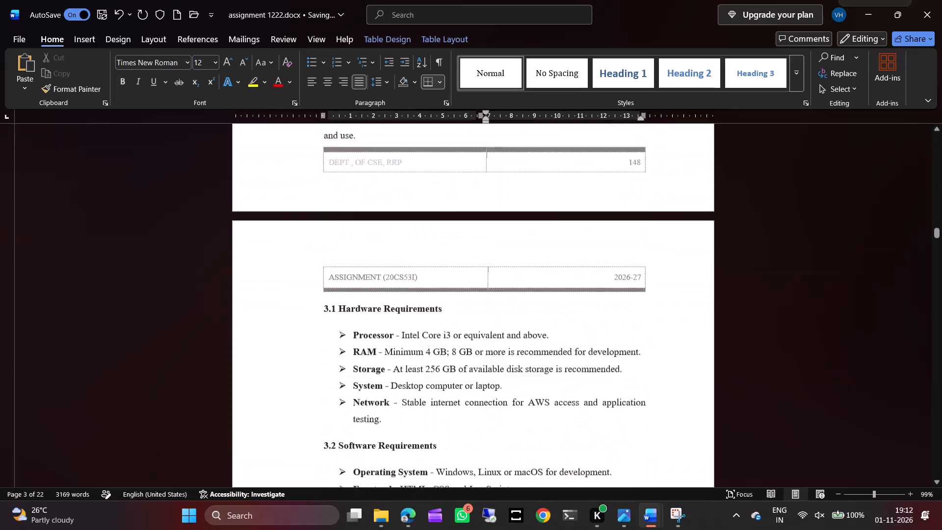
pyautogui.scroll(-5, 576, 365)
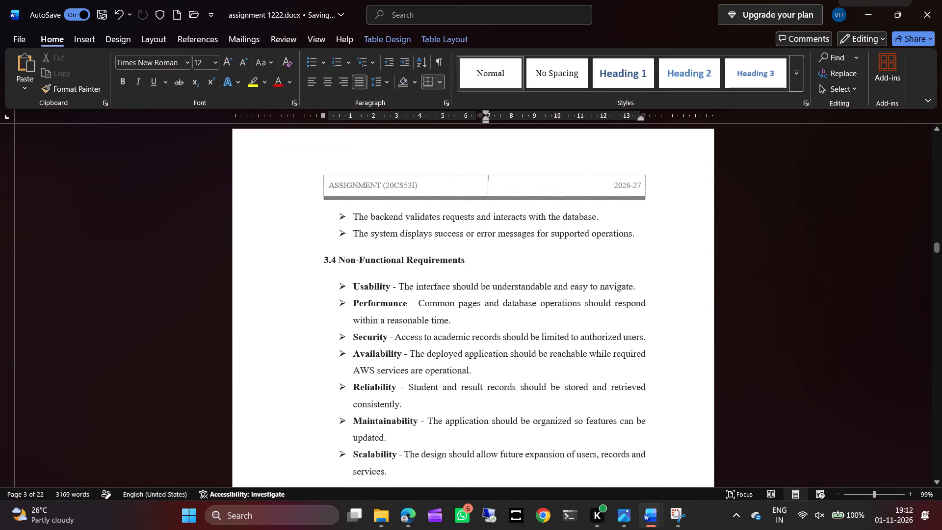
pyautogui.scroll(-14, 490, 344)
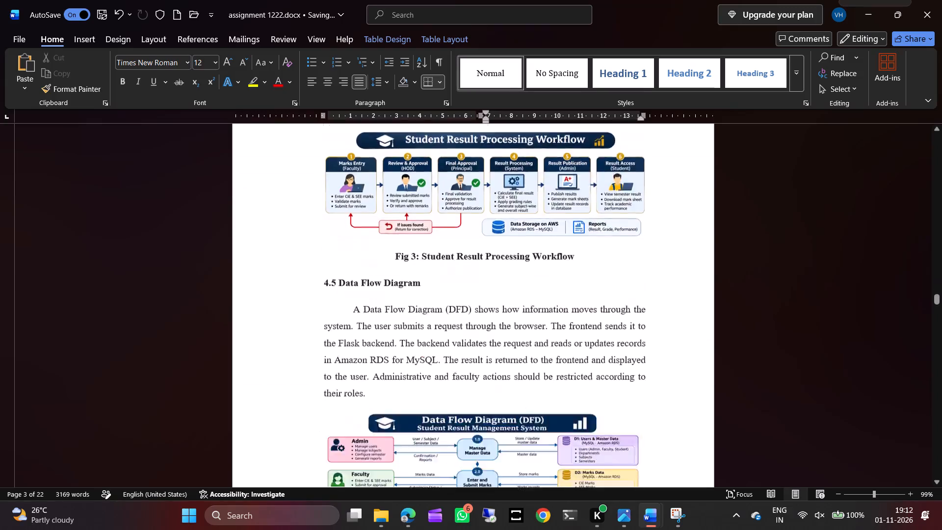
pyautogui.scroll(-13, 490, 344)
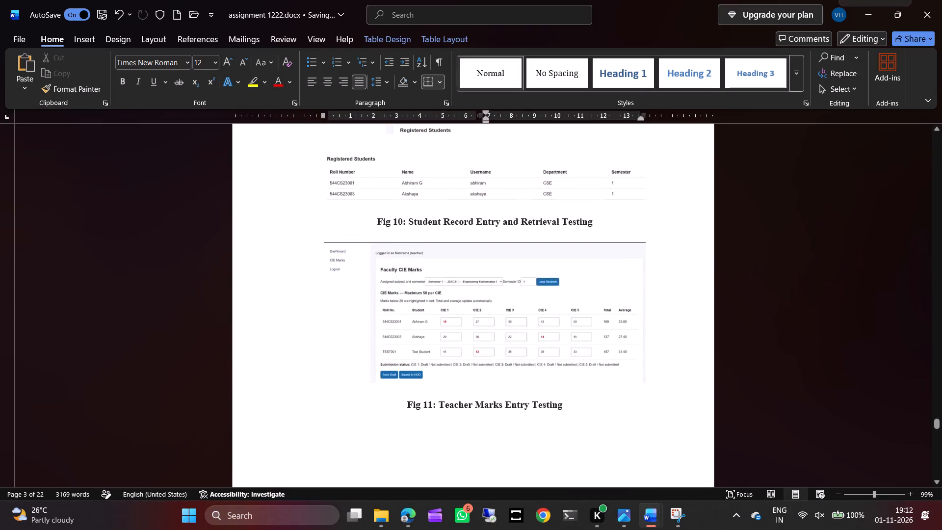
pyautogui.scroll(5, 529, 275)
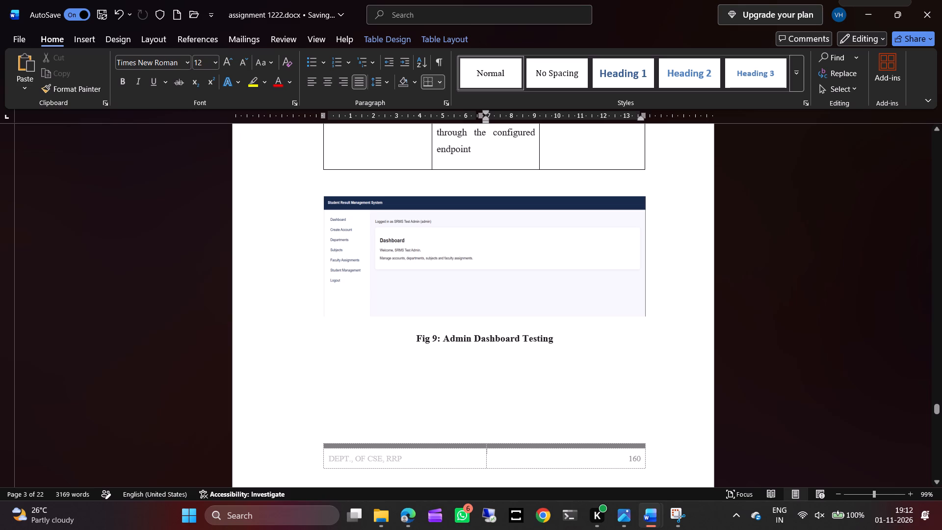
pyautogui.scroll(2, 523, 245)
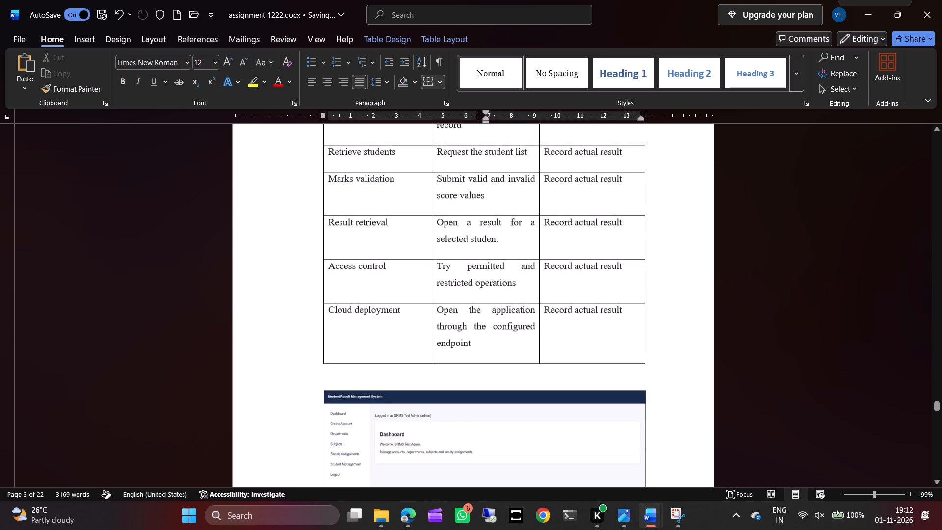
pyautogui.scroll(5, 523, 245)
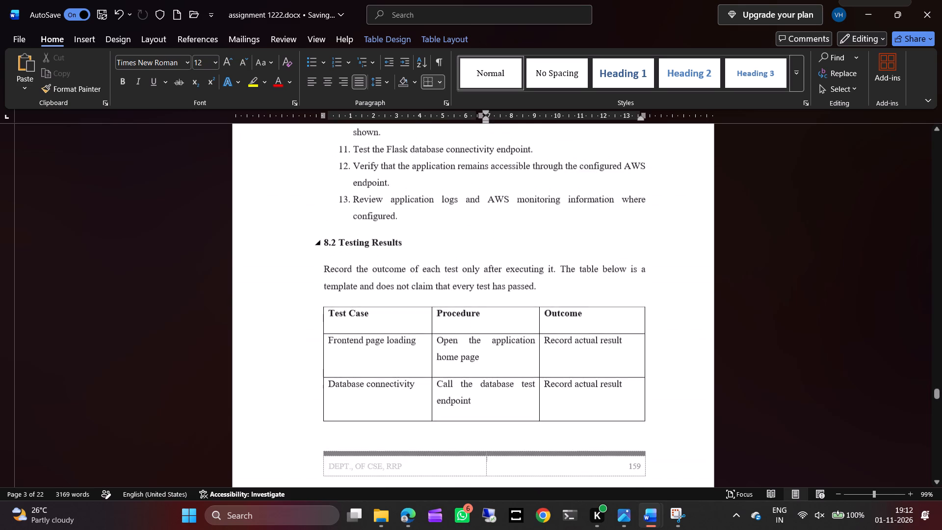
pyautogui.scroll(7, 523, 245)
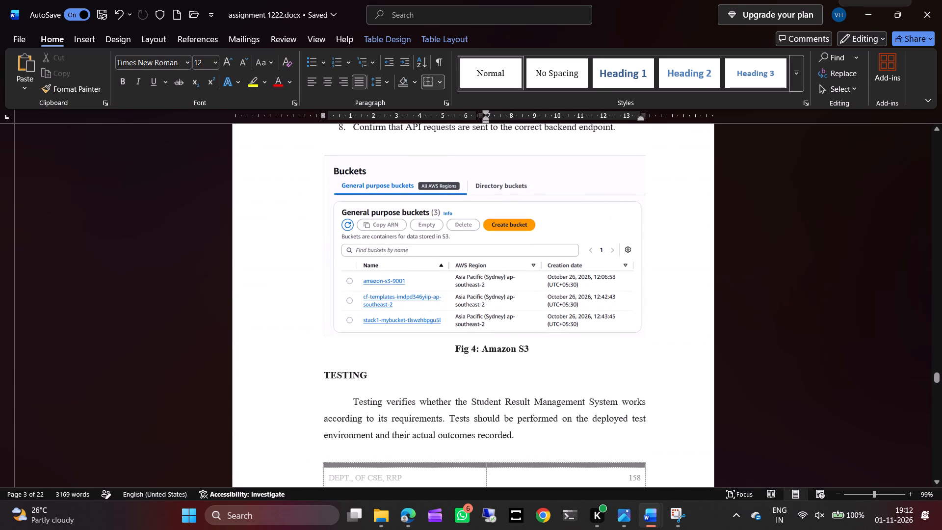
pyautogui.moveTo(483, 349); pyautogui.dragTo(529, 347)
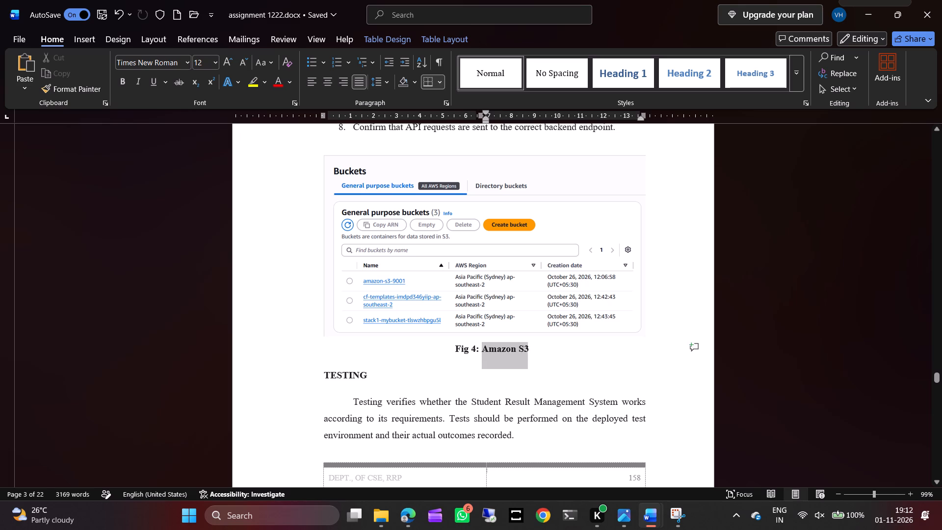
pyautogui.moveTo(529, 347); pyautogui.dragTo(532, 348)
pyautogui.hotkey('ctrl', 'c')
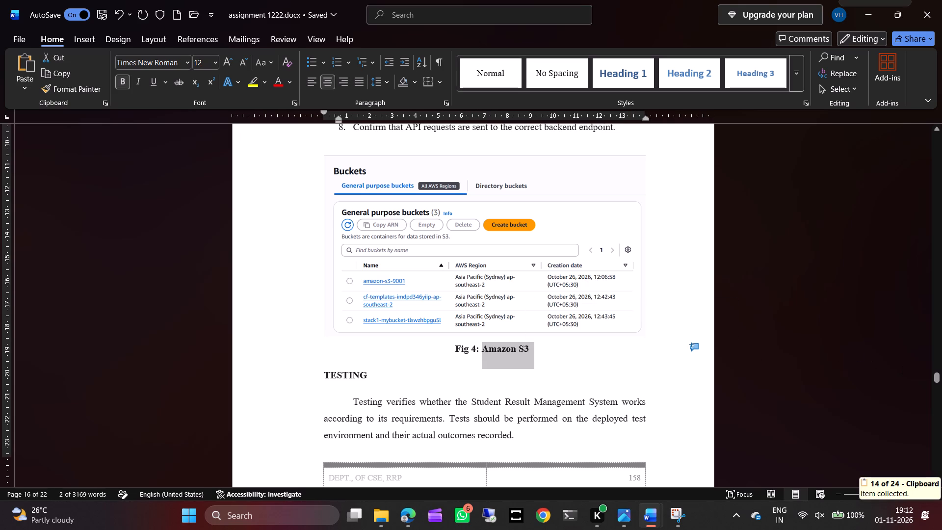
# Replace the Figure 8 title in the List of Figures with the copied "Amazon S3" and remove the extra line after it.
pyautogui.moveTo(938, 381); pyautogui.dragTo(900, 197)
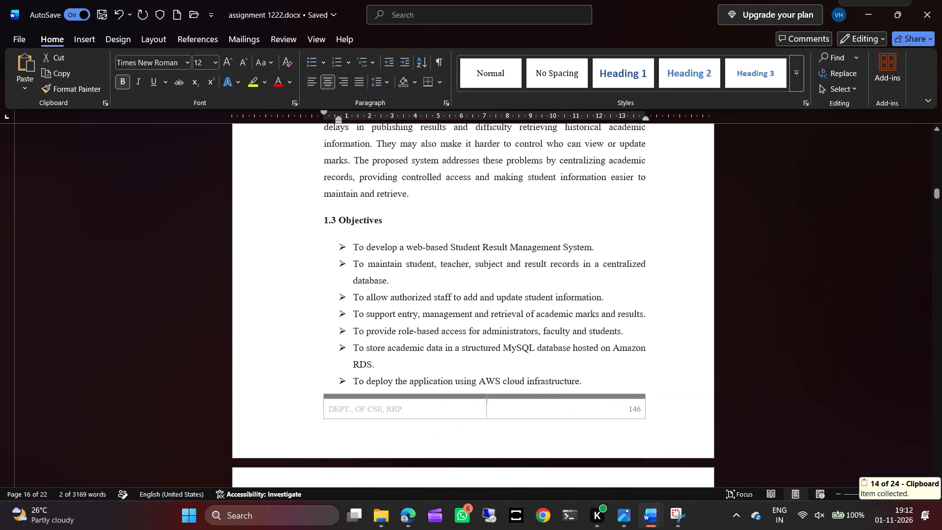
pyautogui.moveTo(936, 195); pyautogui.dragTo(924, 133)
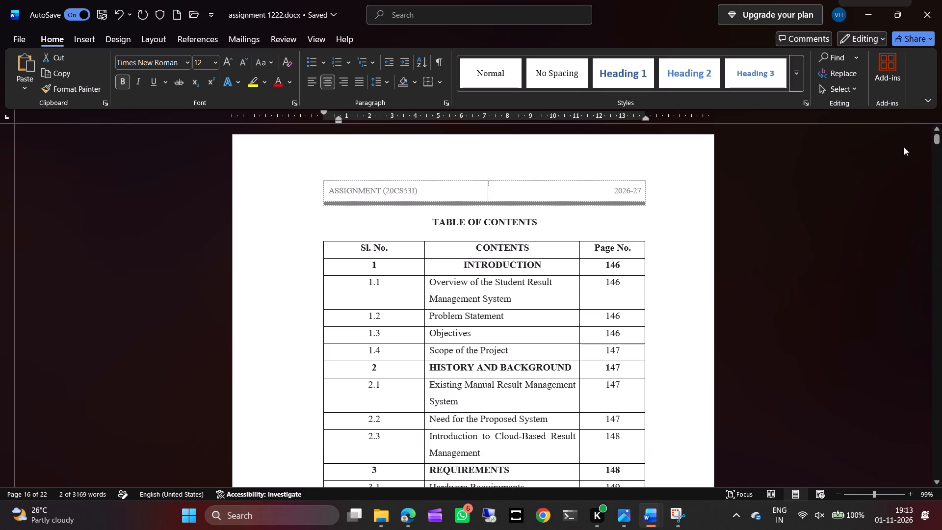
pyautogui.scroll(-6, 755, 319)
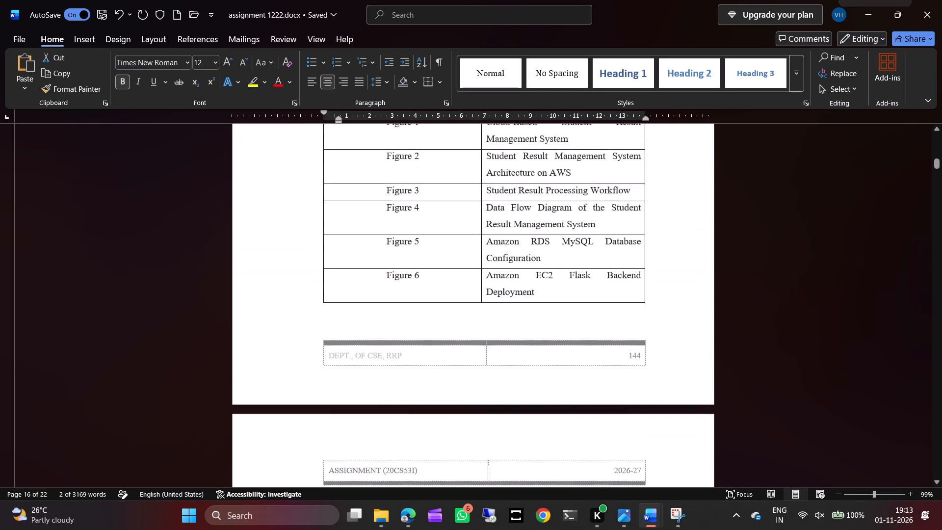
pyautogui.scroll(-1, 755, 319)
pyautogui.moveTo(594, 335); pyautogui.dragTo(485, 322)
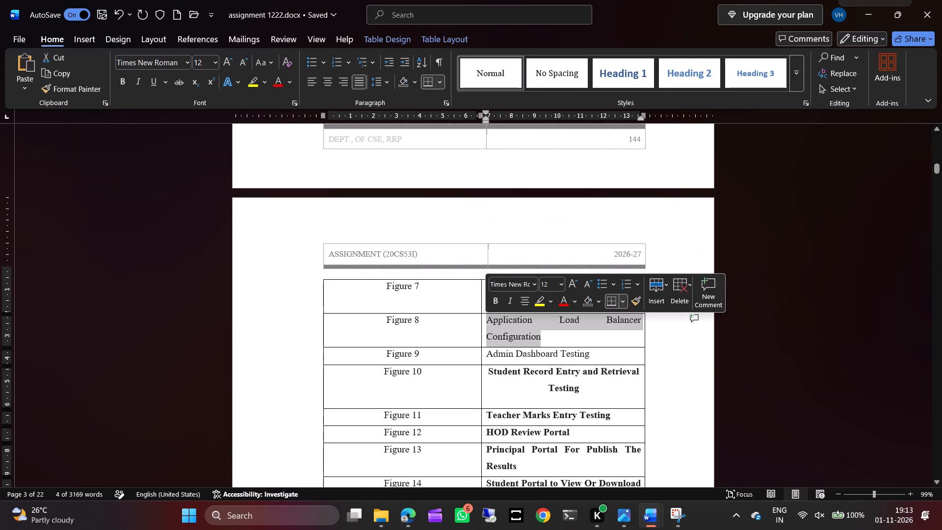
pyautogui.press('BackSpace')
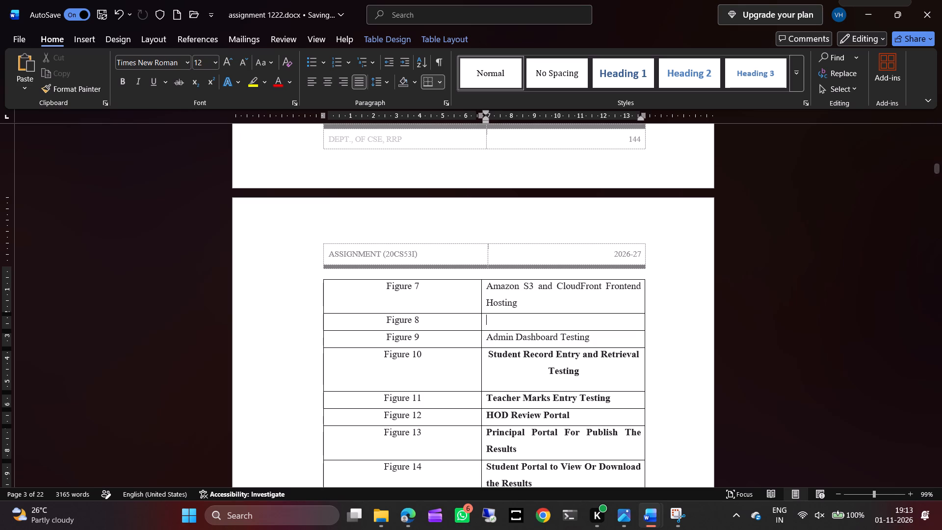
pyautogui.hotkey('ctrl', 'v')
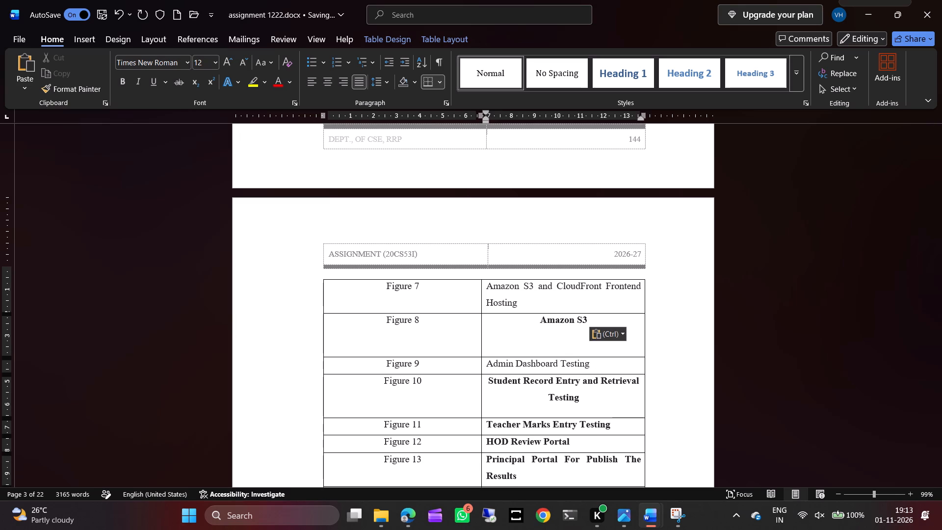
pyautogui.press('BackSpace')
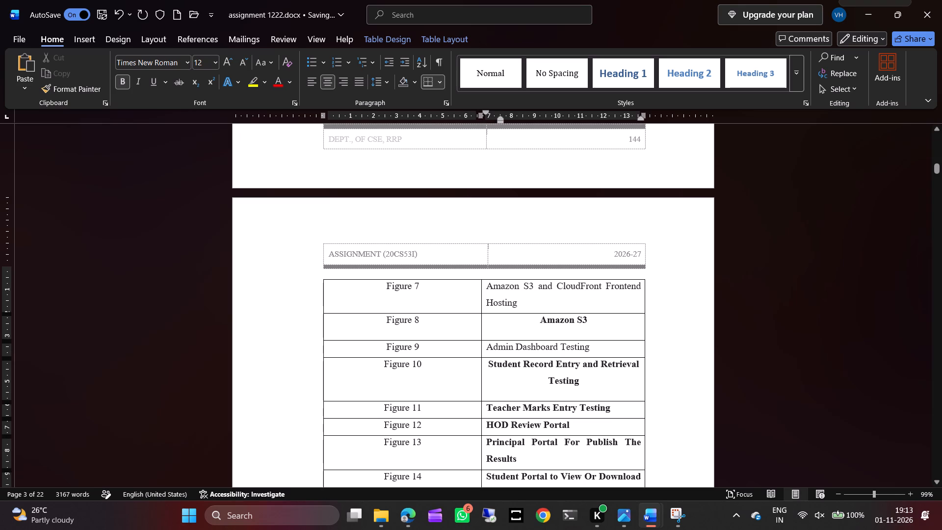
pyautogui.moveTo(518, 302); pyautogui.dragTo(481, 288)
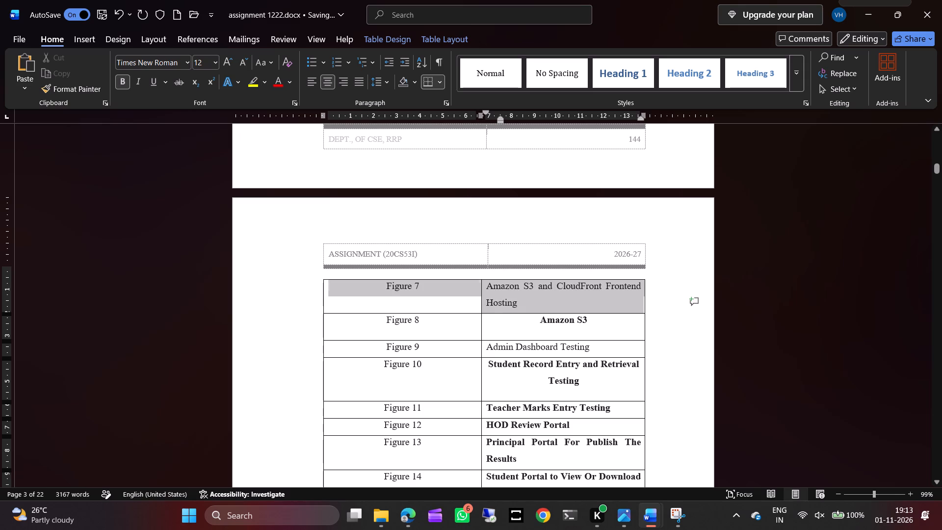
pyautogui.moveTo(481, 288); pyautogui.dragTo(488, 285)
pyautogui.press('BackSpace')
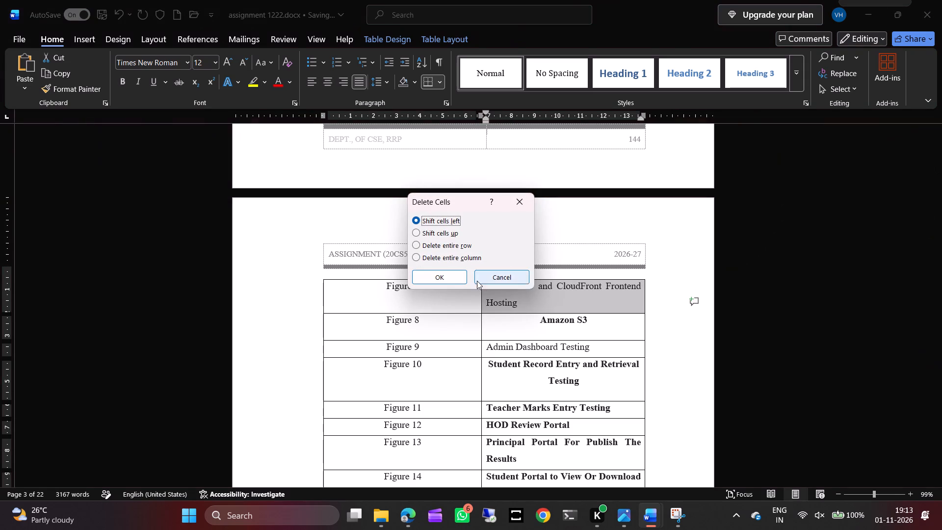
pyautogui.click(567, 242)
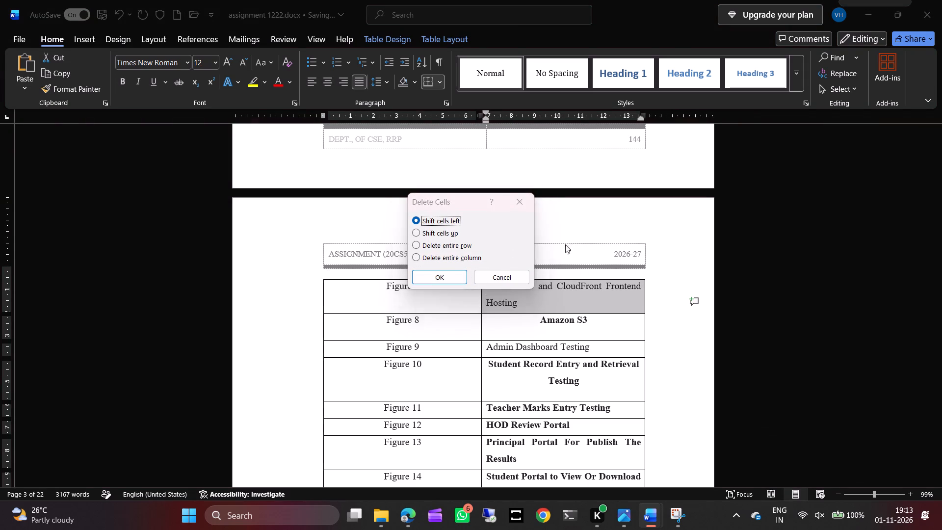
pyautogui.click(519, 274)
# Delete the title text from the Figure 7 row in the List of Figures, keeping its cell.
pyautogui.click(518, 298)
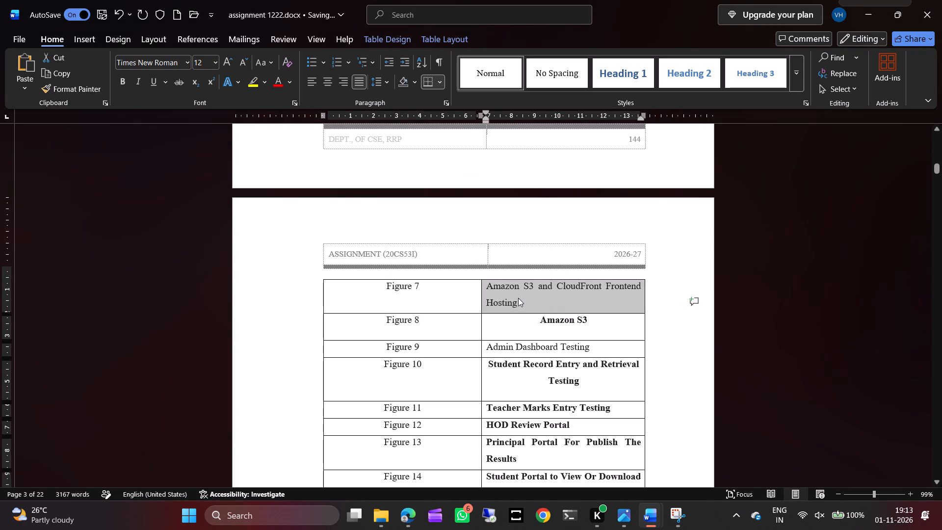
pyautogui.click(518, 298)
pyautogui.moveTo(518, 298); pyautogui.dragTo(499, 287)
pyautogui.press('BackSpace')
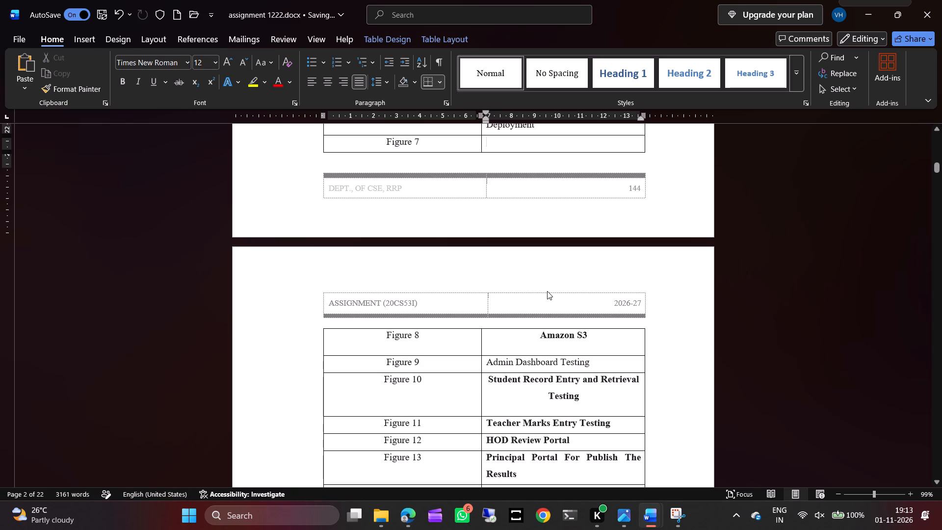
# Copy the title text "Amazon EC2 Flask Backend Deployment" from the Fig 5 caption under the EC2 deployment screenshots.
pyautogui.scroll(-12, 547, 291)
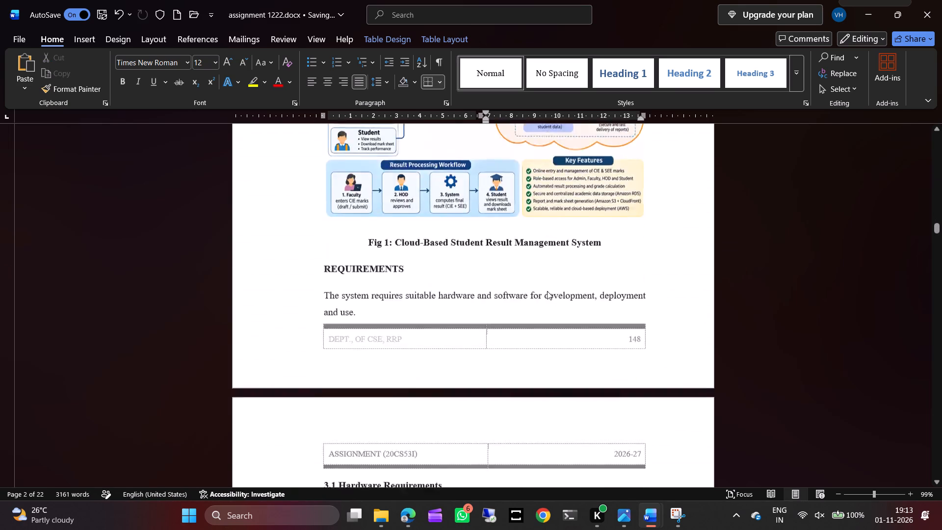
pyautogui.scroll(-12, 547, 291)
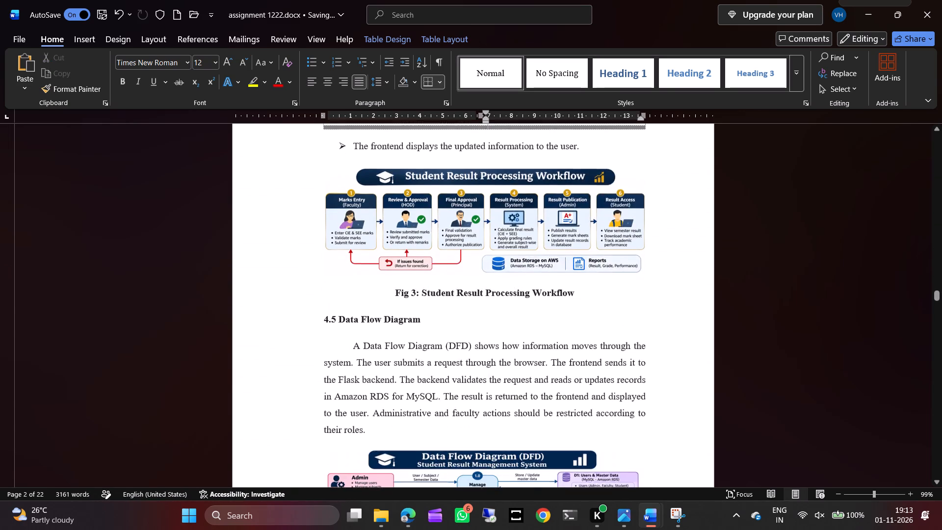
pyautogui.click(547, 291)
pyautogui.scroll(-3, 547, 291)
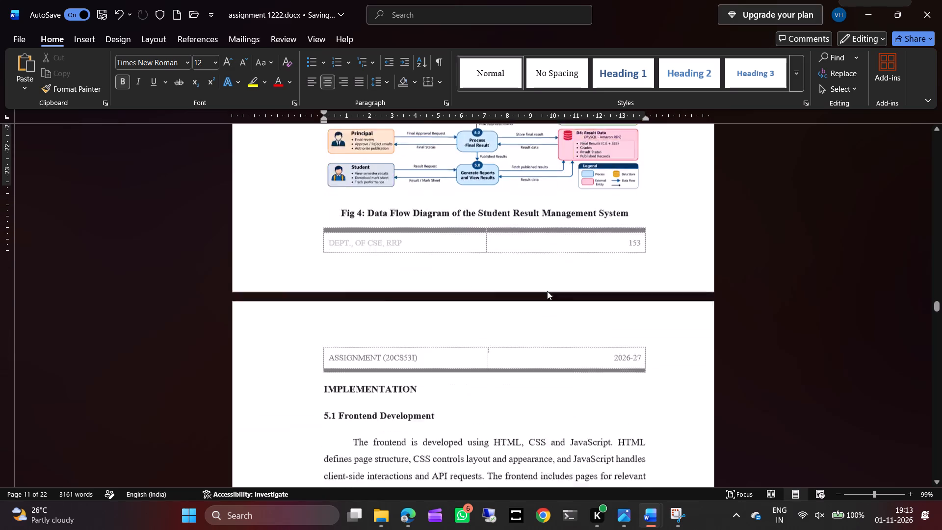
pyautogui.scroll(-8, 547, 291)
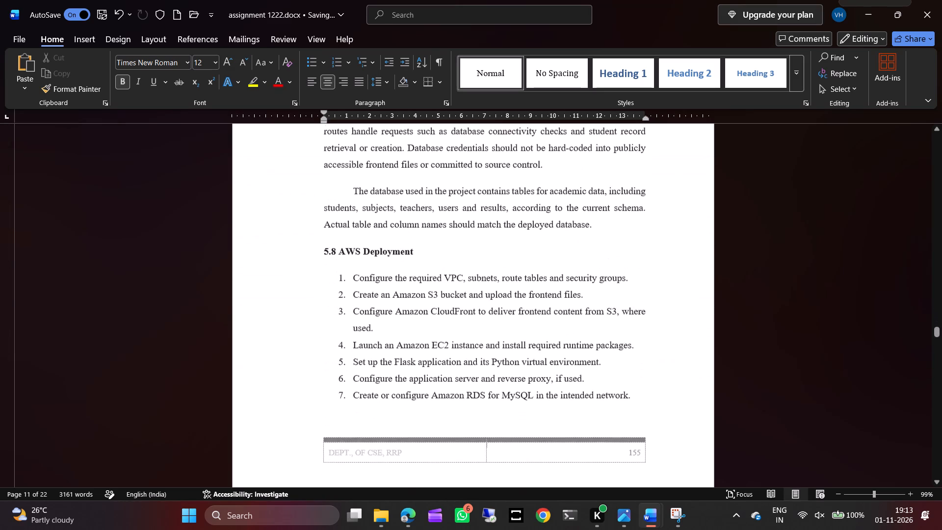
pyautogui.scroll(-8, 547, 291)
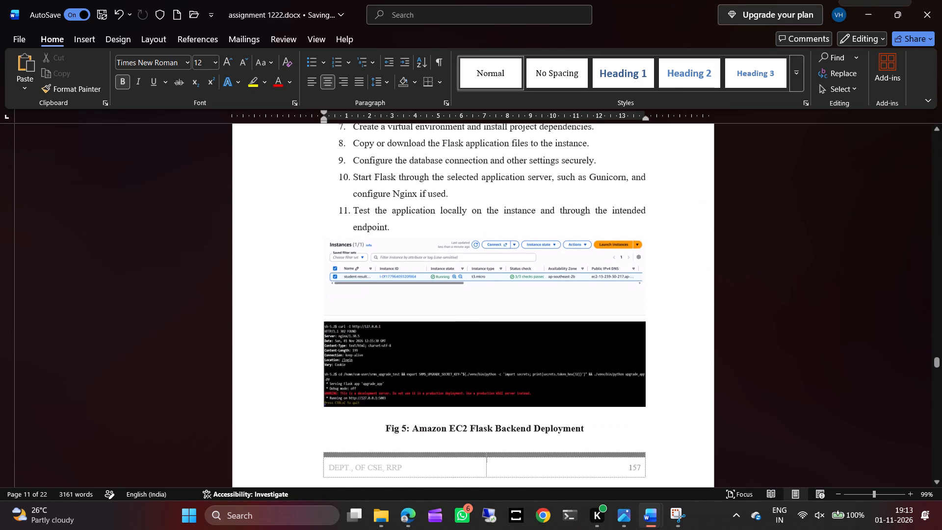
pyautogui.scroll(-5, 547, 291)
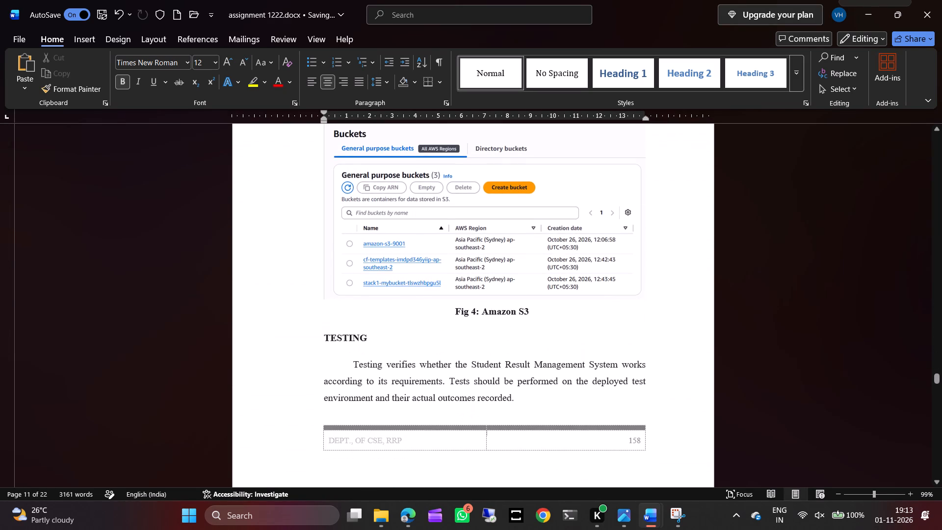
pyautogui.scroll(4, 547, 291)
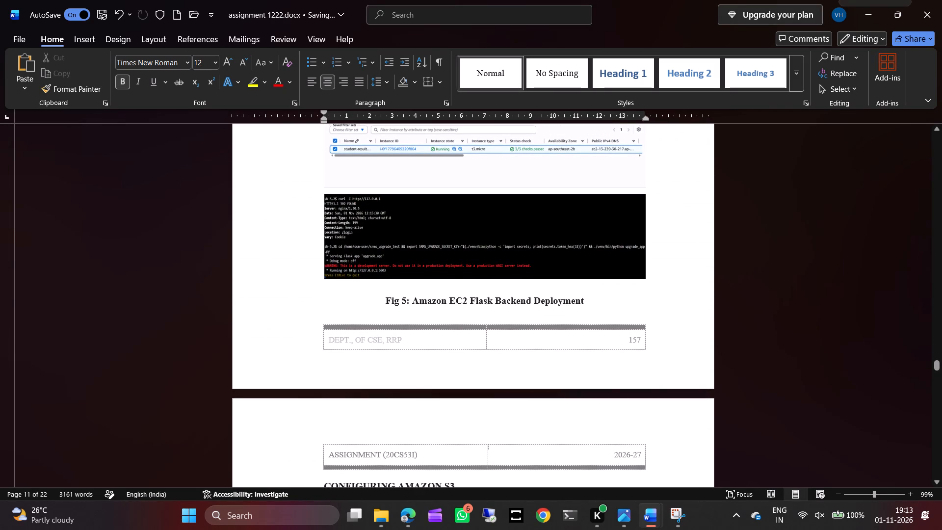
pyautogui.moveTo(416, 301); pyautogui.dragTo(599, 300)
pyautogui.hotkey('ctrl', 'c')
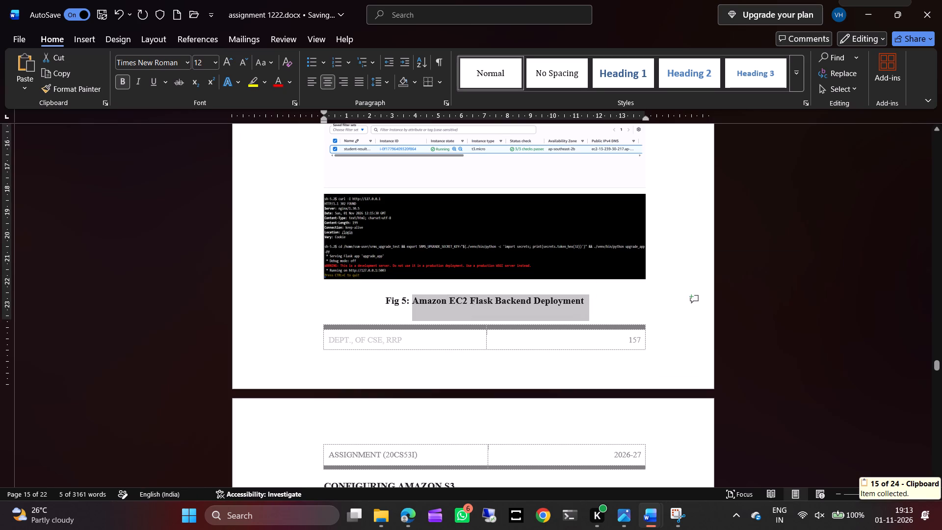
# Paste the copied title "Amazon EC2 Flask Backend Deployment" into the empty Figure 7 row of the List of Figures and remove the extra line after it.
pyautogui.scroll(8, 834, 271)
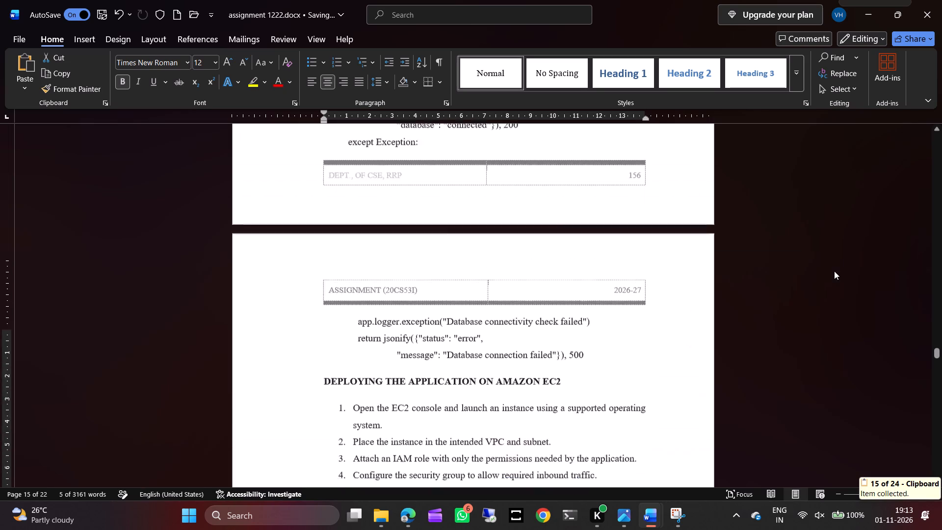
pyautogui.scroll(11, 834, 271)
pyautogui.scroll(14, 834, 271)
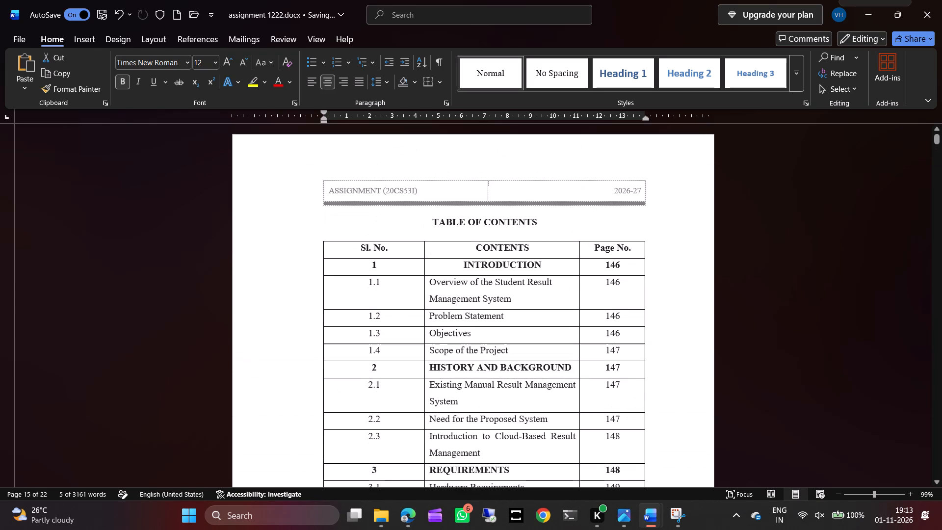
pyautogui.scroll(-7, 708, 293)
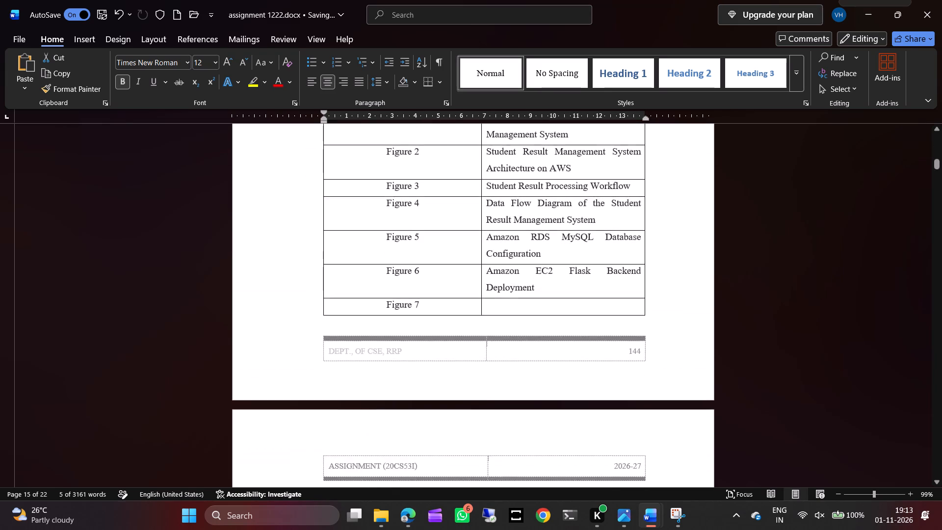
pyautogui.scroll(-2, 708, 293)
pyautogui.scroll(1, 608, 306)
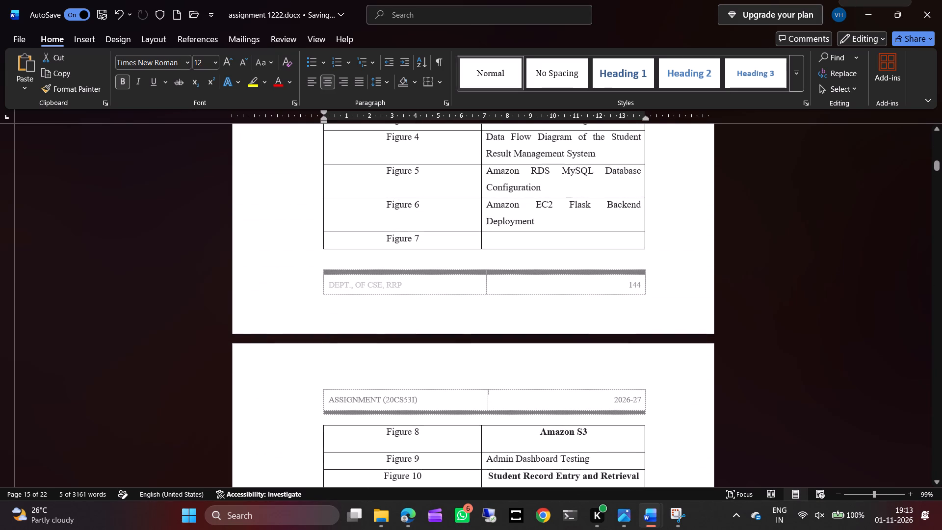
pyautogui.click(572, 243)
pyautogui.hotkey('ctrl', 'v')
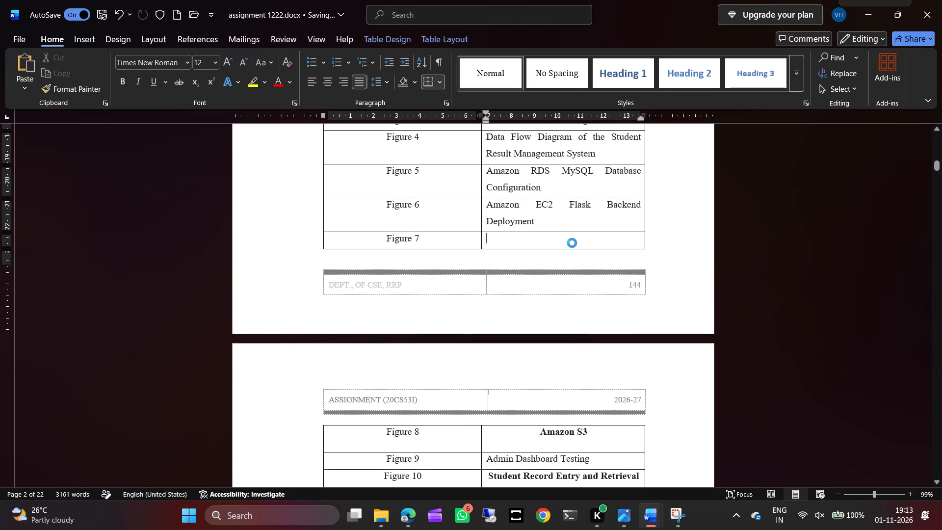
pyautogui.press('BackSpace')
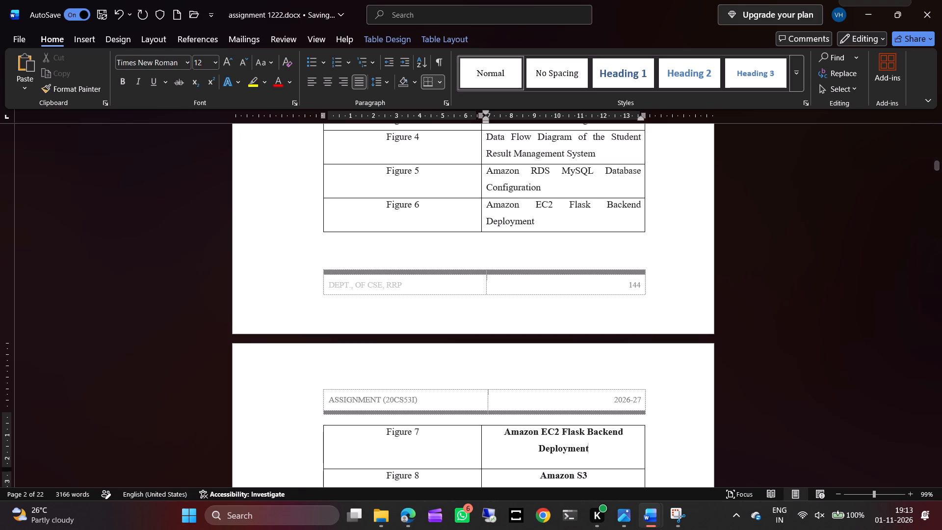
# Copy the title text "Data Flow Diagram of the Student Result Management System" from the Fig 4 caption under the DFD image in section 4.5.
pyautogui.scroll(-4, 792, 324)
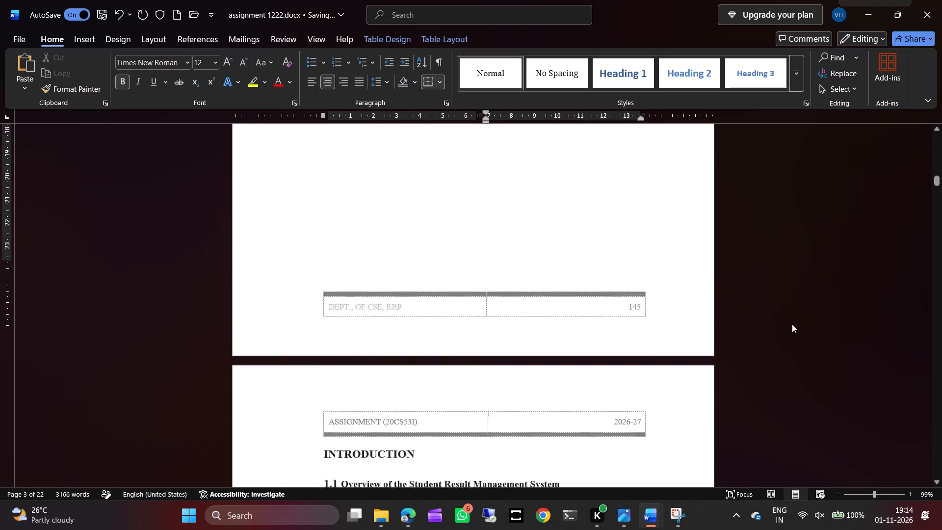
pyautogui.scroll(-18, 792, 324)
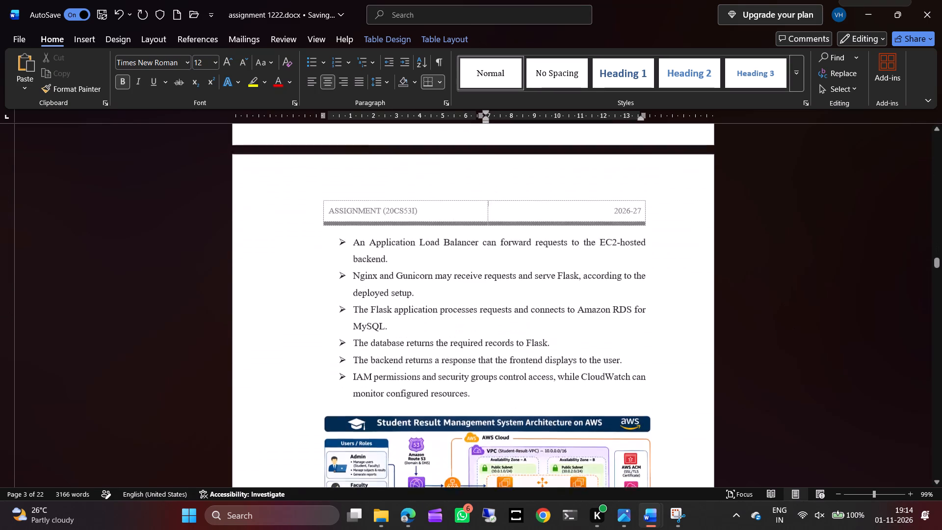
pyautogui.scroll(-18, 792, 324)
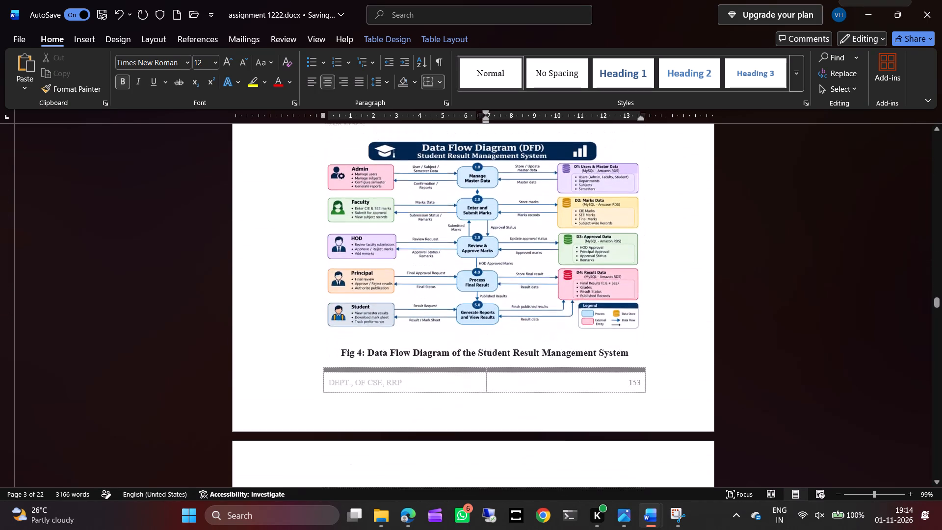
pyautogui.scroll(-9, 792, 324)
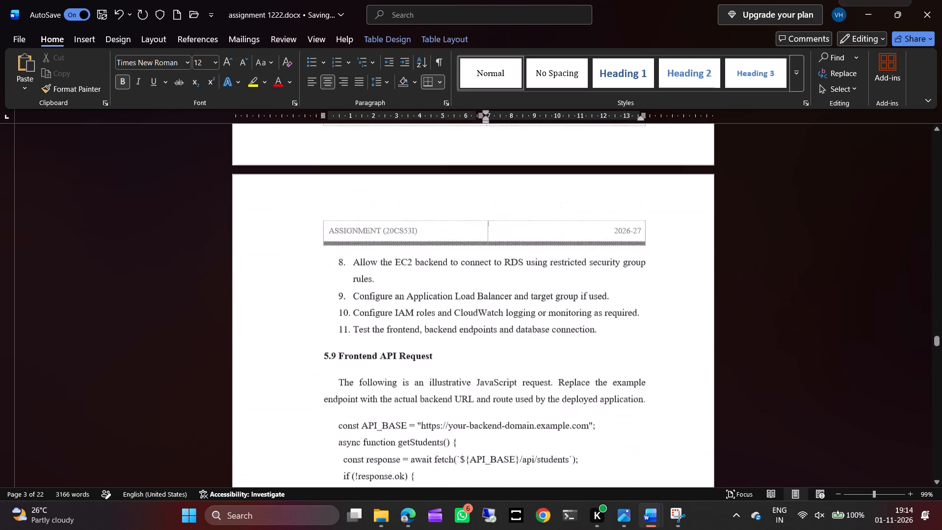
pyautogui.scroll(-7, 792, 324)
pyautogui.scroll(1, 792, 324)
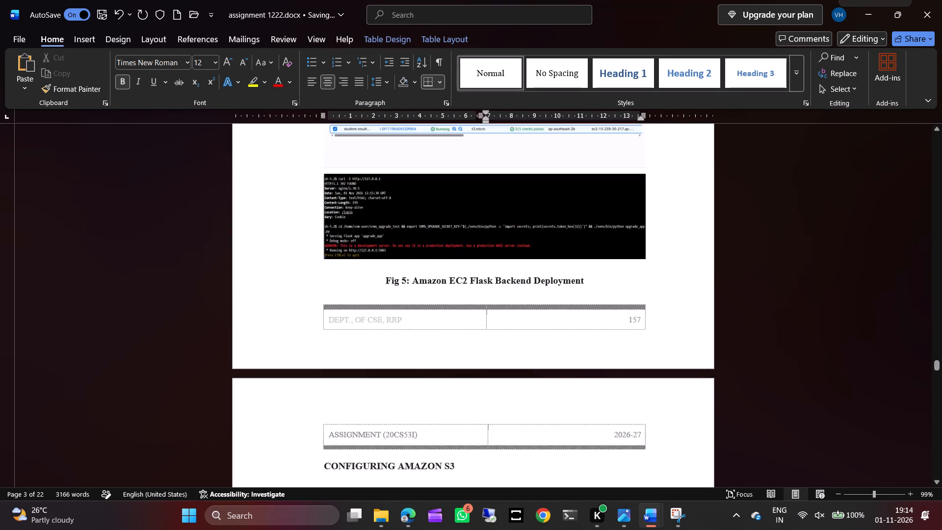
pyautogui.scroll(7, 792, 324)
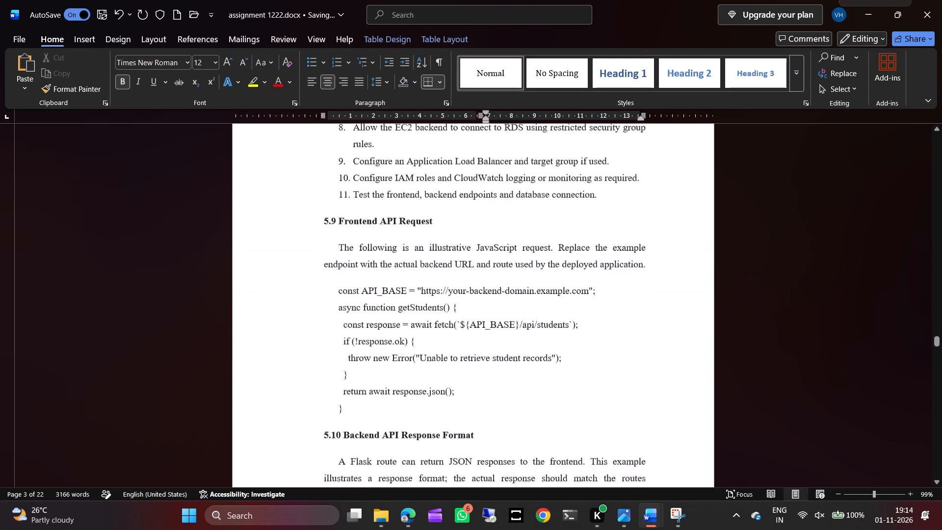
pyautogui.scroll(7, 792, 324)
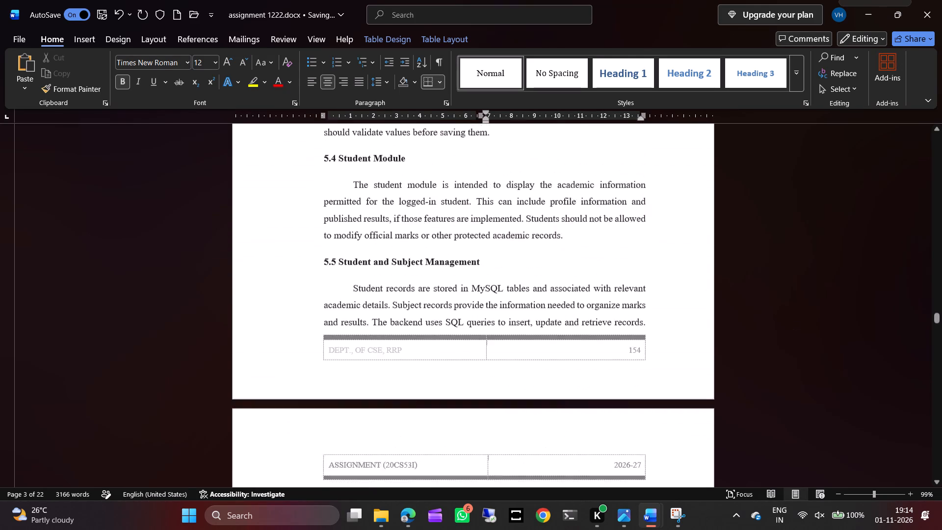
pyautogui.scroll(6, 792, 324)
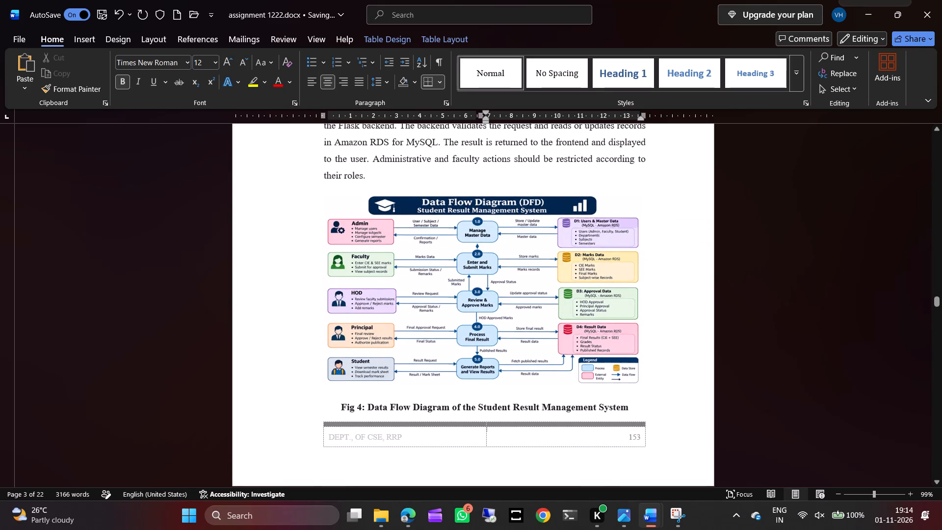
pyautogui.moveTo(366, 406); pyautogui.dragTo(501, 404)
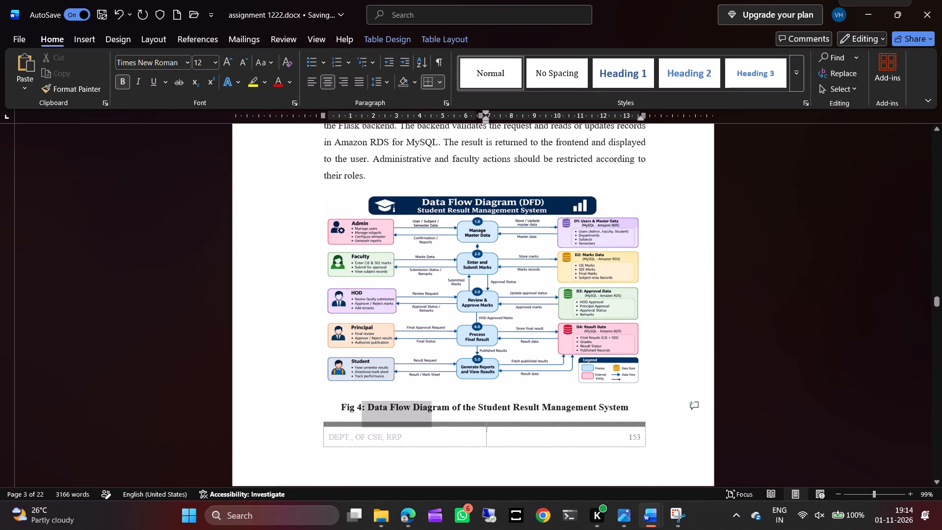
pyautogui.moveTo(501, 404); pyautogui.dragTo(638, 400)
pyautogui.moveTo(635, 405); pyautogui.dragTo(555, 408)
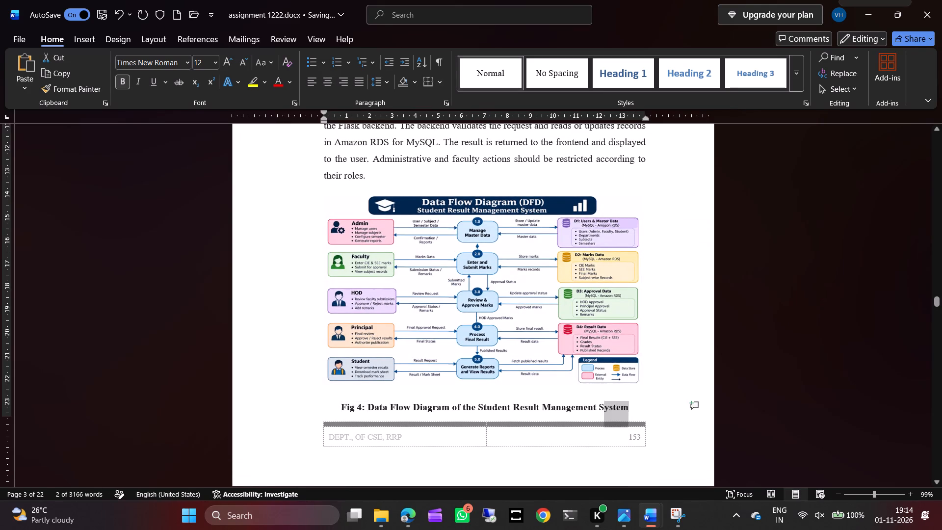
pyautogui.moveTo(555, 408); pyautogui.dragTo(378, 405)
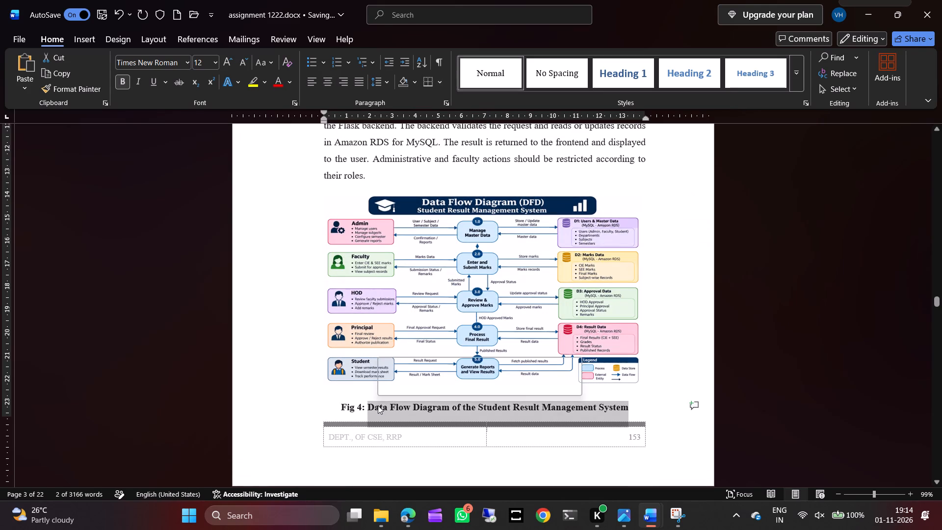
pyautogui.hotkey('ctrl', 'c')
# Replace the Figure 6 title in the List of Figures with the copied "Data Flow Diagram of the Student Result Management System".
pyautogui.scroll(4, 553, 303)
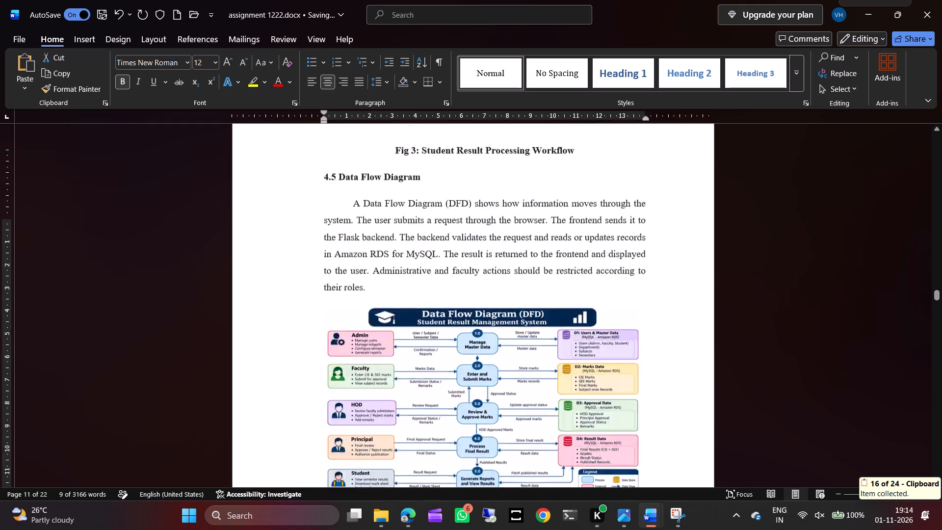
pyautogui.scroll(12, 553, 303)
pyautogui.scroll(9, 553, 303)
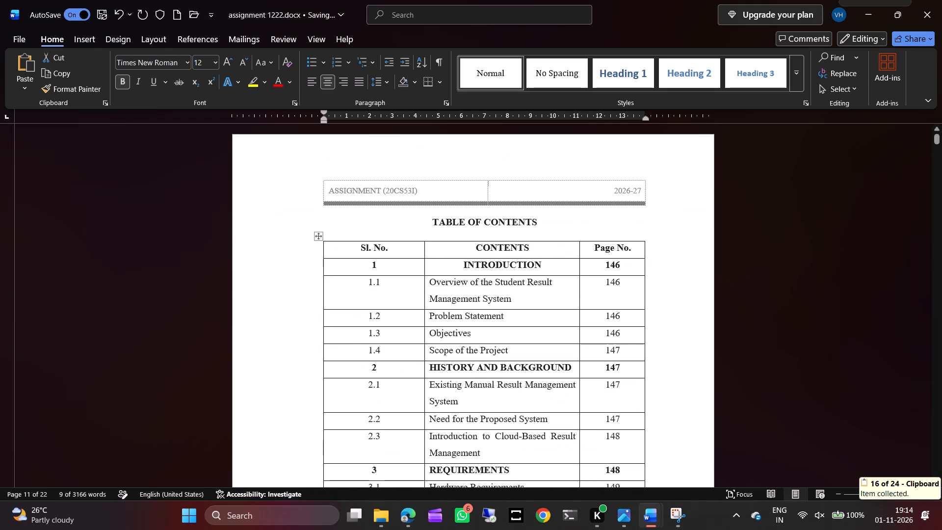
pyautogui.scroll(-8, 536, 274)
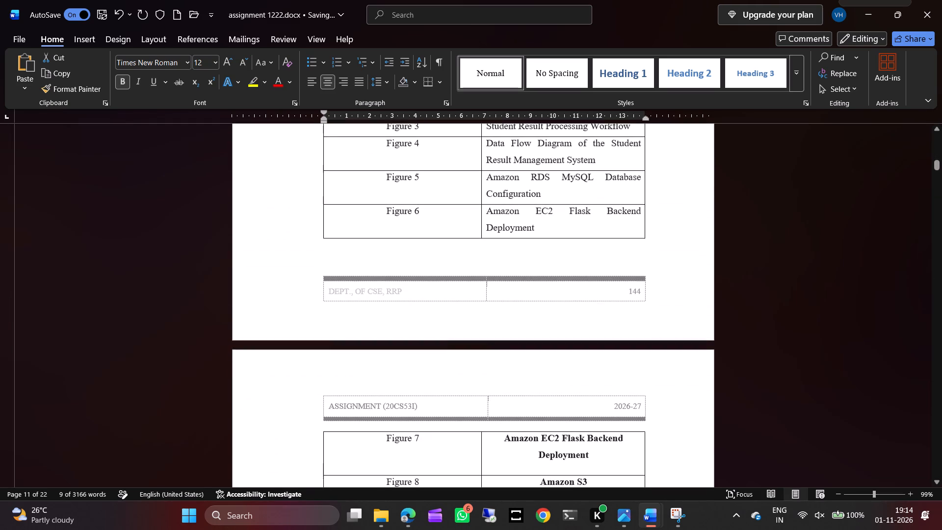
pyautogui.scroll(-1, 504, 373)
pyautogui.scroll(3, 570, 291)
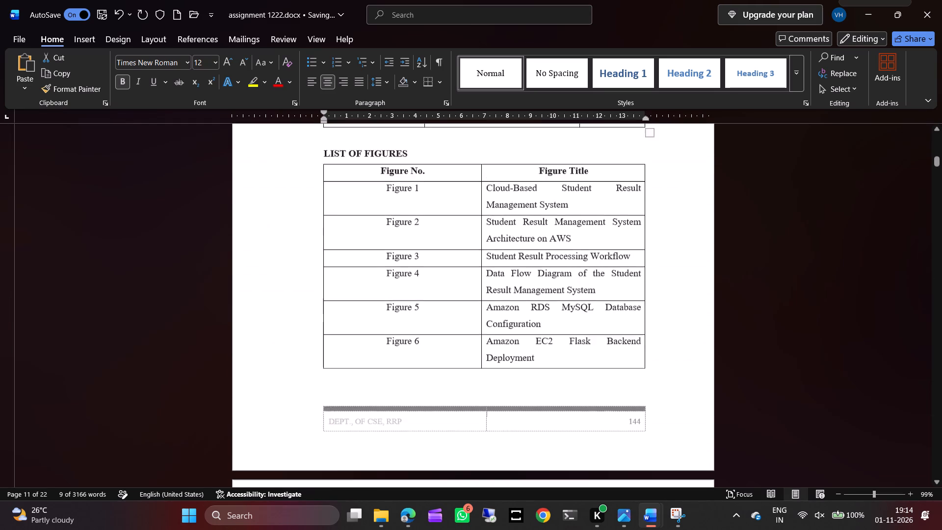
pyautogui.scroll(1, 570, 291)
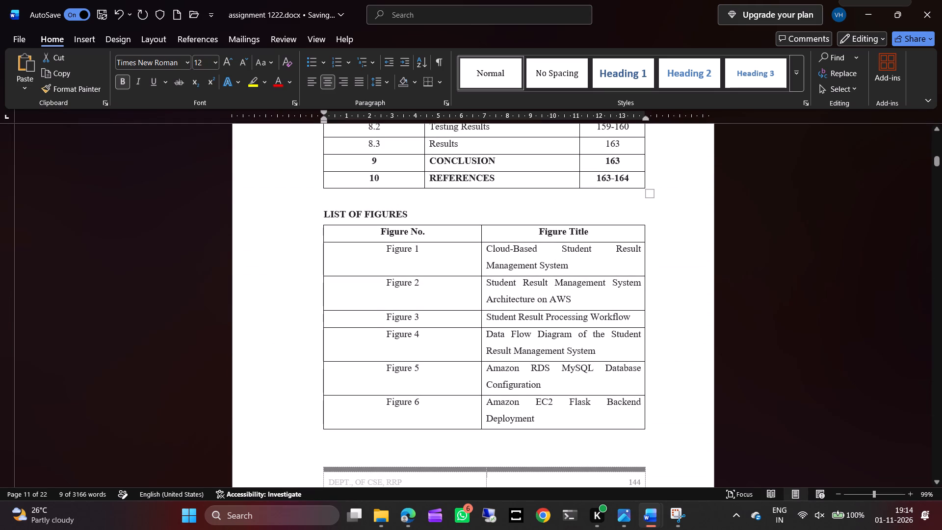
pyautogui.scroll(-1, 555, 419)
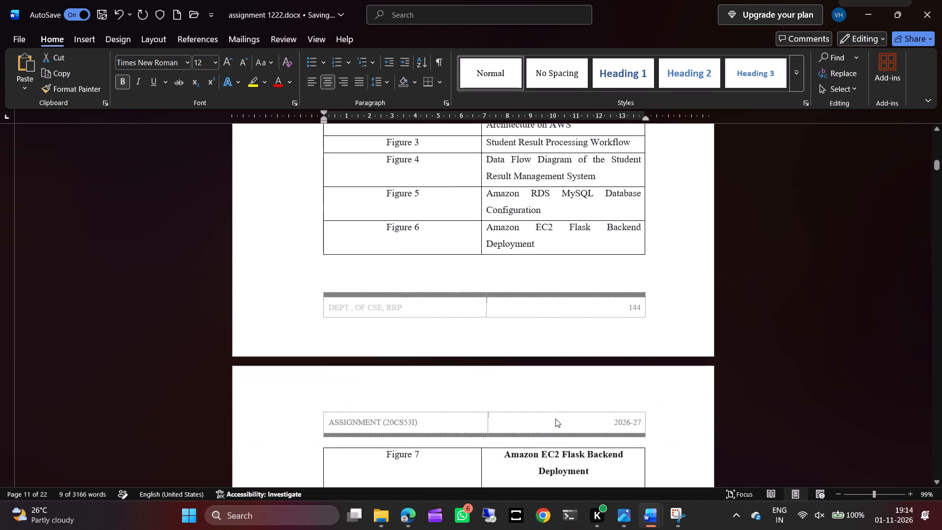
pyautogui.scroll(-1, 555, 419)
pyautogui.moveTo(539, 289); pyautogui.dragTo(501, 279)
pyautogui.press('BackSpace')
pyautogui.hotkey('ctrl', 'v')
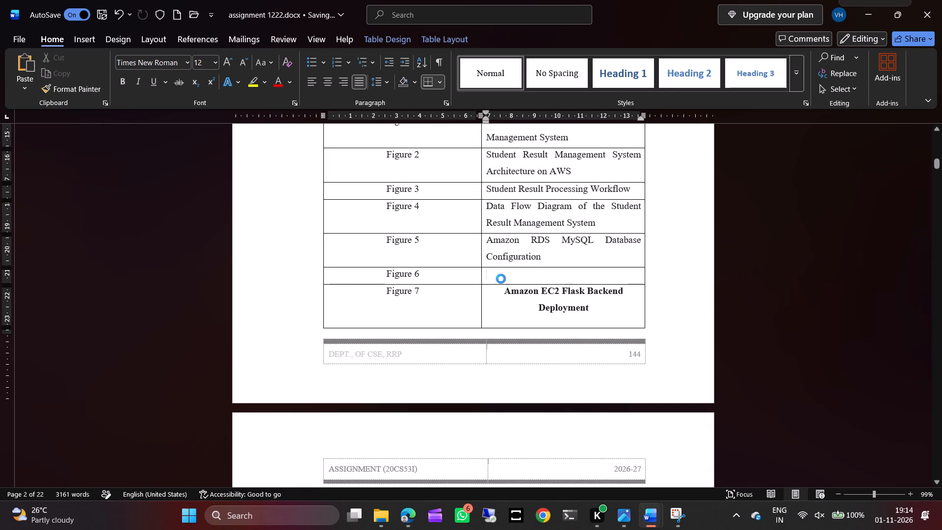
# Delete the title text from the Figure 5 row in the List of Figures, keeping its cell.
pyautogui.moveTo(554, 257); pyautogui.dragTo(511, 249)
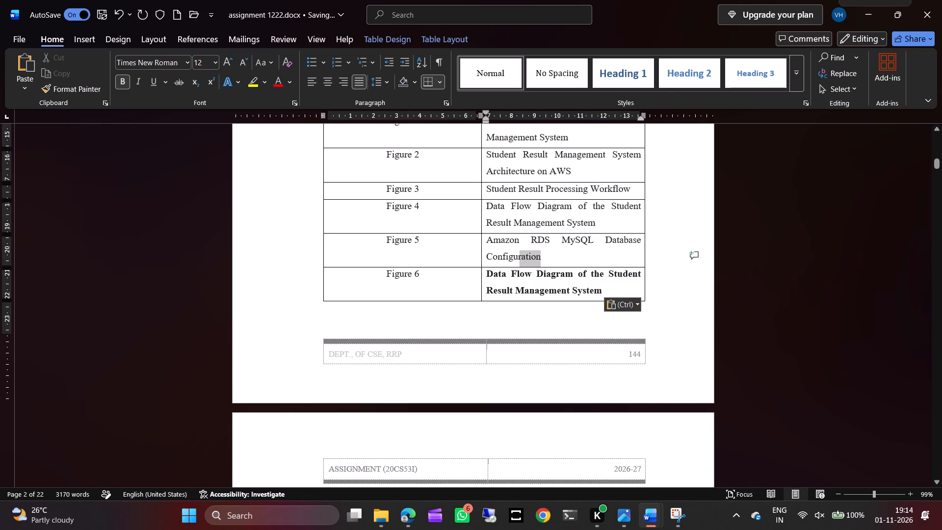
pyautogui.moveTo(511, 249); pyautogui.dragTo(499, 243)
pyautogui.press('BackSpace')
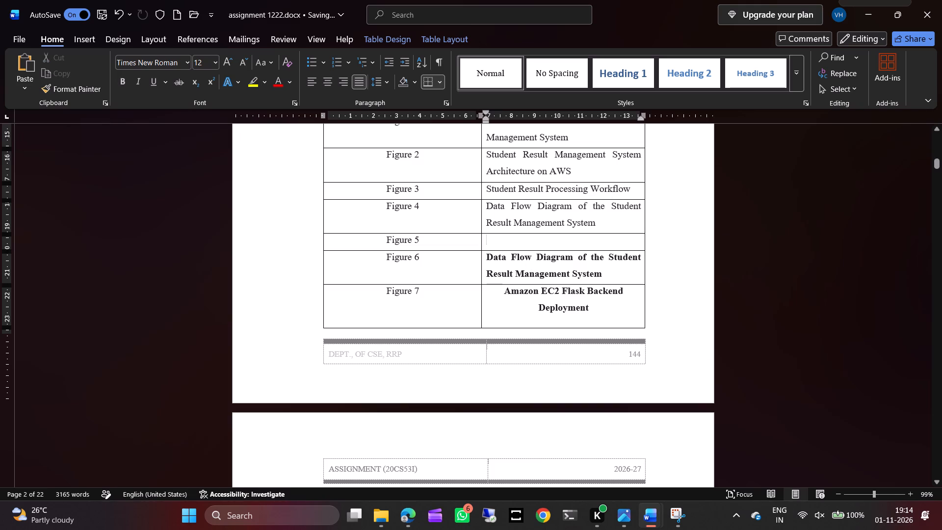
# Copy the title text "Student Result Processing Workflow" from the Fig 3 caption above section 4.5.
pyautogui.scroll(-16, 597, 298)
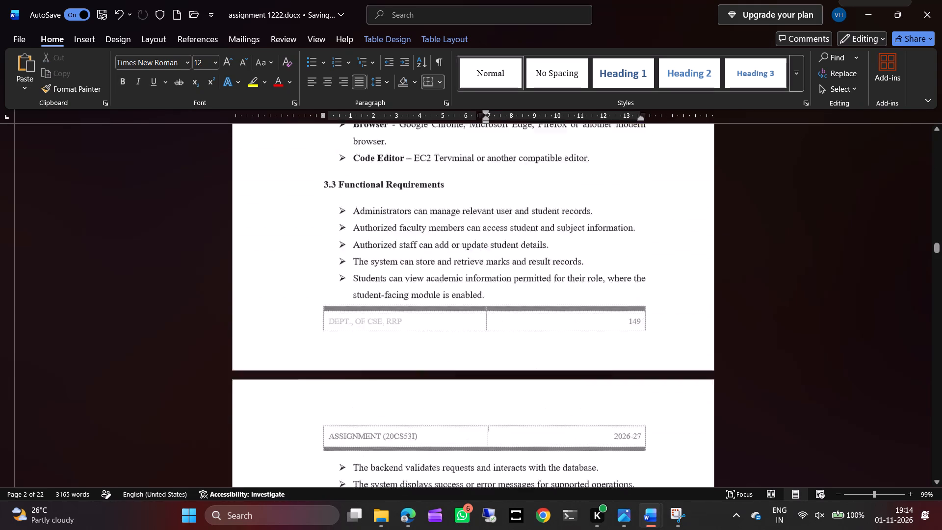
pyautogui.scroll(-19, 597, 298)
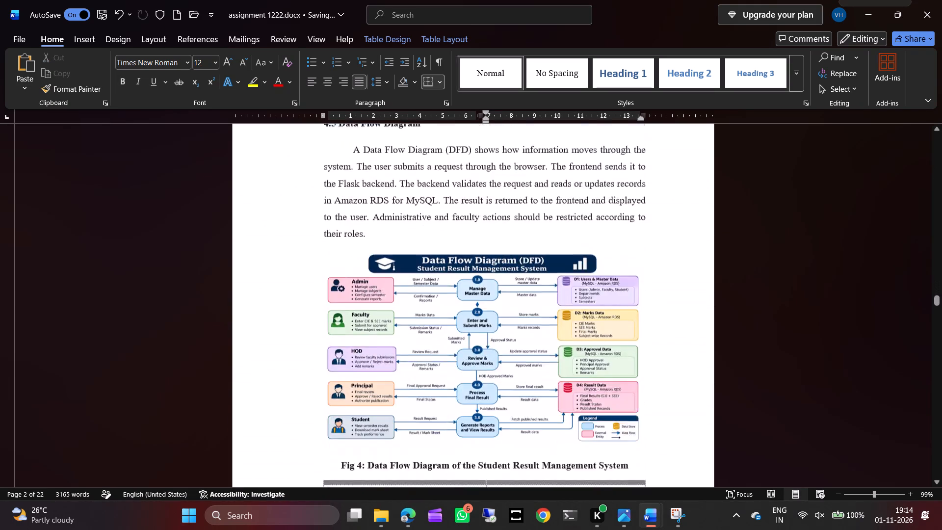
pyautogui.scroll(-5, 597, 298)
pyautogui.scroll(4, 597, 298)
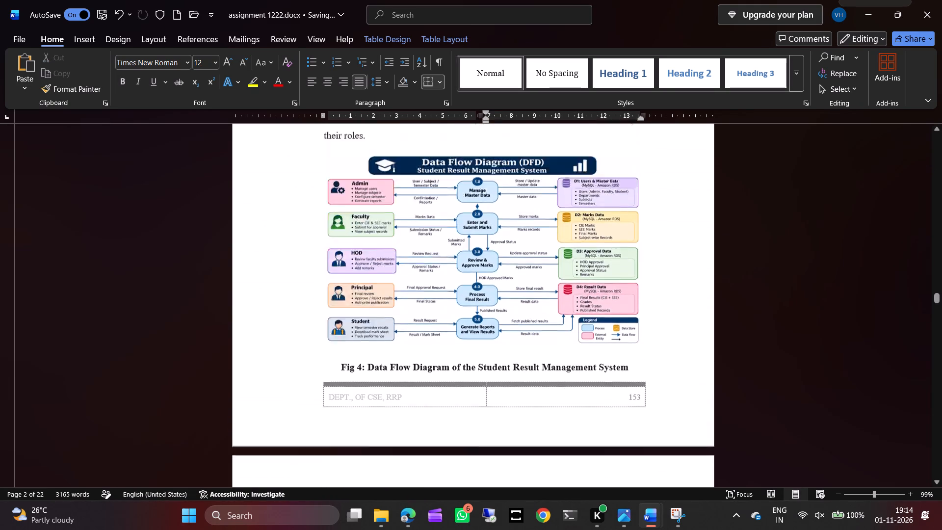
pyautogui.scroll(4, 597, 298)
pyautogui.scroll(-2, 597, 298)
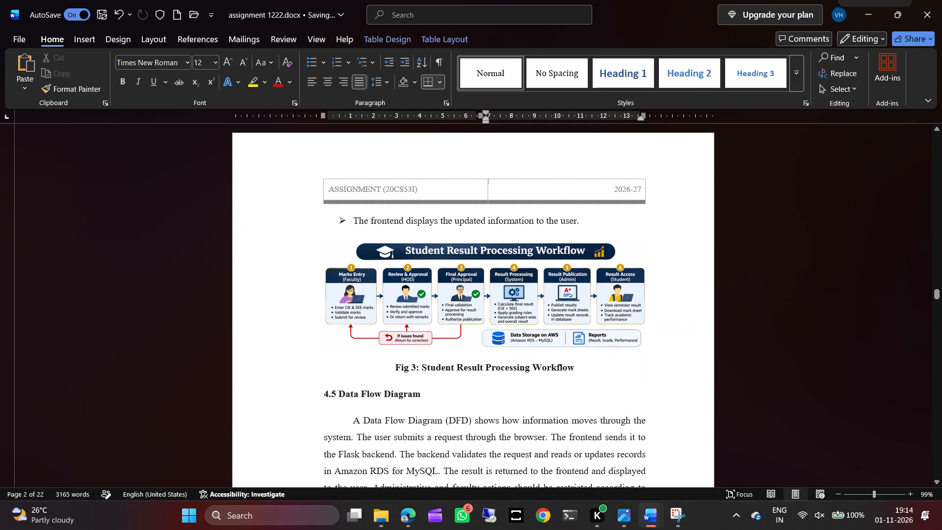
pyautogui.moveTo(423, 371); pyautogui.dragTo(565, 371)
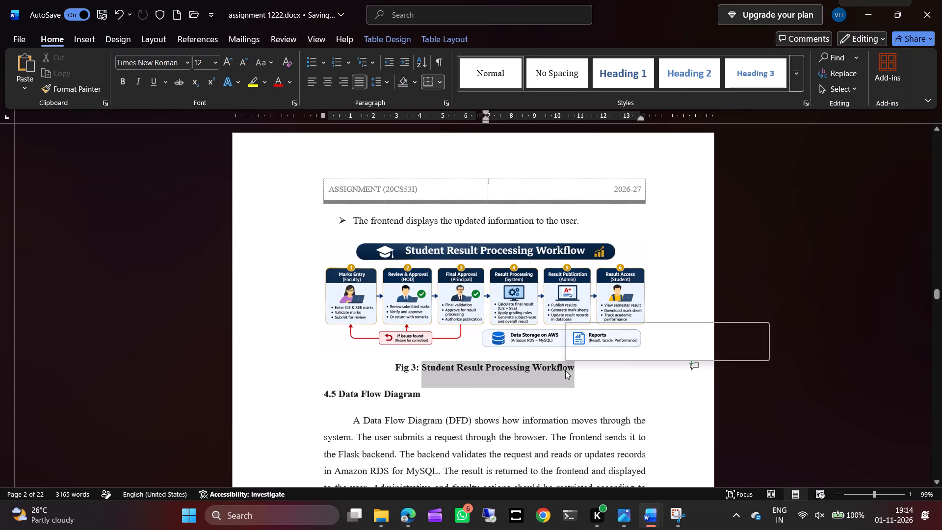
pyautogui.hotkey('ctrl', 'c')
# Paste the copied title "Student Result Processing Workflow" into the empty Figure 5 title cell of the List of Figures.
pyautogui.scroll(7, 565, 371)
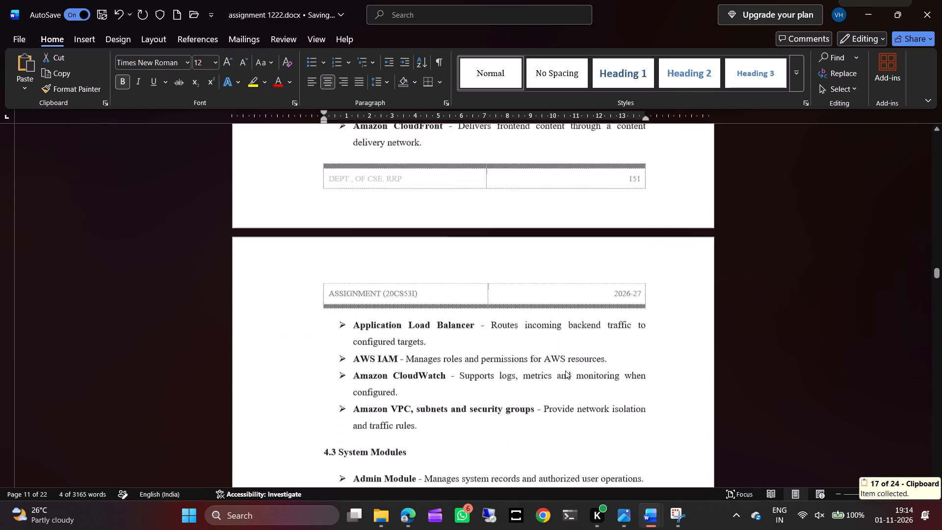
pyautogui.scroll(18, 565, 371)
pyautogui.scroll(-2, 565, 371)
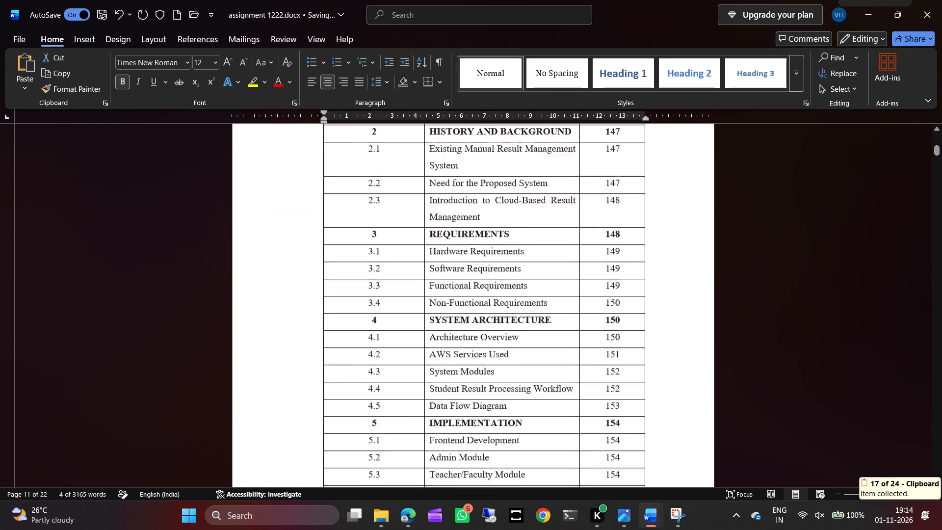
pyautogui.scroll(-6, 565, 371)
pyautogui.scroll(2, 565, 371)
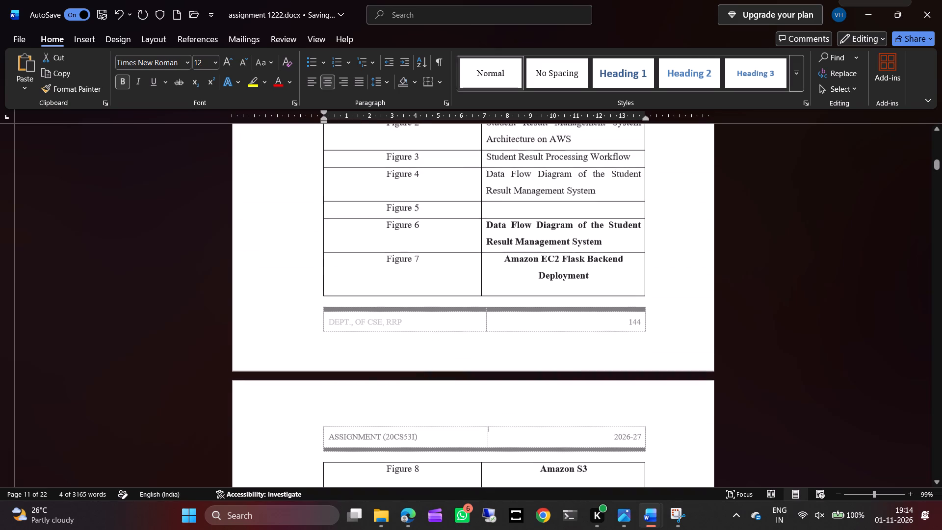
pyautogui.click(583, 210)
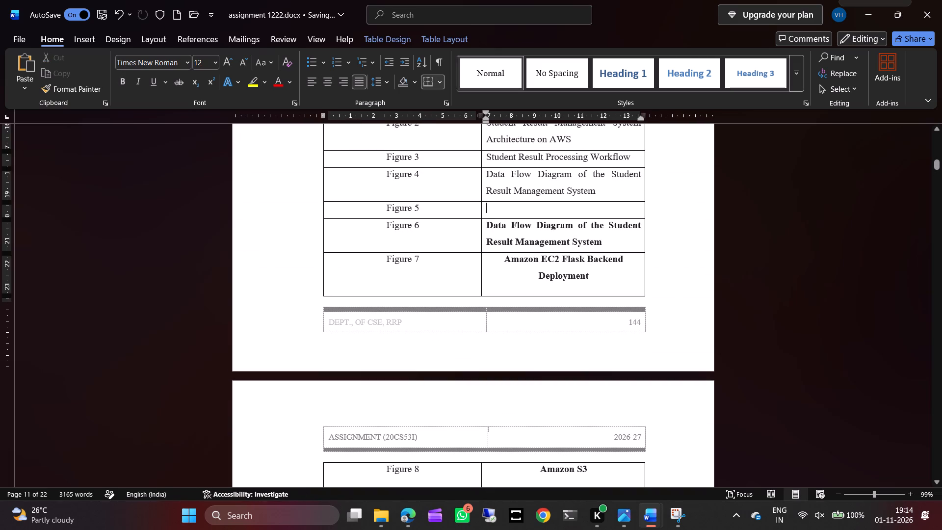
pyautogui.hotkey('ctrl', 'v')
# Copy the title text "Cloud-Based Student Result Management System" from the Fig 1 caption above the REQUIREMENTS heading.
pyautogui.scroll(-4, 583, 210)
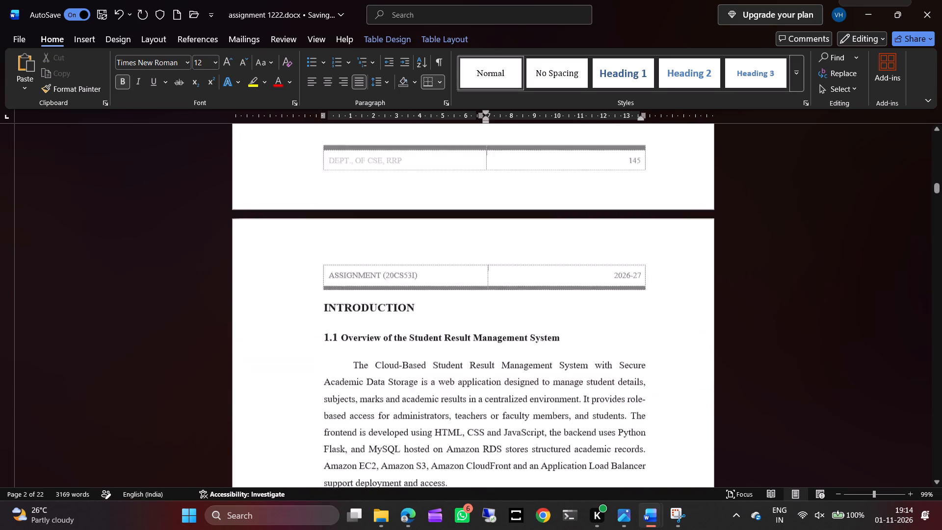
pyautogui.scroll(-12, 583, 210)
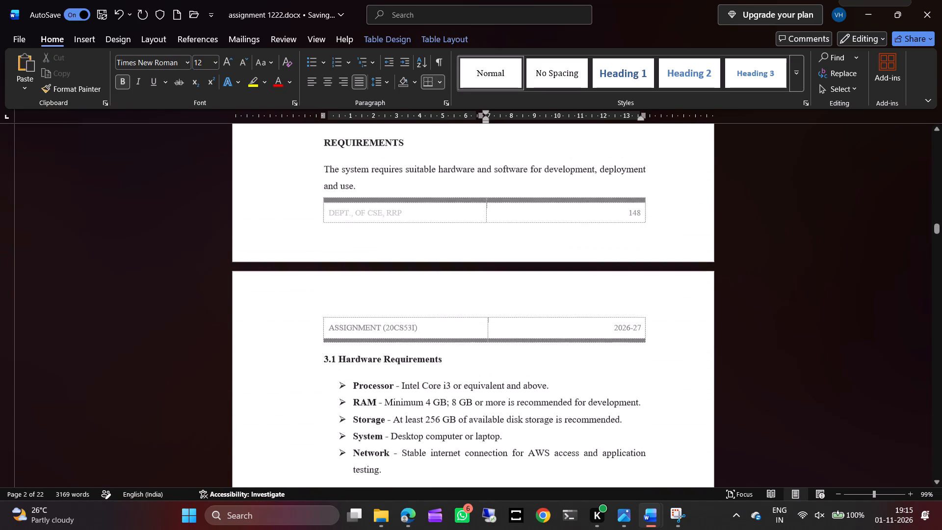
pyautogui.scroll(-8, 583, 210)
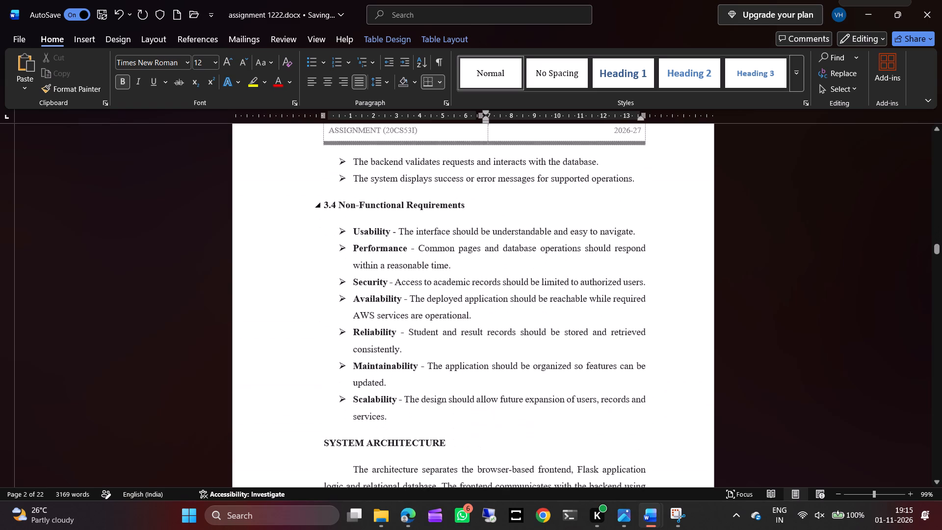
pyautogui.scroll(-4, 583, 210)
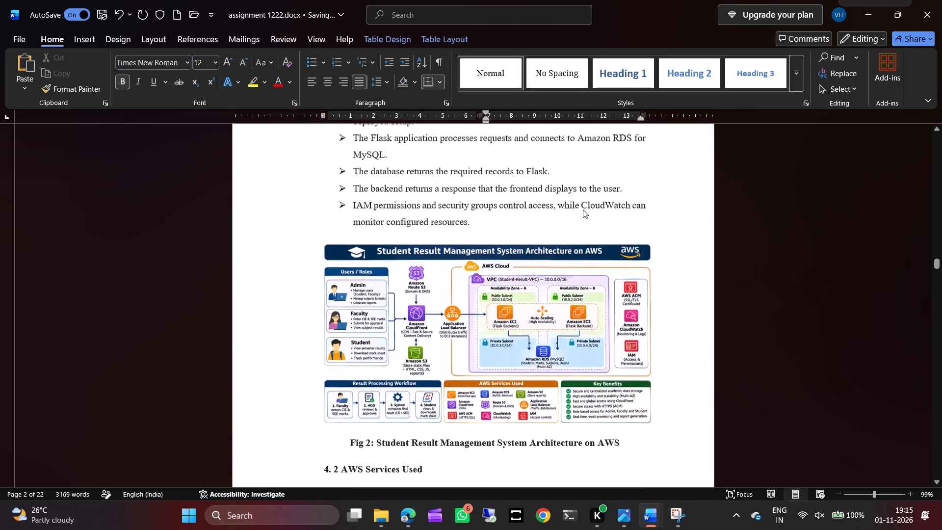
pyautogui.scroll(3, 583, 210)
pyautogui.scroll(1, 483, 245)
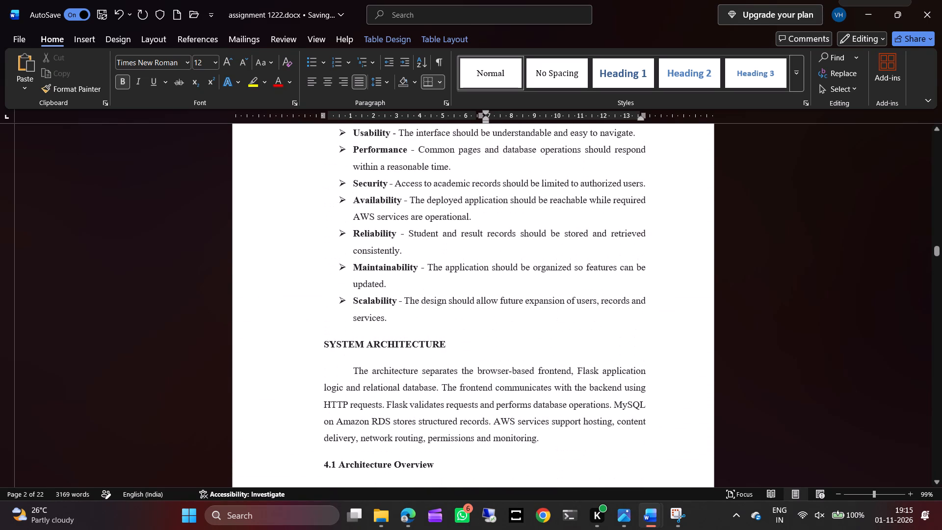
pyautogui.scroll(5, 483, 245)
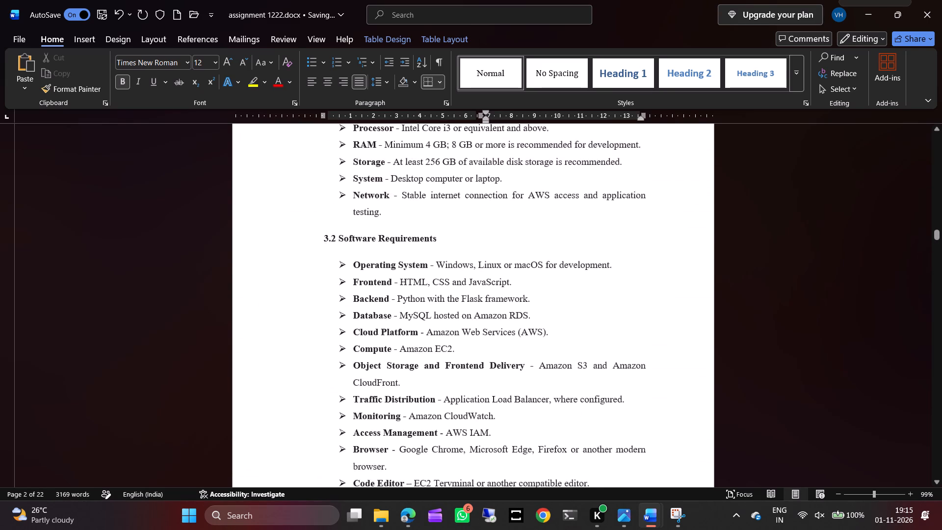
pyautogui.scroll(4, 472, 228)
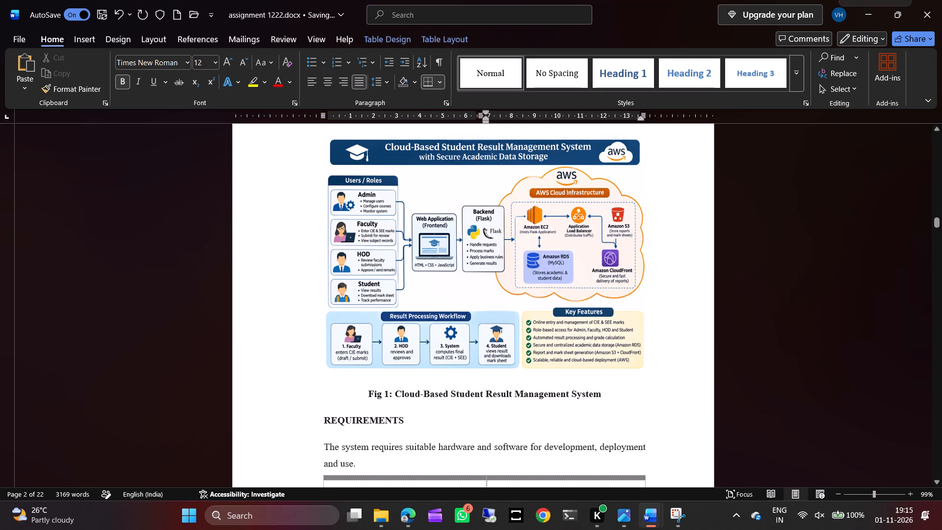
pyautogui.moveTo(395, 398); pyautogui.dragTo(581, 395)
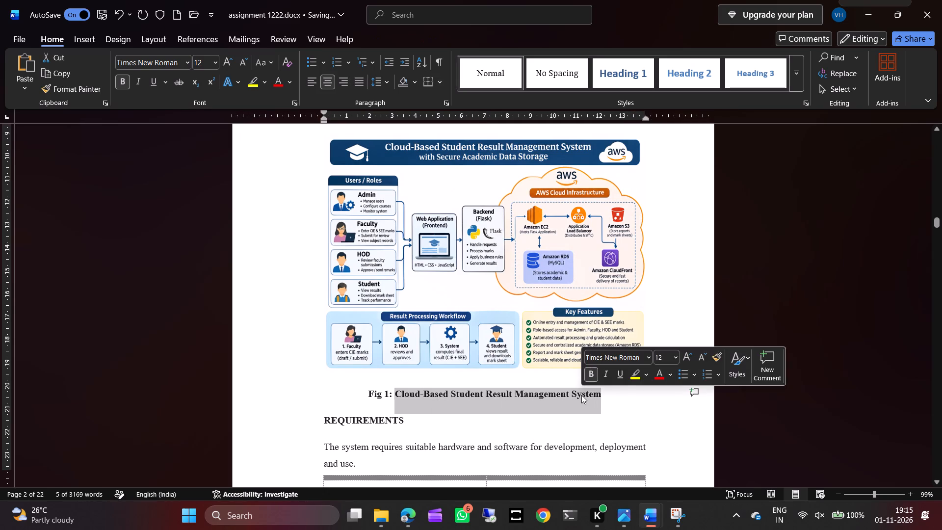
pyautogui.hotkey('ctrl', 'c')
# Replace the Figure 4 title in the List of Figures with the copied "Cloud-Based Student Result Management System".
pyautogui.scroll(7, 581, 395)
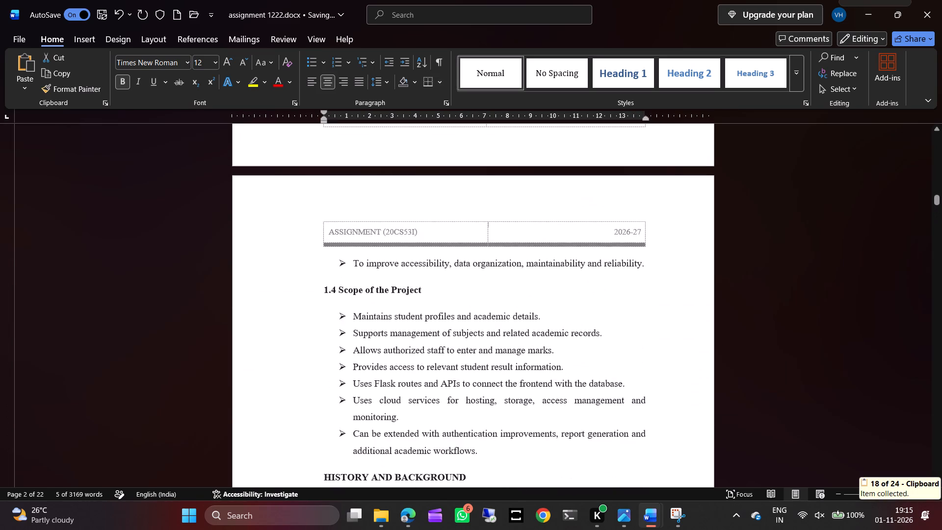
pyautogui.scroll(8, 581, 395)
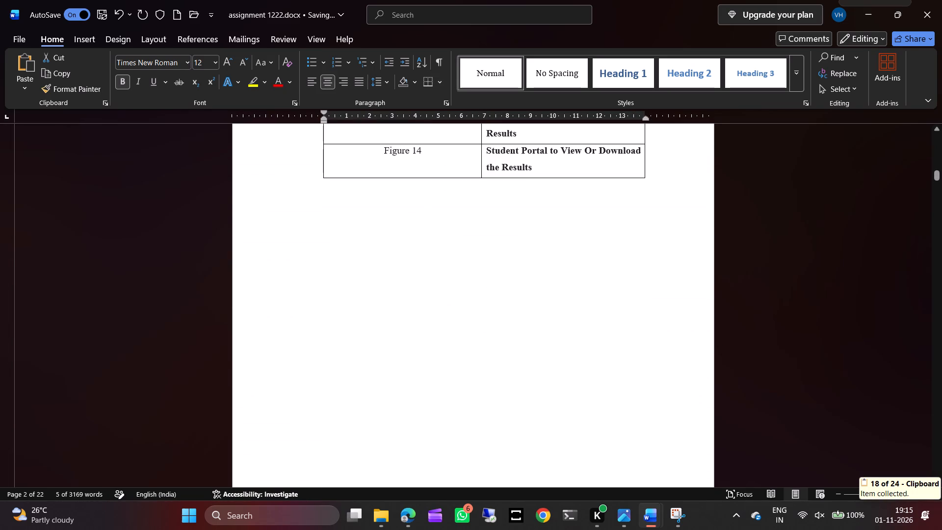
pyautogui.scroll(3, 581, 395)
pyautogui.scroll(1, 577, 325)
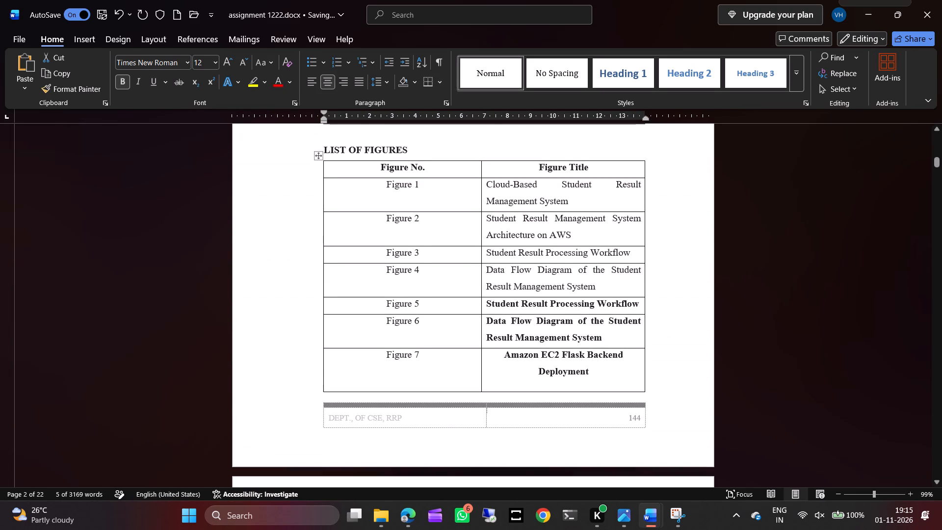
pyautogui.moveTo(612, 289); pyautogui.dragTo(494, 274)
pyautogui.press('BackSpace')
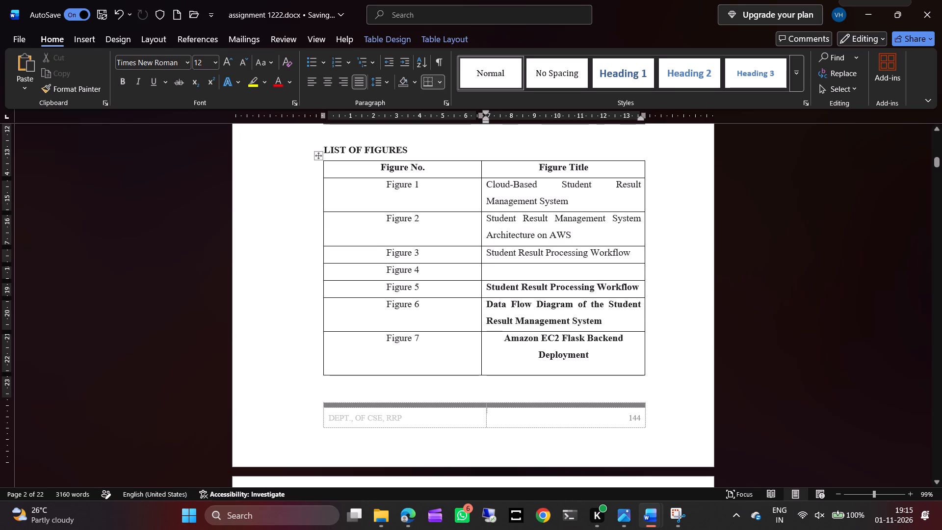
pyautogui.hotkey('ctrl', 'v')
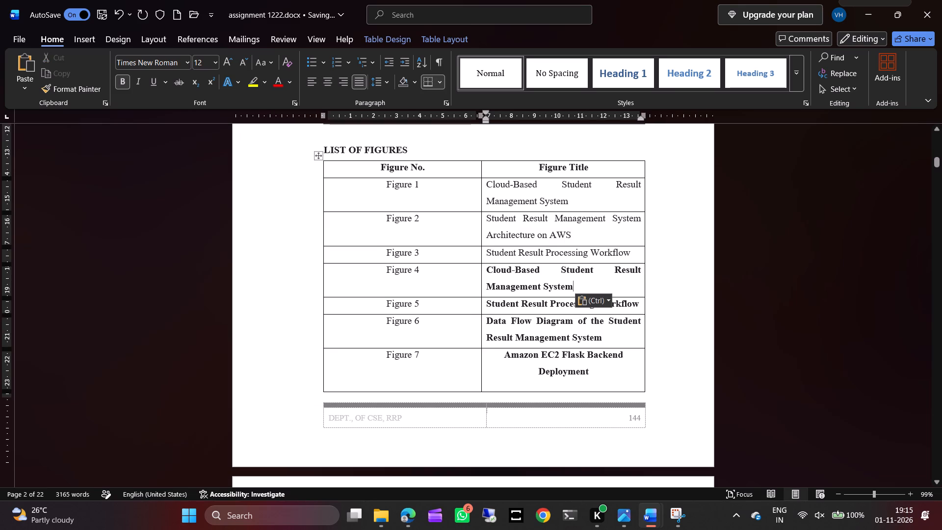
# Delete the Figure 1, Figure 2 and Figure 3 rows from the List of Figures table.
pyautogui.moveTo(594, 250); pyautogui.dragTo(403, 196)
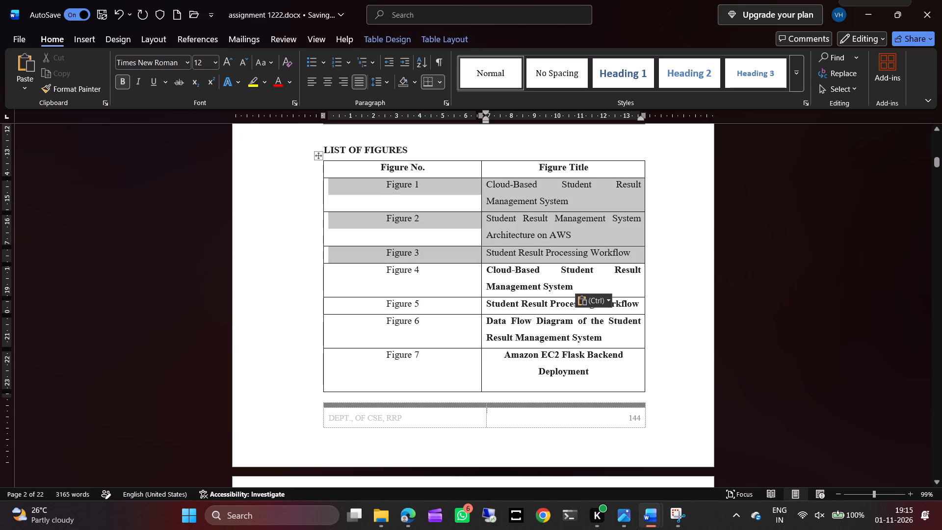
pyautogui.click(591, 216)
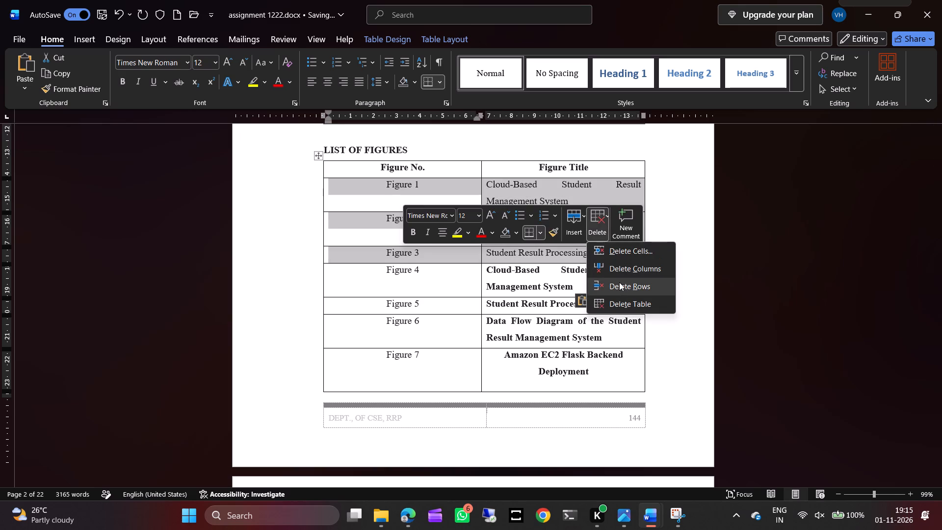
pyautogui.click(622, 286)
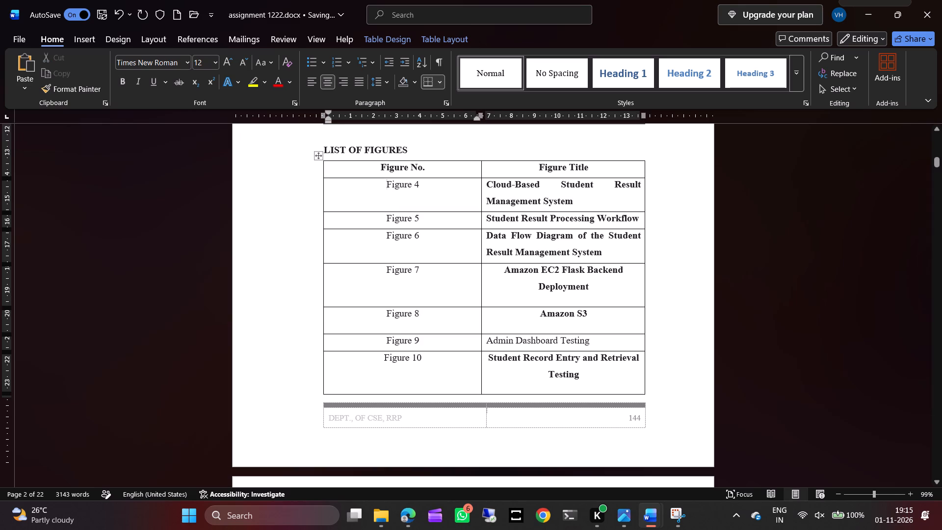
# Renumber the first four rows of the List of Figures, through Amazon EC2 Flask Backend Deployment, as Figure 1 to Figure 4.
pyautogui.click(434, 190)
pyautogui.press('BackSpace')
pyautogui.press('1')
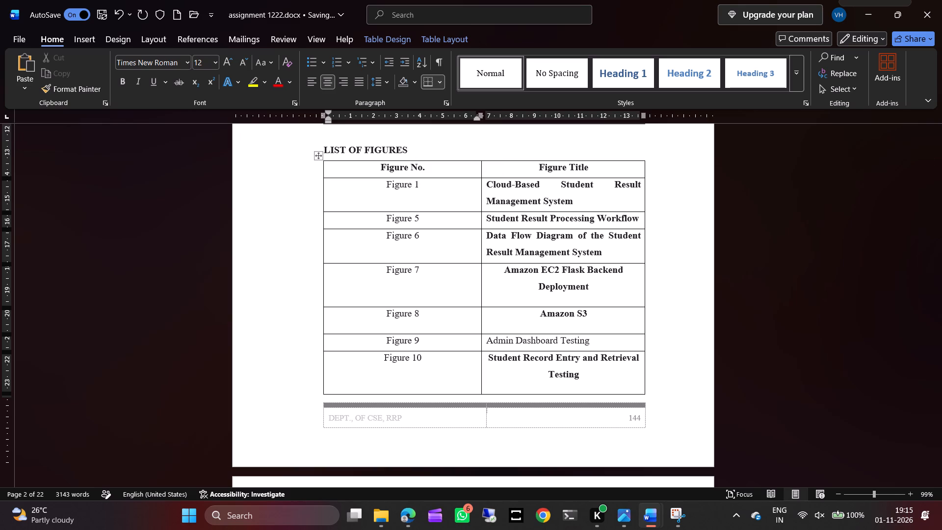
pyautogui.press('Down')
pyautogui.press('BackSpace')
pyautogui.press('2')
pyautogui.press('Down')
pyautogui.press('BackSpace')
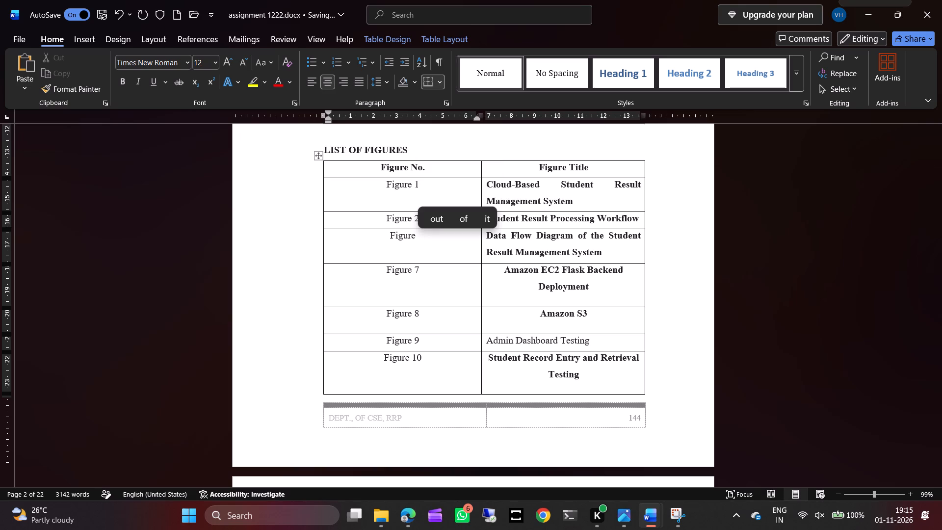
pyautogui.press('3')
pyautogui.press('Down')
pyautogui.press('\\')
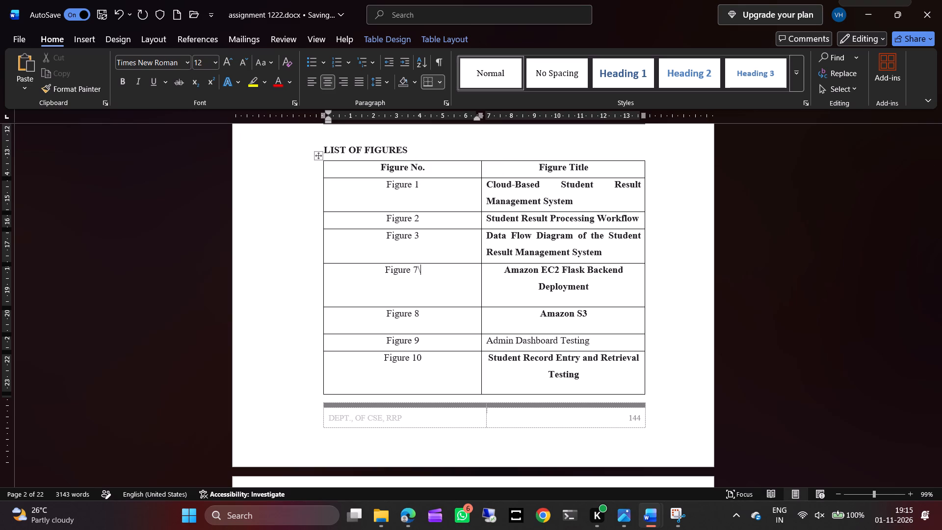
pyautogui.press('BackSpace')
pyautogui.press('BackSpace')
pyautogui.press('4')
# Renumber the Amazon S3, Admin Dashboard, Student Record Entry and Teacher Marks Entry rows as Figure 5 to Figure 8.
pyautogui.press('Down')
pyautogui.press('BackSpace')
pyautogui.press('5')
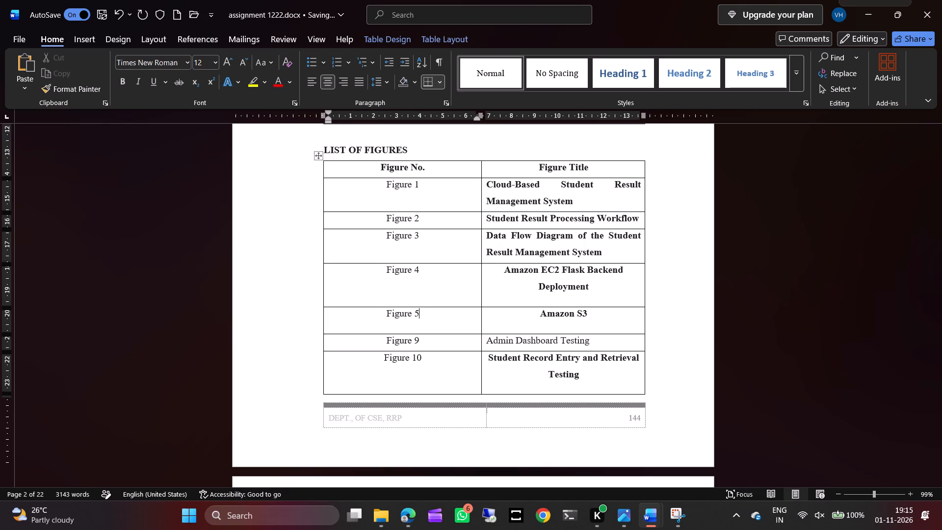
pyautogui.press('Down')
pyautogui.press('BackSpace')
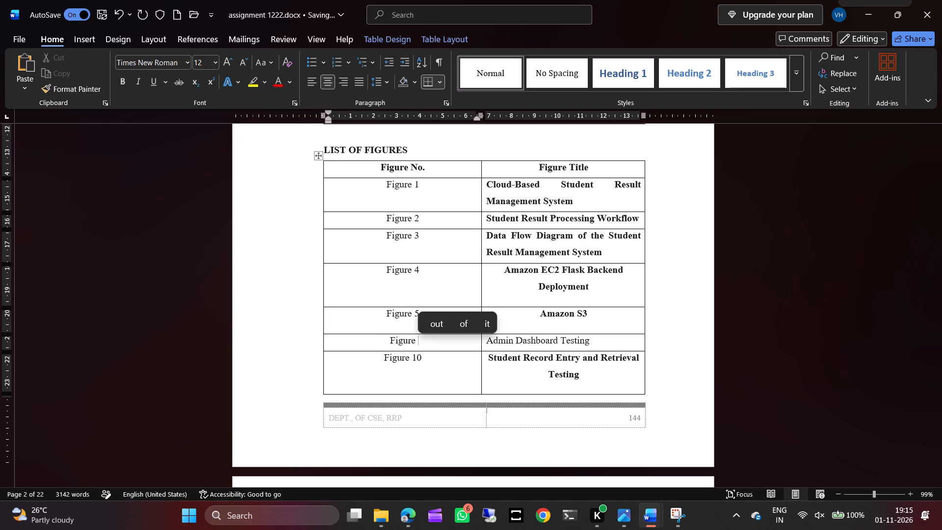
pyautogui.press('6')
pyautogui.press('Down')
pyautogui.press('BackSpace')
pyautogui.press('BackSpace')
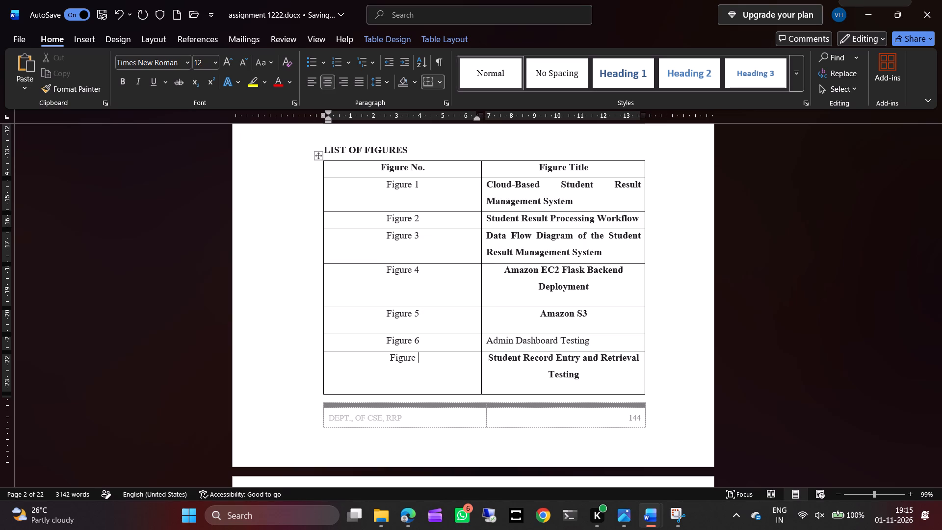
pyautogui.press('7')
pyautogui.press('Down')
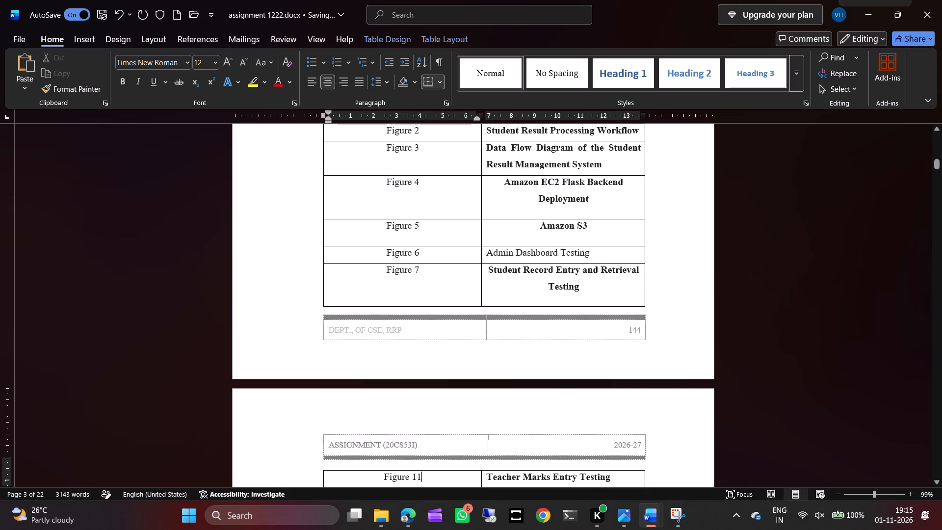
pyautogui.press('BackSpace')
pyautogui.press('BackSpace')
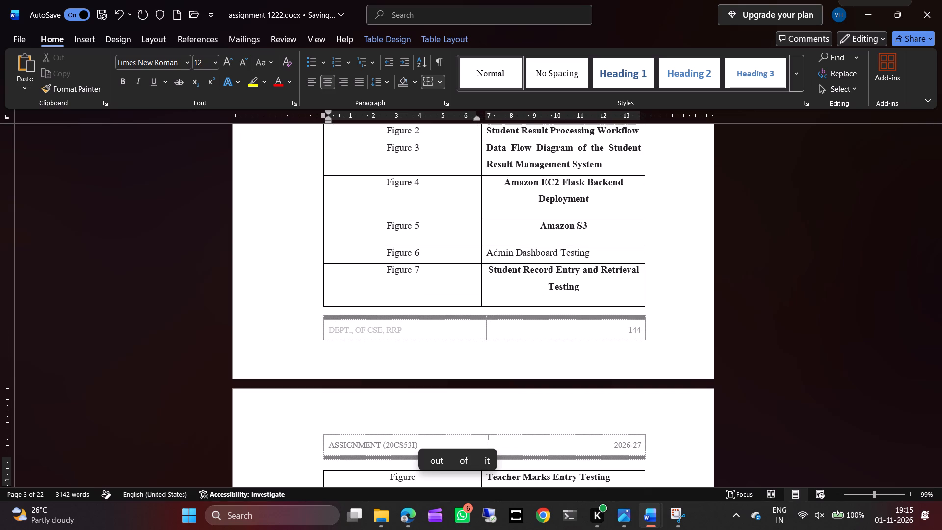
pyautogui.press('8')
# Renumber the HOD Review Portal, Principal Portal and Student Portal rows of the List of Figures as Figure 9, Figure 10 and Figure 11.
pyautogui.press('Up')
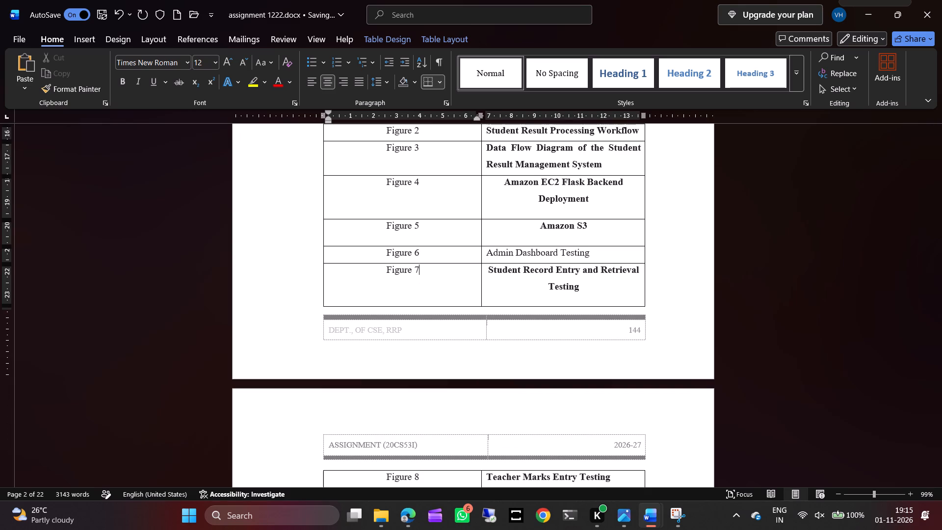
pyautogui.press('Down')
pyautogui.press('Down')
pyautogui.press('BackSpace')
pyautogui.press('BackSpace')
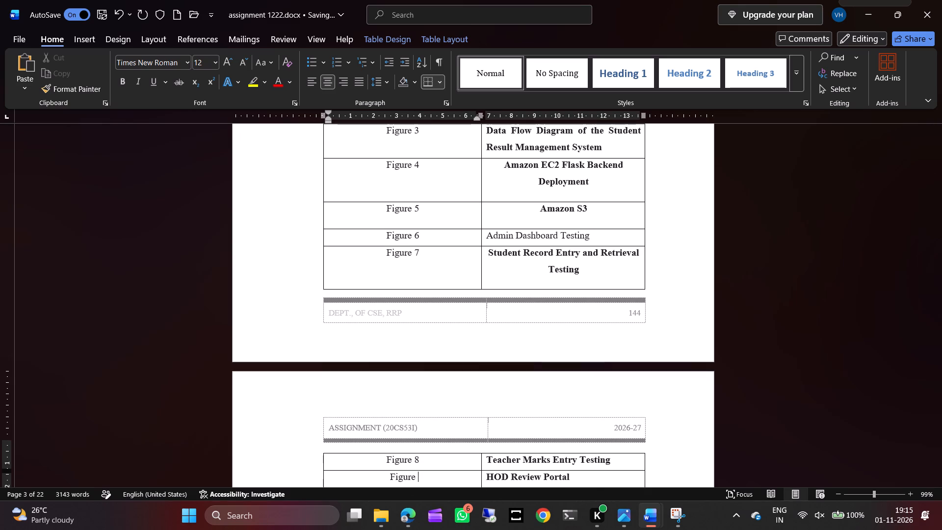
pyautogui.press('9')
pyautogui.press('Down')
pyautogui.press('BackSpace')
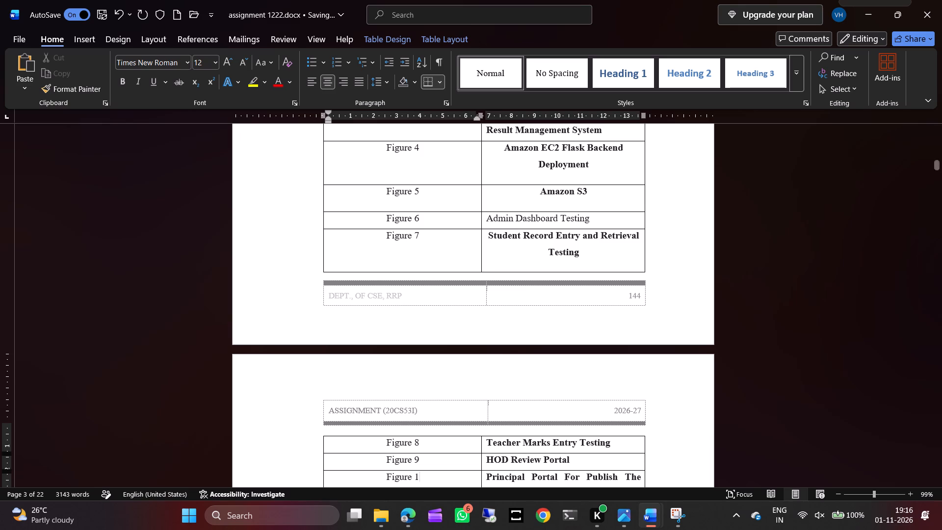
pyautogui.press('0')
pyautogui.press('Down')
pyautogui.press('BackSpace')
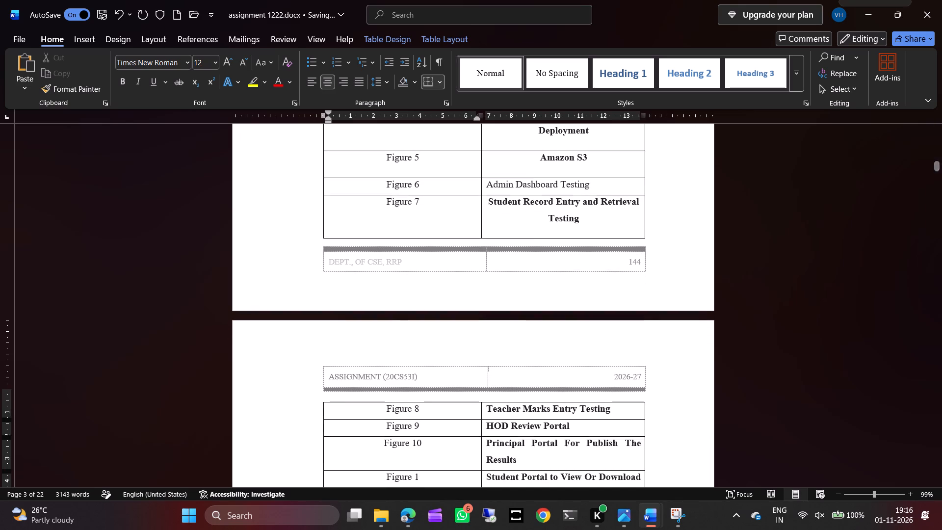
pyautogui.press('1')
pyautogui.press('Down')
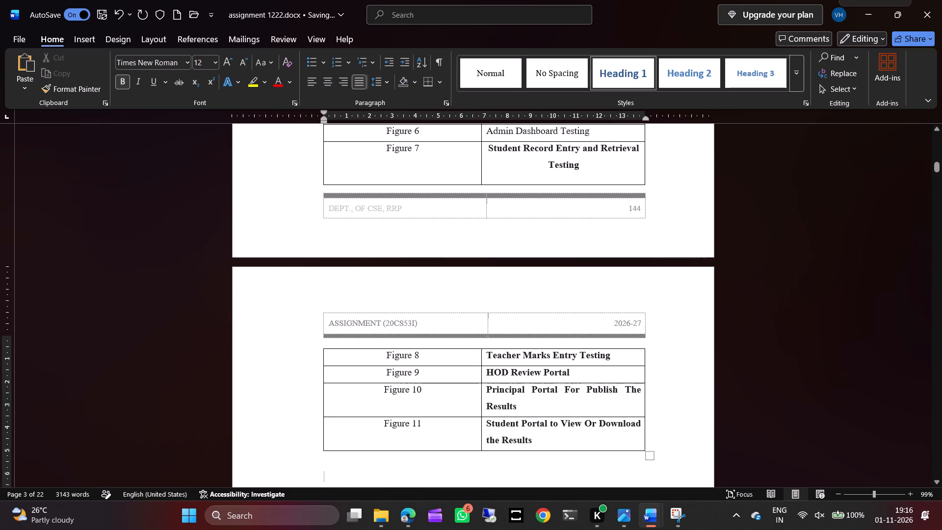
# Remove the bold formatting from all figure titles in the List of Figures, from Figure 1 to Figure 11.
pyautogui.scroll(3, 529, 269)
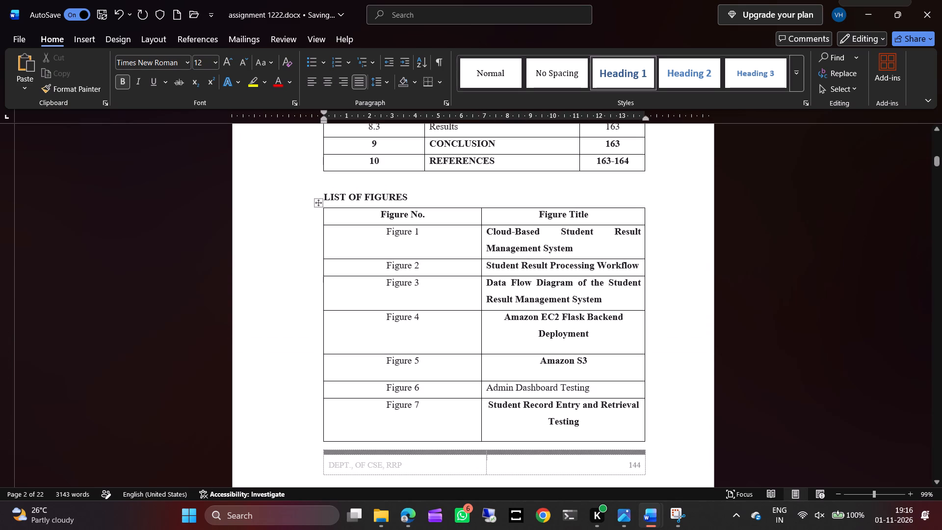
pyautogui.moveTo(489, 234); pyautogui.dragTo(596, 472)
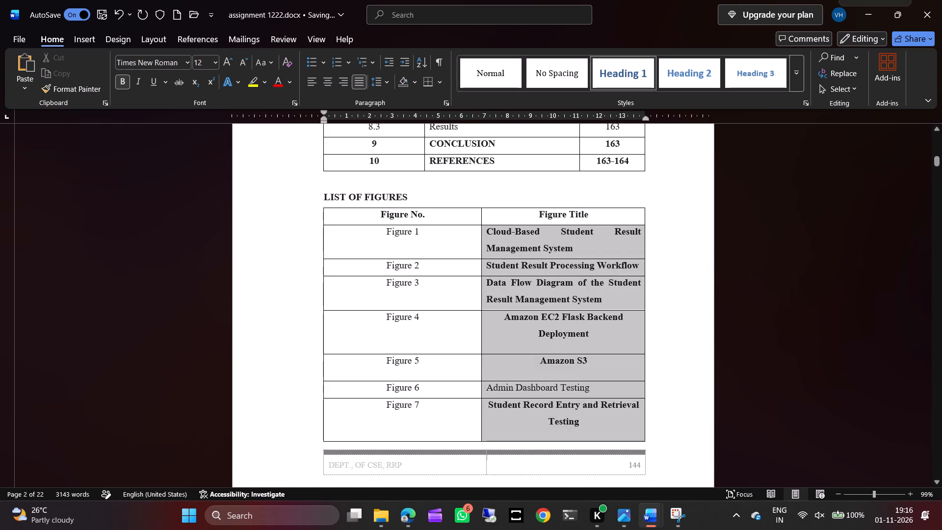
pyautogui.moveTo(596, 472); pyautogui.dragTo(614, 392)
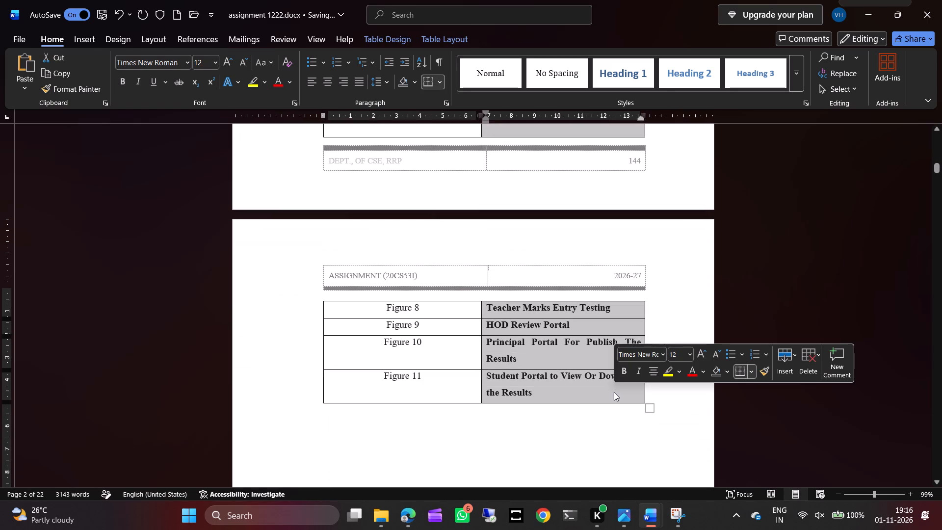
pyautogui.click(623, 375)
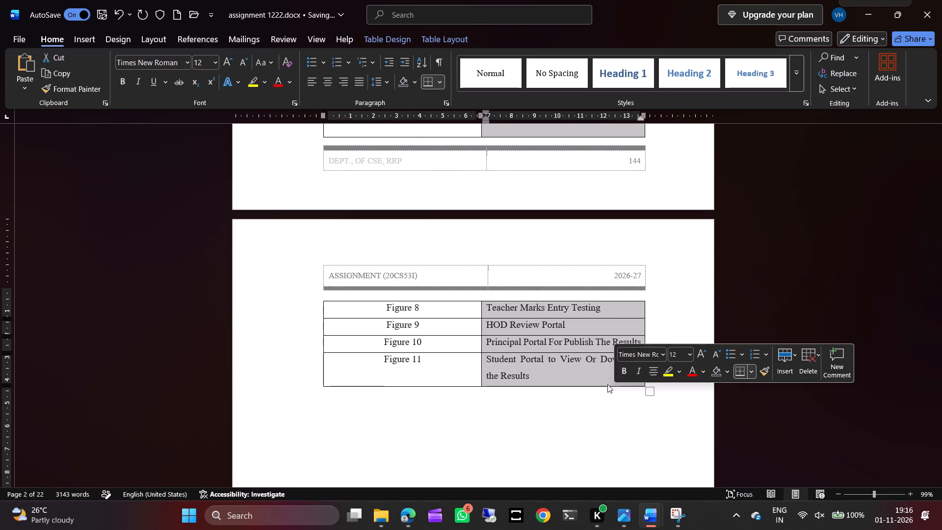
pyautogui.click(518, 425)
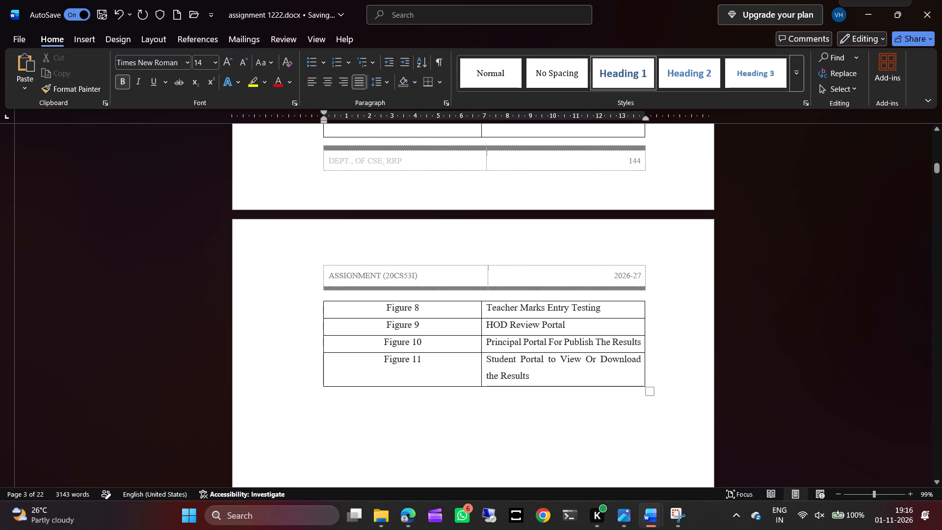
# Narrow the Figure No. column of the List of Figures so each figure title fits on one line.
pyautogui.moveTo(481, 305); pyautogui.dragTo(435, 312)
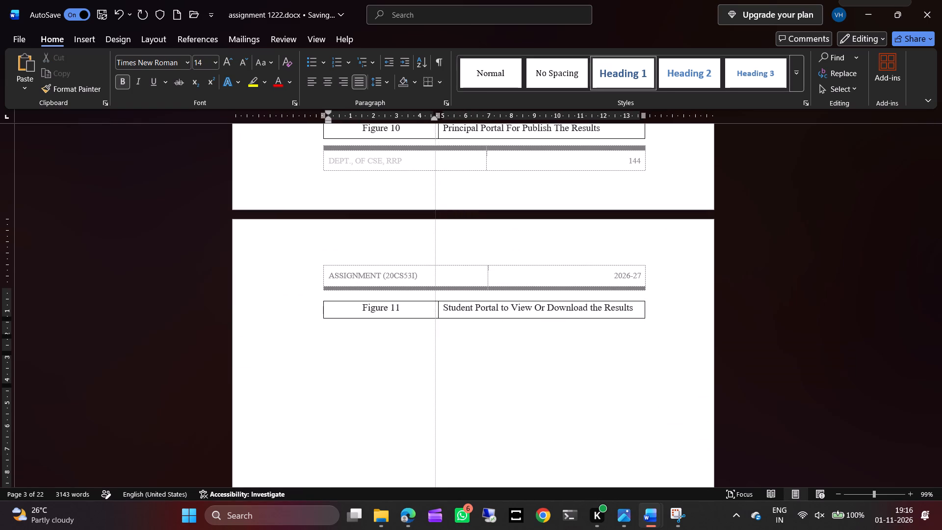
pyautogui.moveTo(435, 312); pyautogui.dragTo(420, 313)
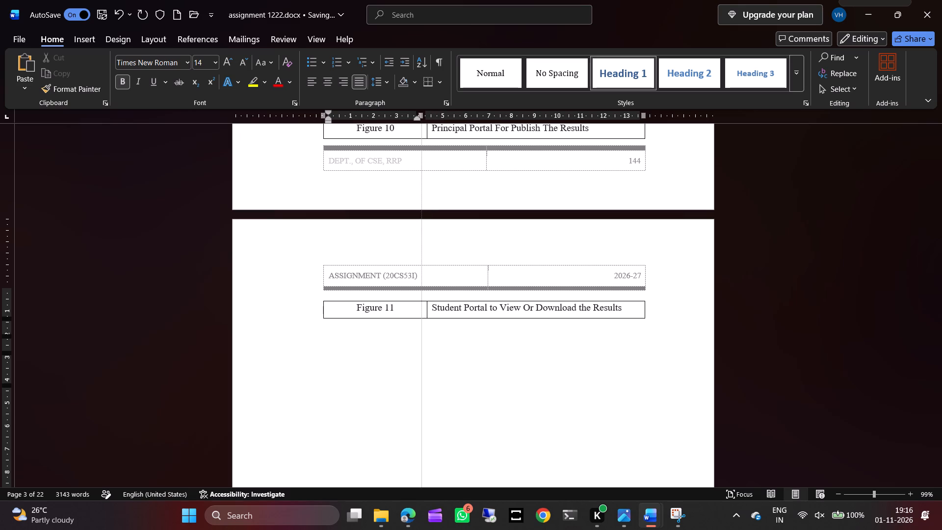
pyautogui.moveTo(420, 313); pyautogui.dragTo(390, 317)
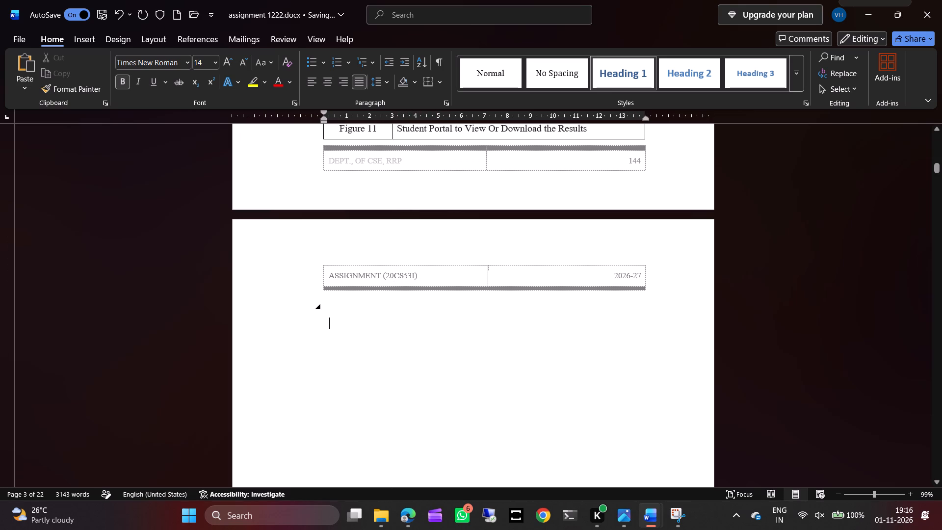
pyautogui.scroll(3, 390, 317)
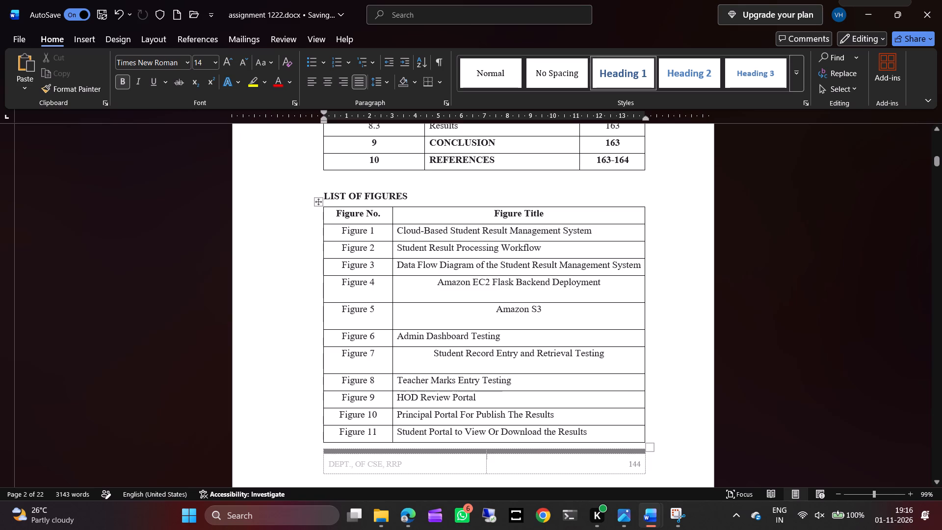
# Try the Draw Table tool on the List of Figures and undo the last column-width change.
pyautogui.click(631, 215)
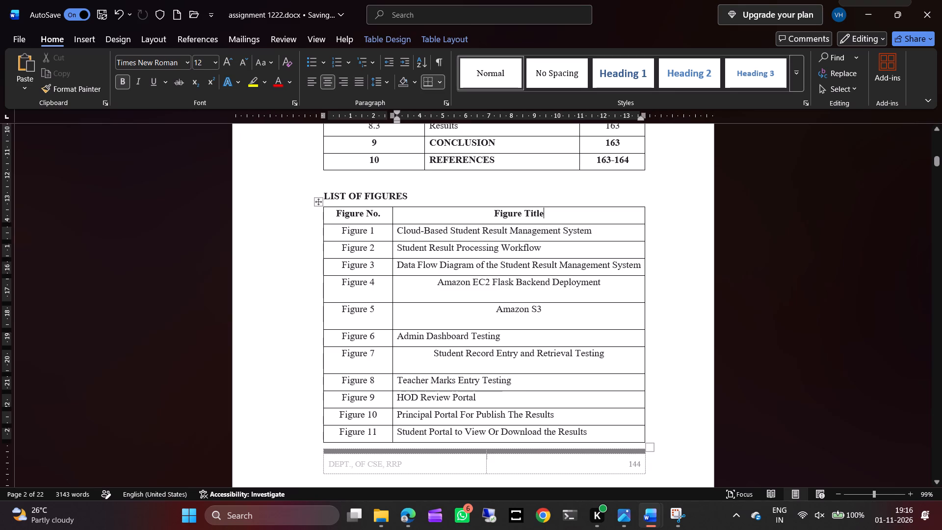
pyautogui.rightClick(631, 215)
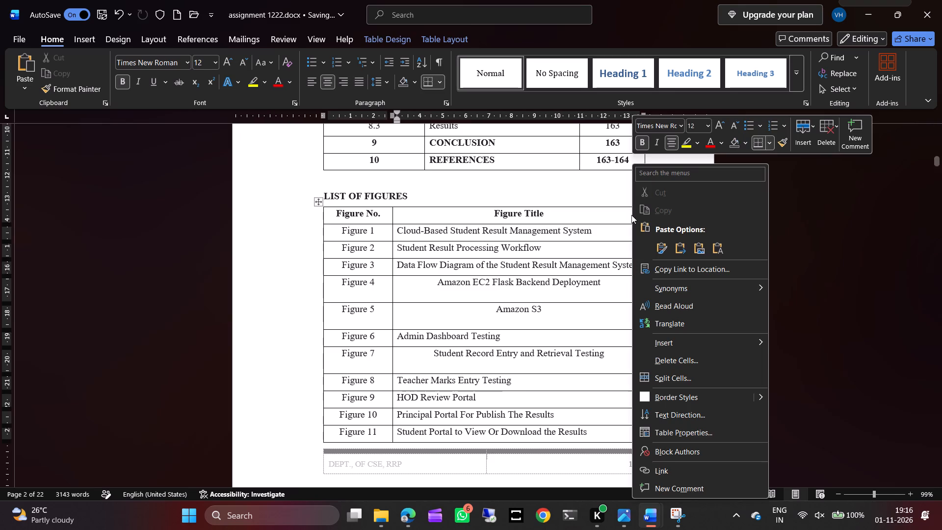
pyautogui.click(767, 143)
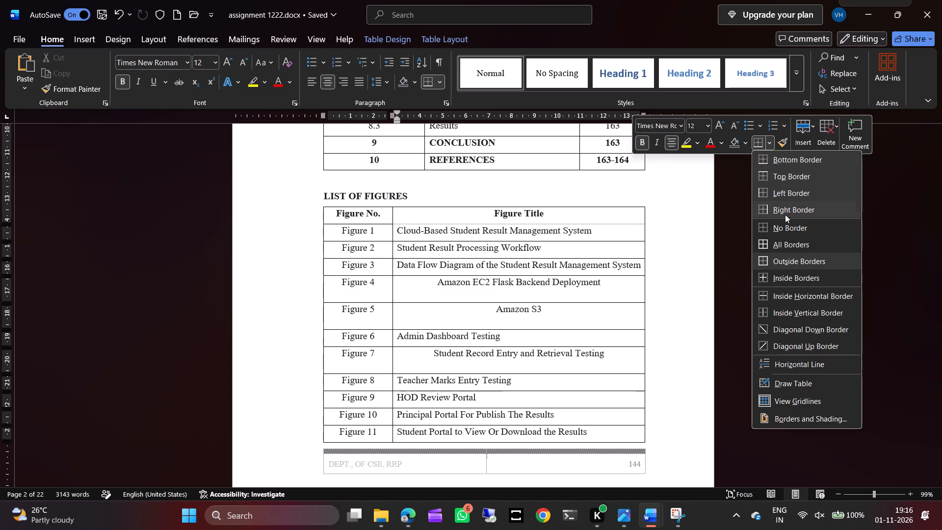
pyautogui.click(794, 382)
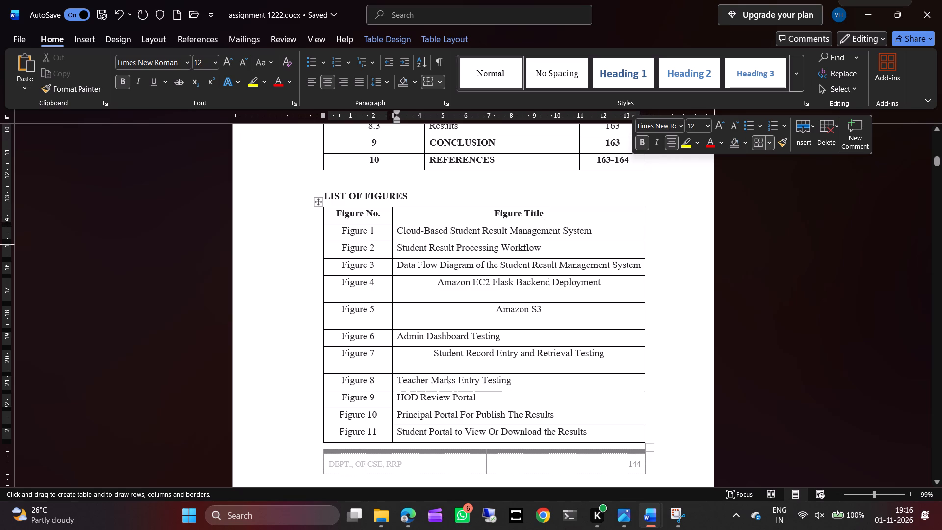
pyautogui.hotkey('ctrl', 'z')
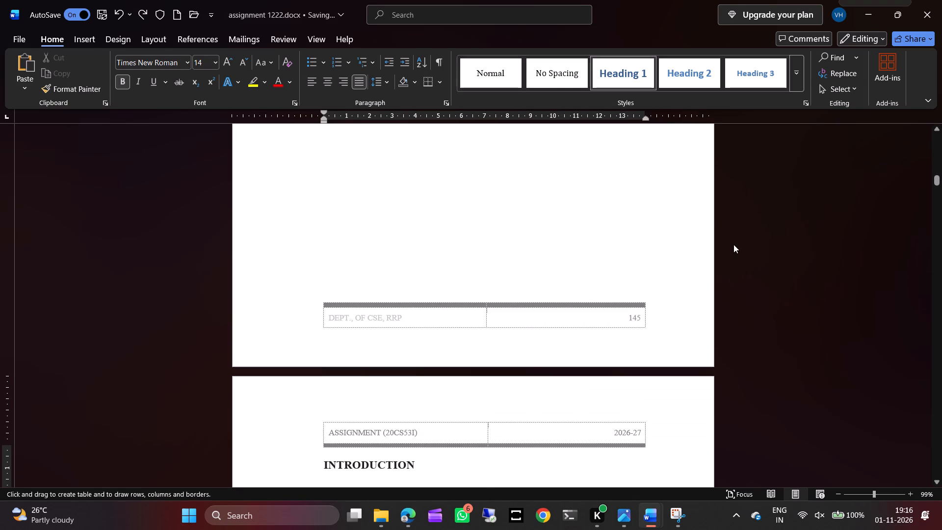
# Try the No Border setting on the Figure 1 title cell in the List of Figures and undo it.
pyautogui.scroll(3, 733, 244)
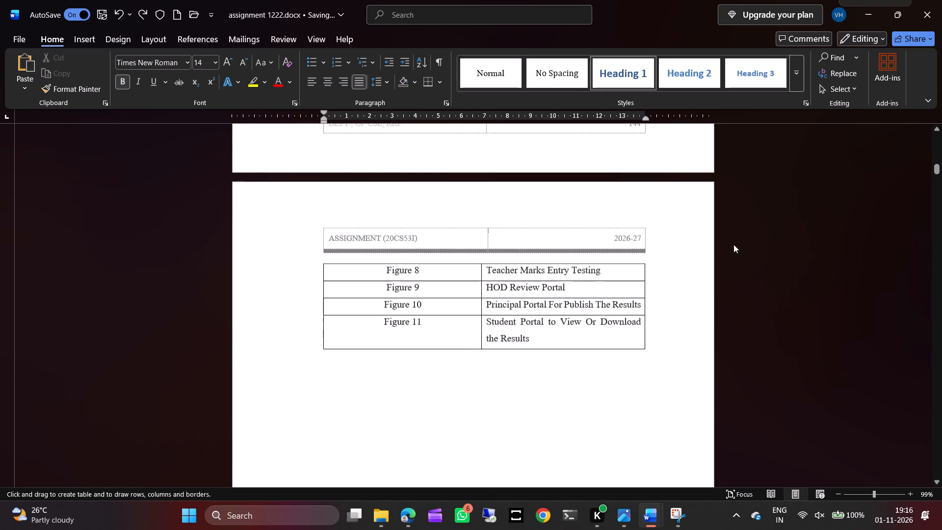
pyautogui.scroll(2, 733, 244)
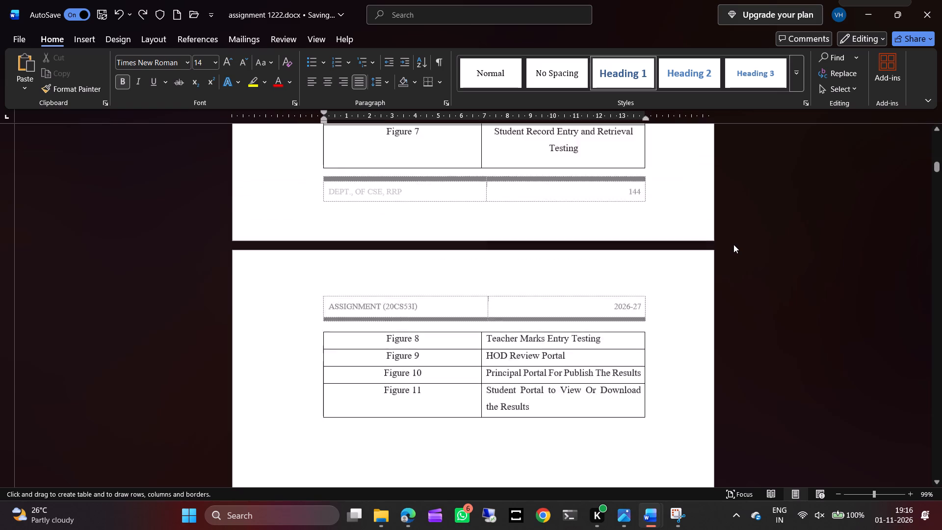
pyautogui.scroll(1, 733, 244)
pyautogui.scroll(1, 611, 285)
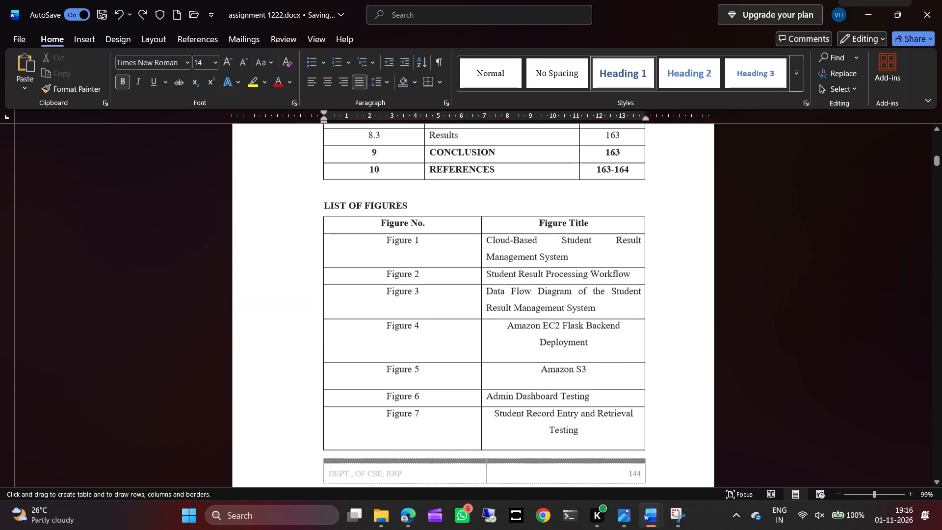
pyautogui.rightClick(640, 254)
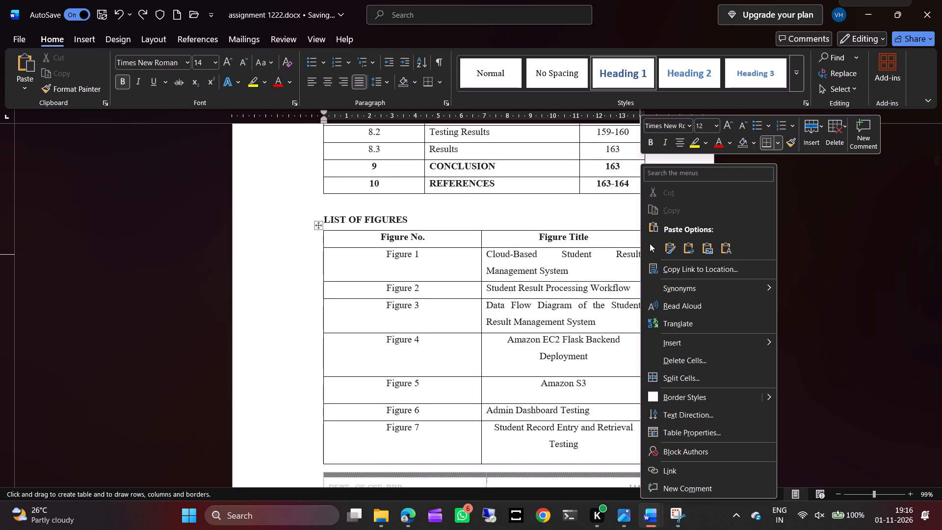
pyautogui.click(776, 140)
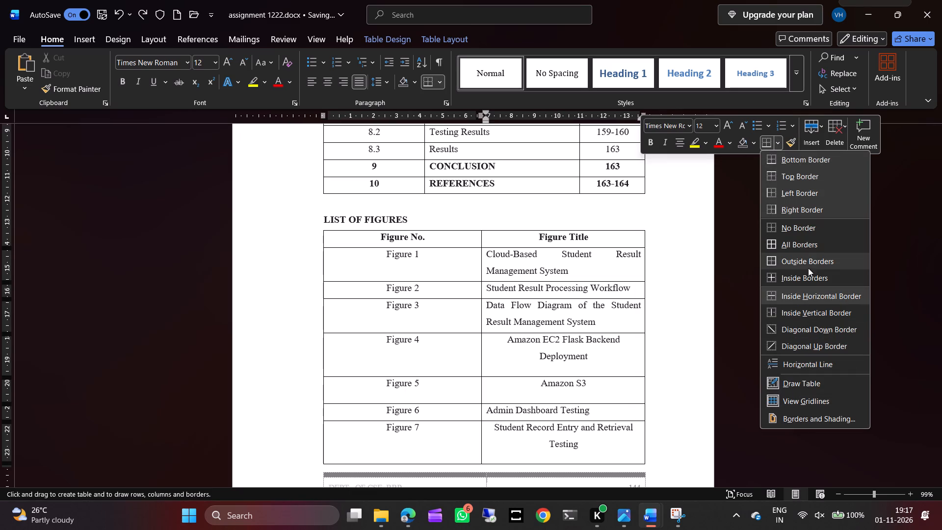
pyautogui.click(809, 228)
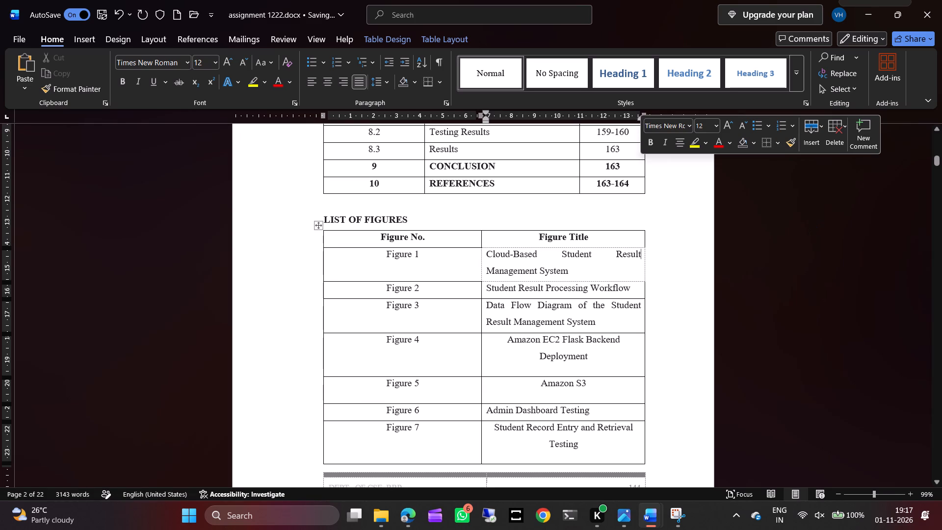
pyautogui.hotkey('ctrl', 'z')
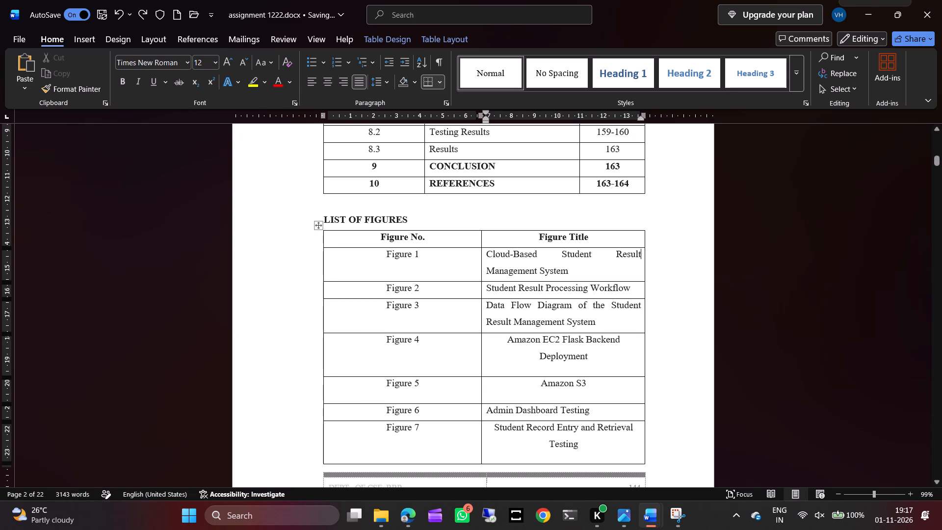
# Insert a new column to the right of the Figure Title column in the List of Figures table.
pyautogui.click(645, 242)
pyautogui.rightClick(645, 242)
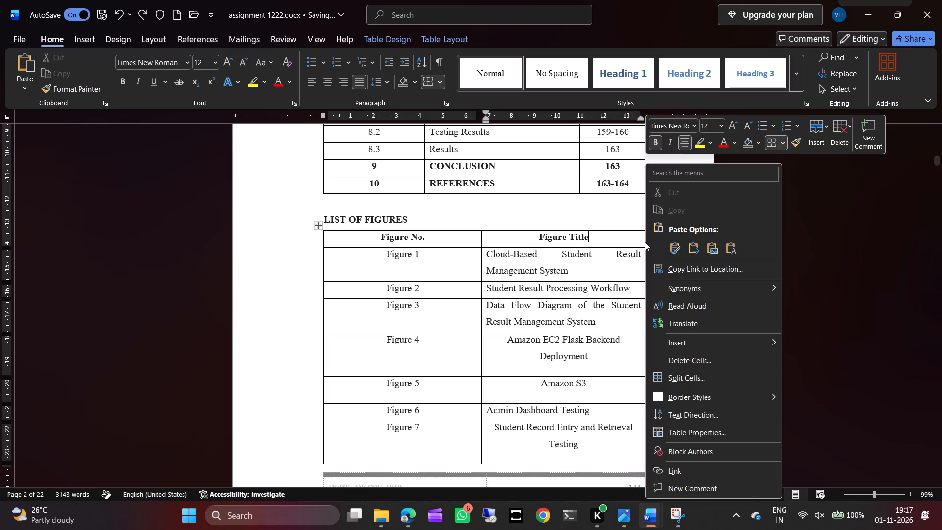
pyautogui.click(783, 140)
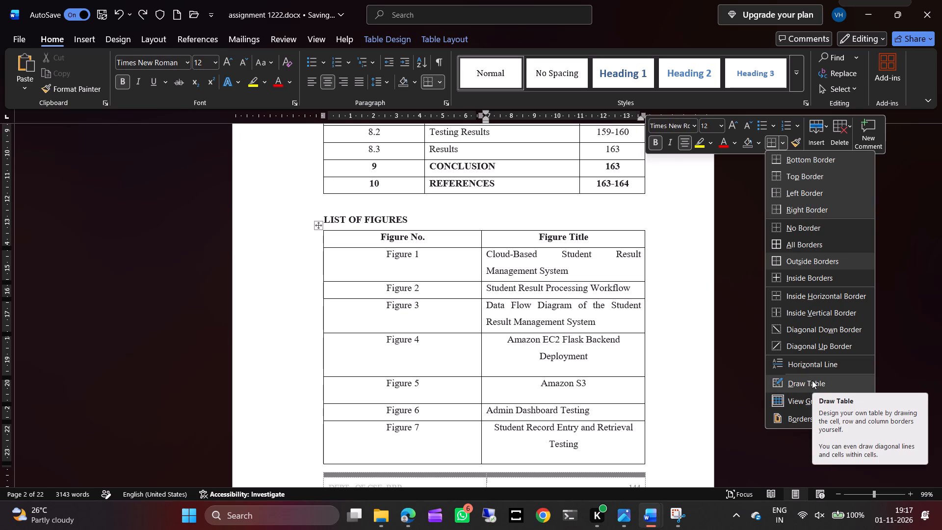
pyautogui.click(817, 130)
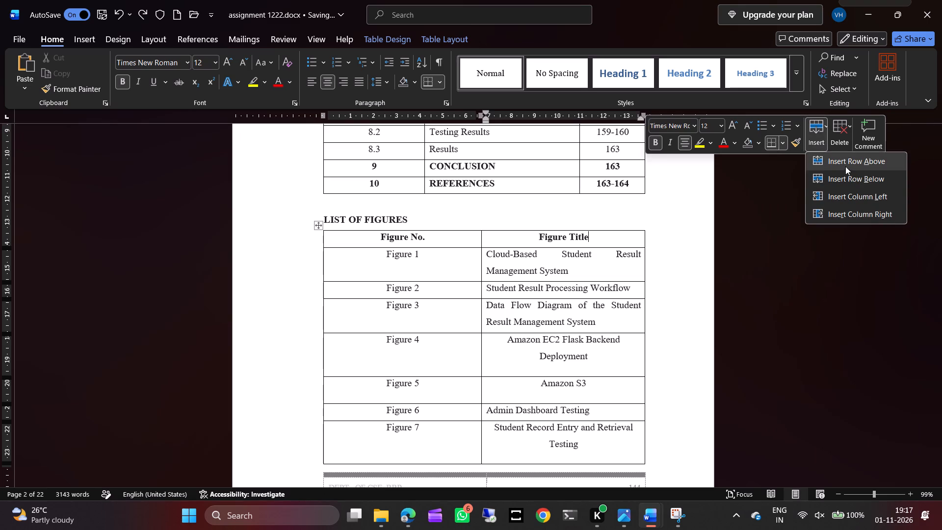
pyautogui.click(844, 217)
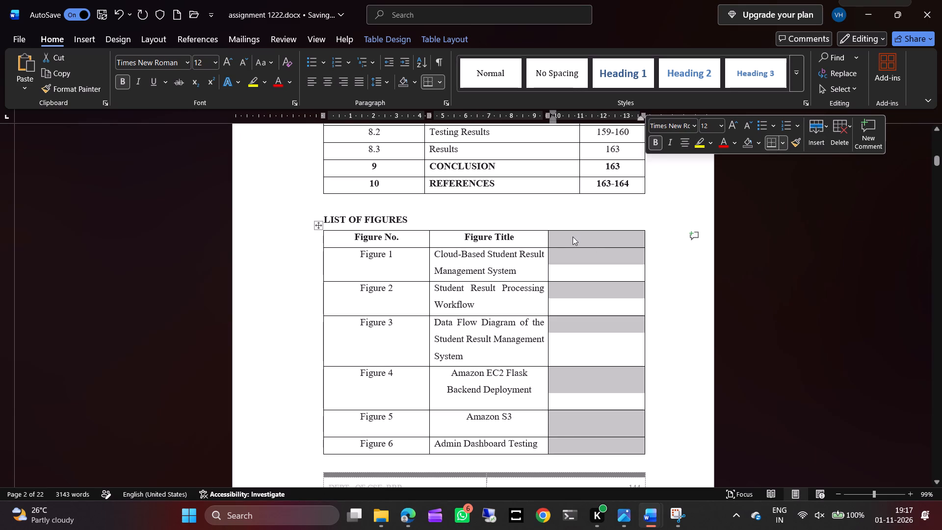
# Enter "Page Number" as the header of the new third column in the List of Figures.
pyautogui.click(573, 237)
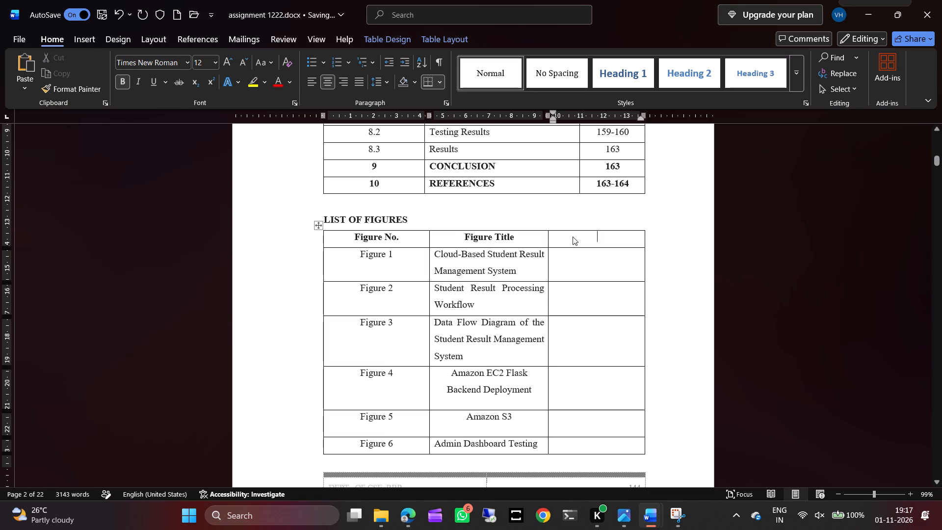
pyautogui.press('p')
pyautogui.press('BackSpace')
pyautogui.hotkey('shift', 'p')
pyautogui.write('age')
pyautogui.press('space')
pyautogui.write('NUmber')
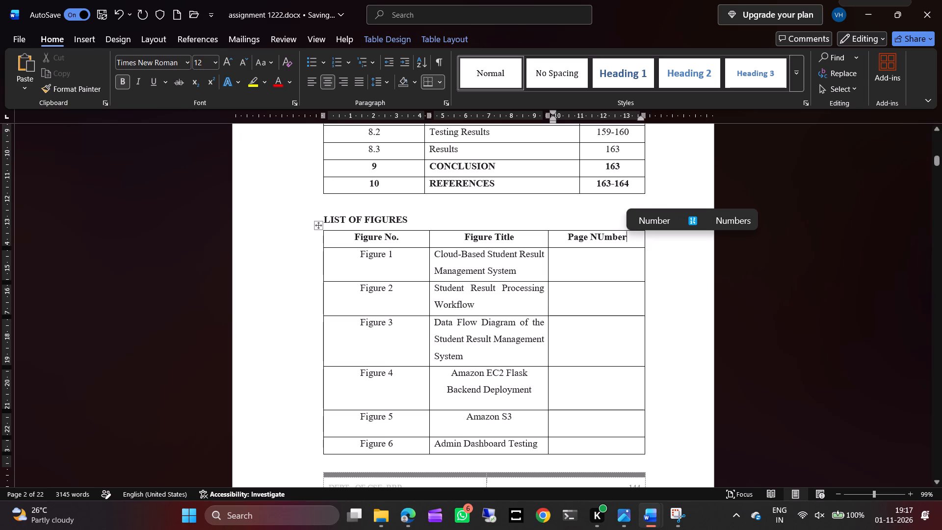
pyautogui.click(641, 229)
pyautogui.click(645, 225)
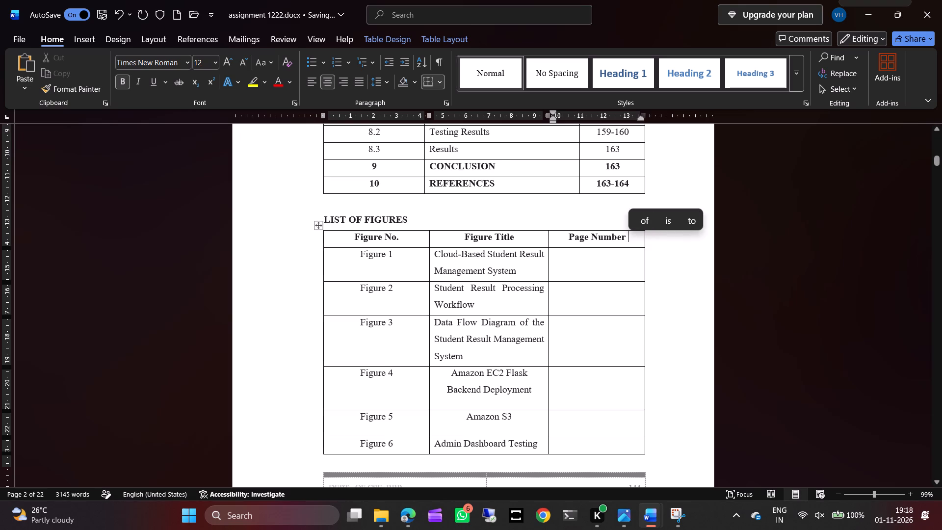
pyautogui.scroll(3, 597, 235)
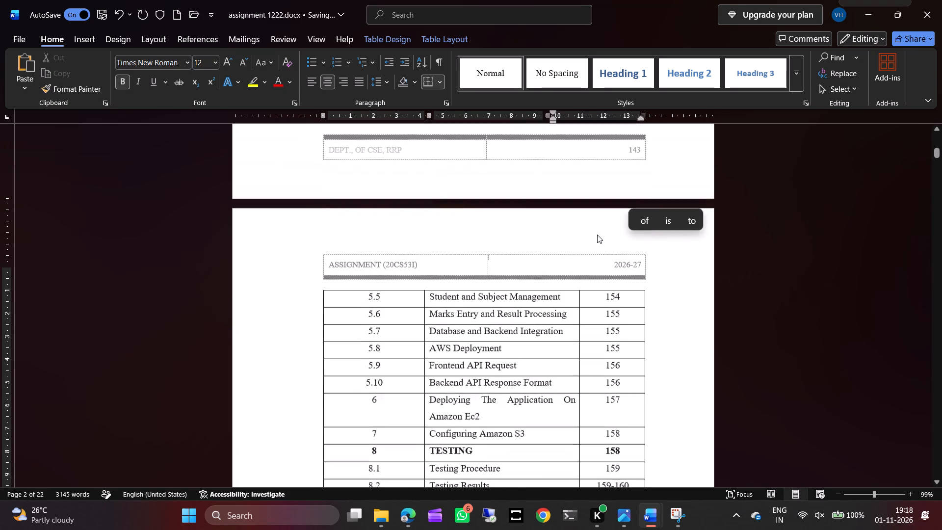
# Shorten the third column's header in the List of Figures to "Page No.", matching the contents table.
pyautogui.scroll(3, 597, 235)
pyautogui.hscroll(1, 597, 235)
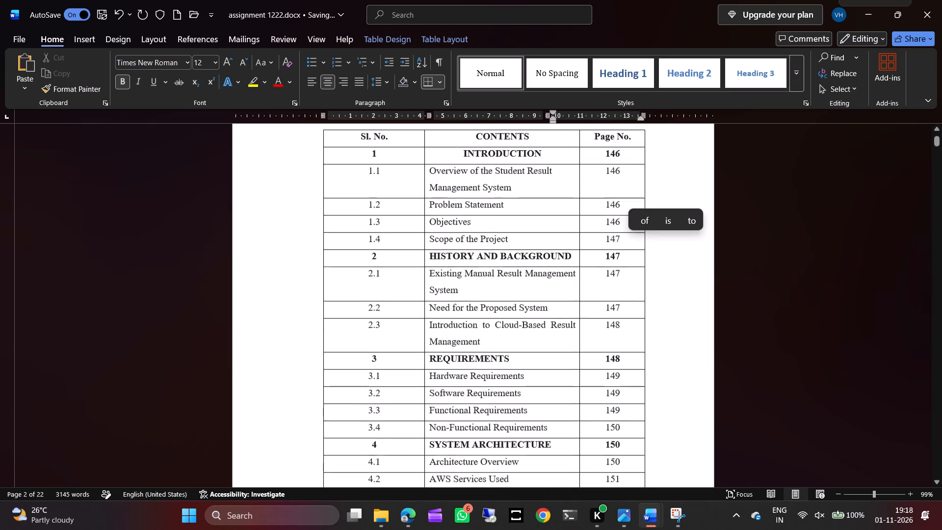
pyautogui.hscroll(1, 597, 235)
pyautogui.scroll(1, 597, 235)
pyautogui.scroll(-4, 597, 235)
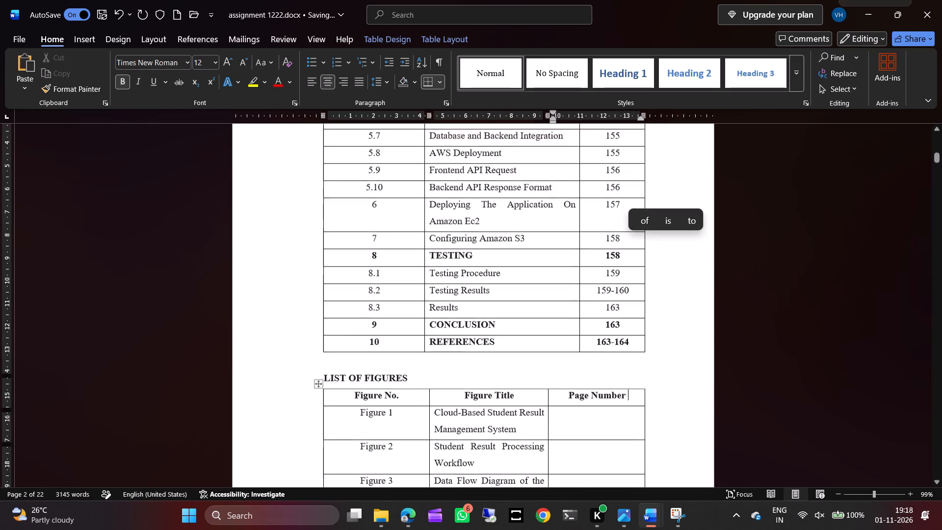
pyautogui.scroll(-2, 597, 235)
pyautogui.scroll(1, 601, 259)
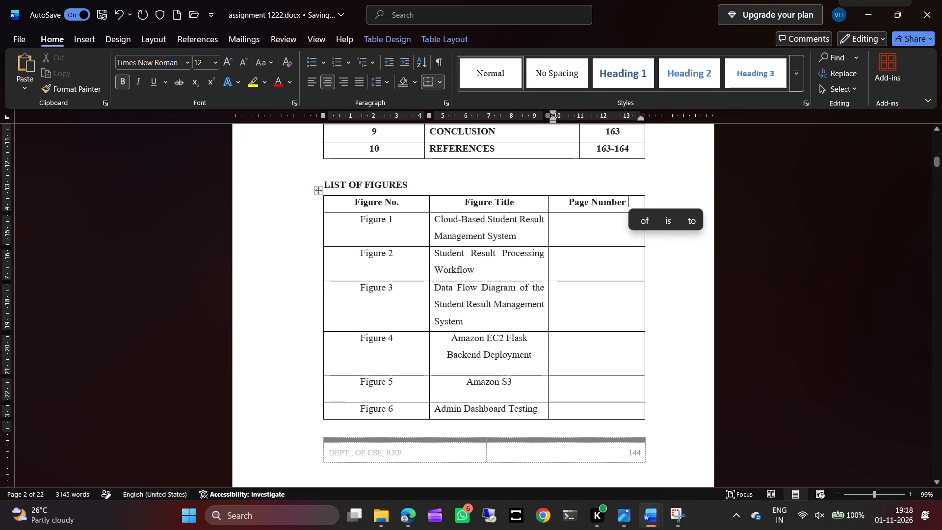
pyautogui.press('BackSpace')
pyautogui.press('BackSpace')
pyautogui.press('BackSpace')
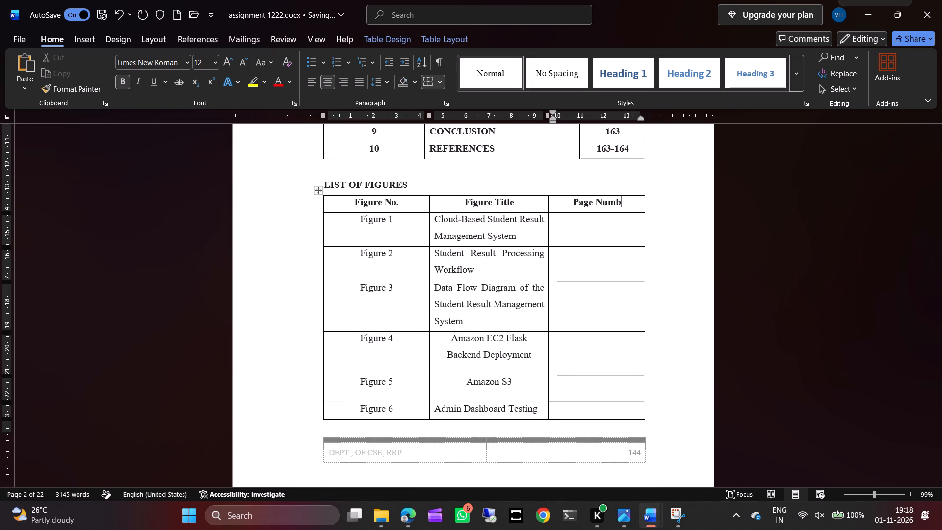
pyautogui.press('BackSpace')
pyautogui.press('BackSpace')
pyautogui.press('BackSpace')
pyautogui.press('0')
pyautogui.press('BackSpace')
pyautogui.press('o')
pyautogui.press('.')
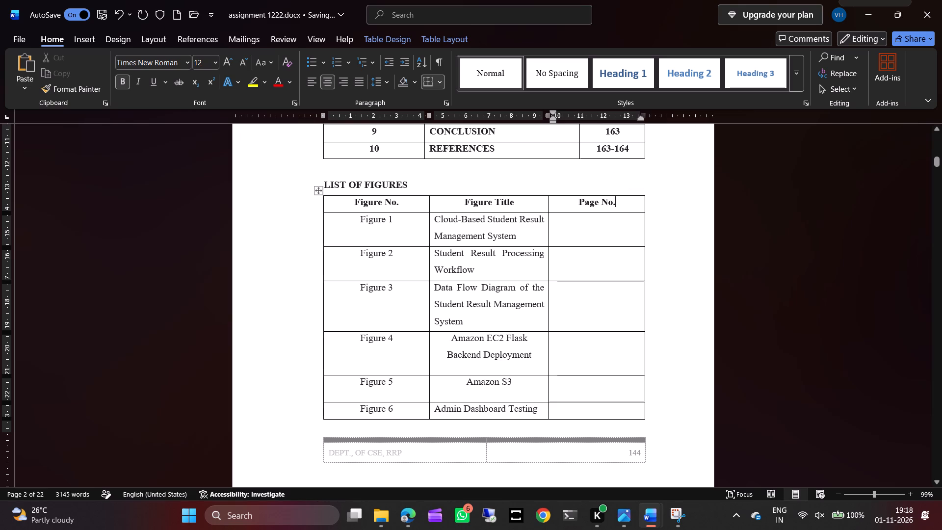
# Widen the Figure Title column in the List of Figures so its edge lines up with the contents table's Page No. column.
pyautogui.moveTo(548, 205); pyautogui.dragTo(560, 206)
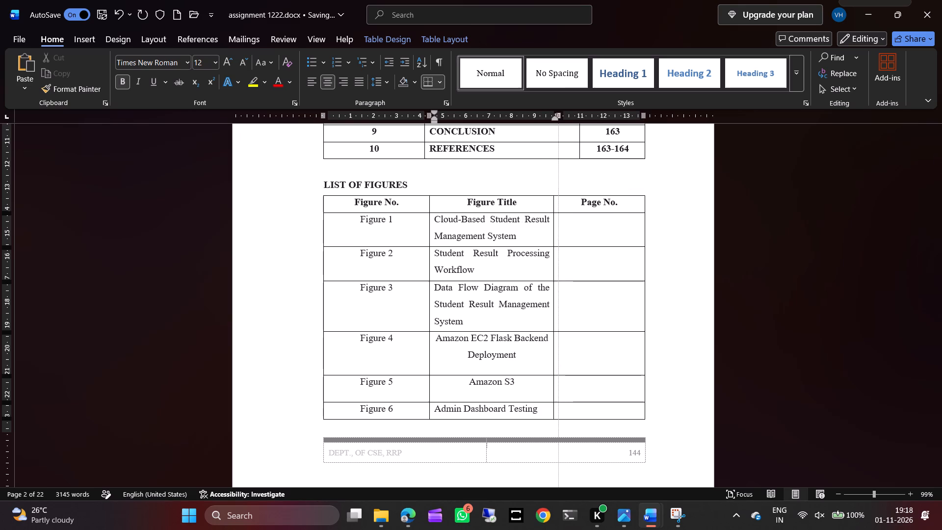
pyautogui.moveTo(560, 206); pyautogui.dragTo(581, 207)
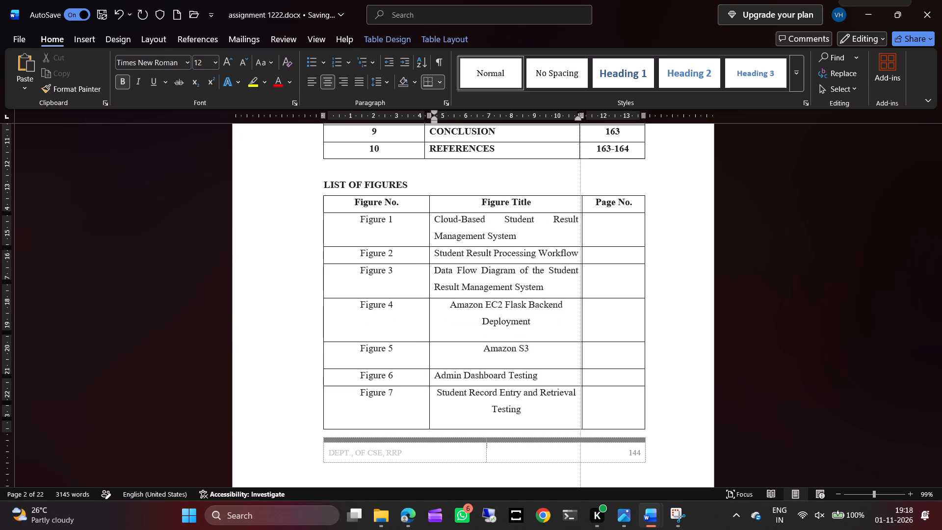
pyautogui.moveTo(581, 207); pyautogui.dragTo(579, 208)
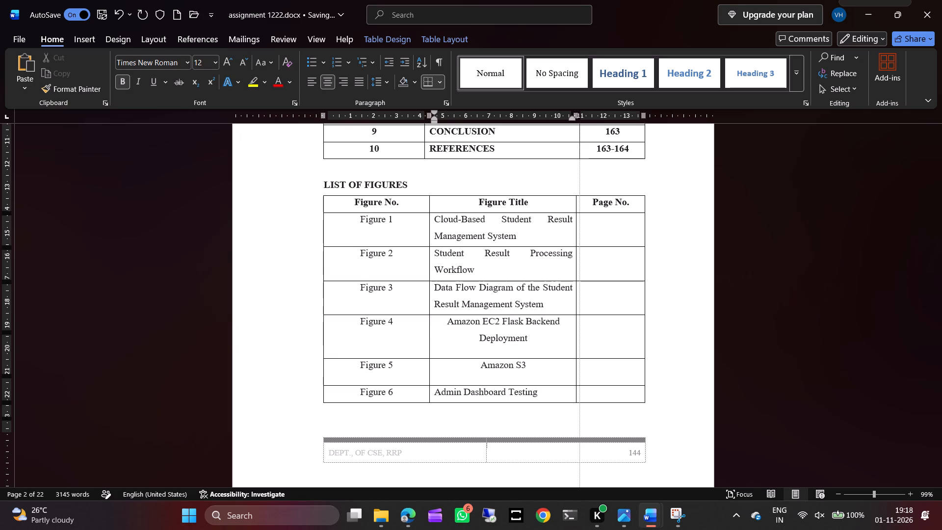
pyautogui.moveTo(579, 208); pyautogui.dragTo(581, 210)
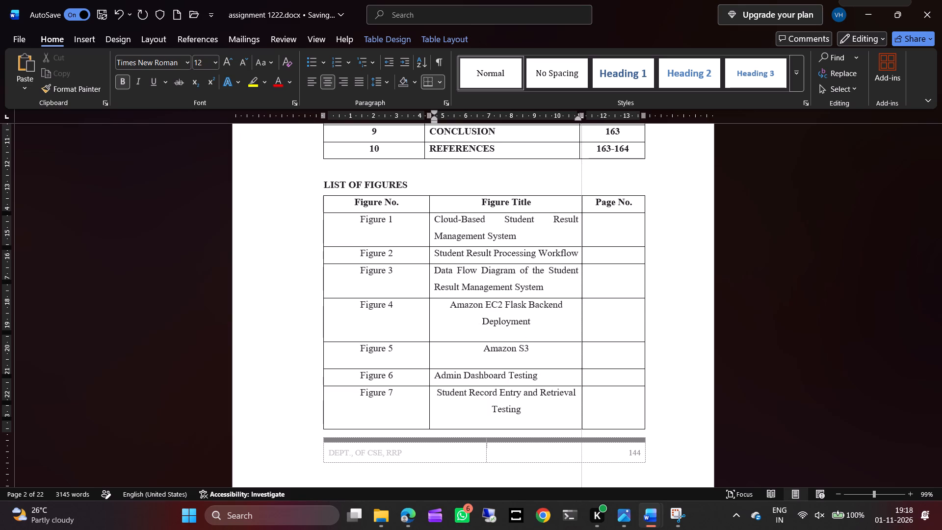
pyautogui.moveTo(581, 210); pyautogui.dragTo(581, 210)
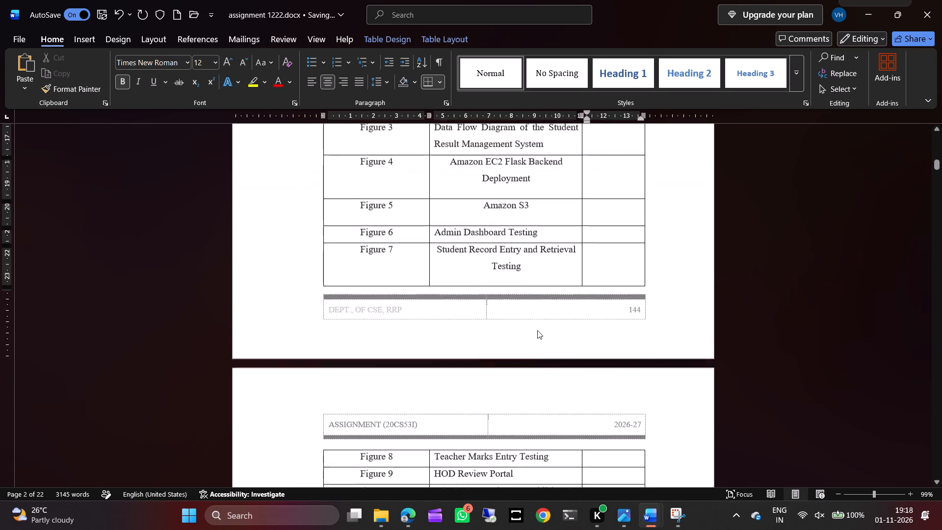
# Go through the document from the List of Figures to the EC2 deployment section, checking each figure caption's number, title and page.
pyautogui.scroll(1, 582, 177)
pyautogui.scroll(-11, 552, 263)
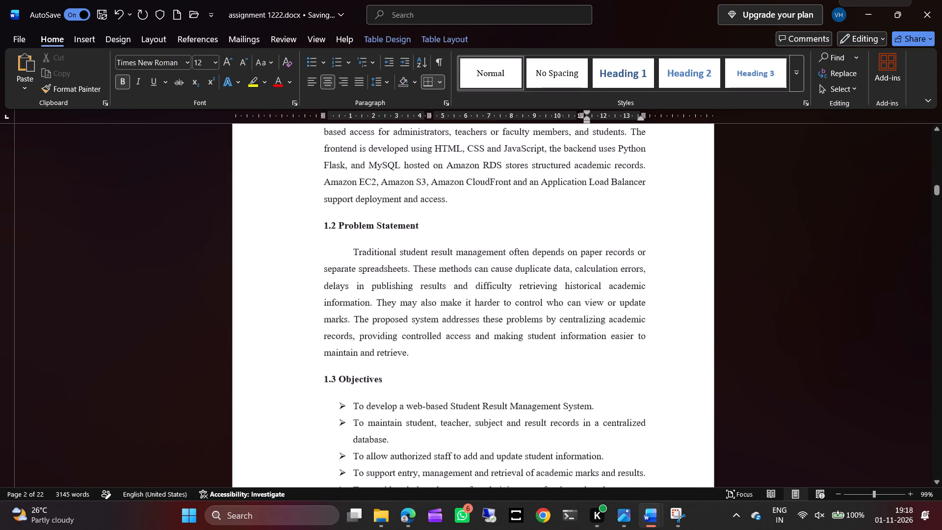
pyautogui.scroll(-6, 552, 263)
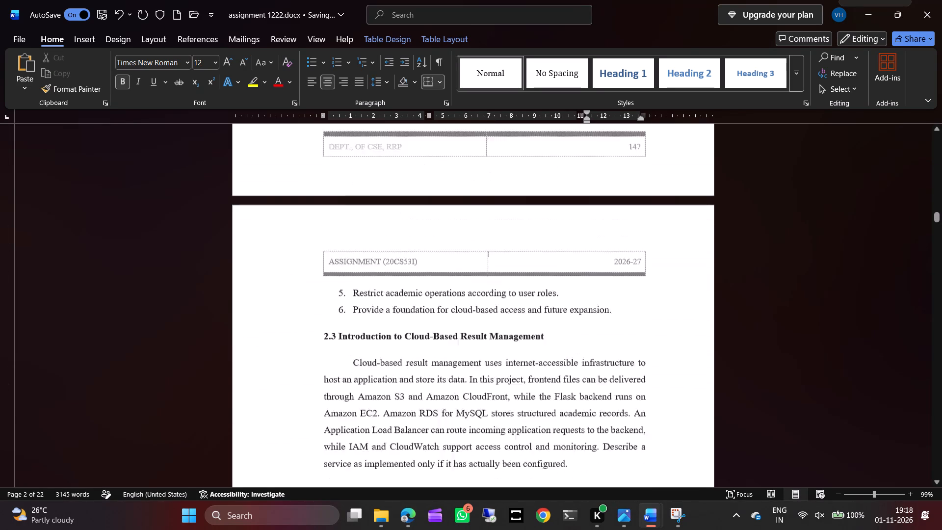
pyautogui.scroll(-3, 552, 263)
pyautogui.scroll(-1, 485, 416)
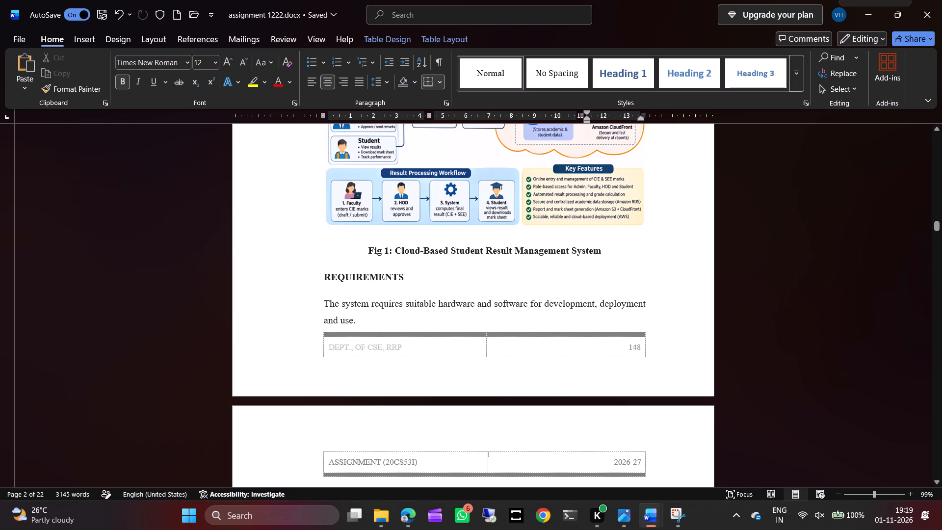
pyautogui.scroll(-7, 626, 318)
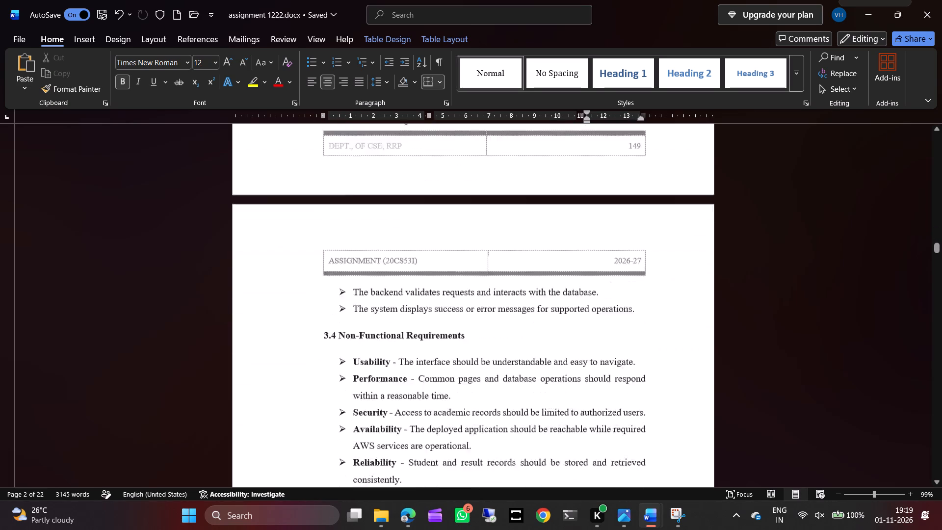
pyautogui.scroll(-7, 626, 318)
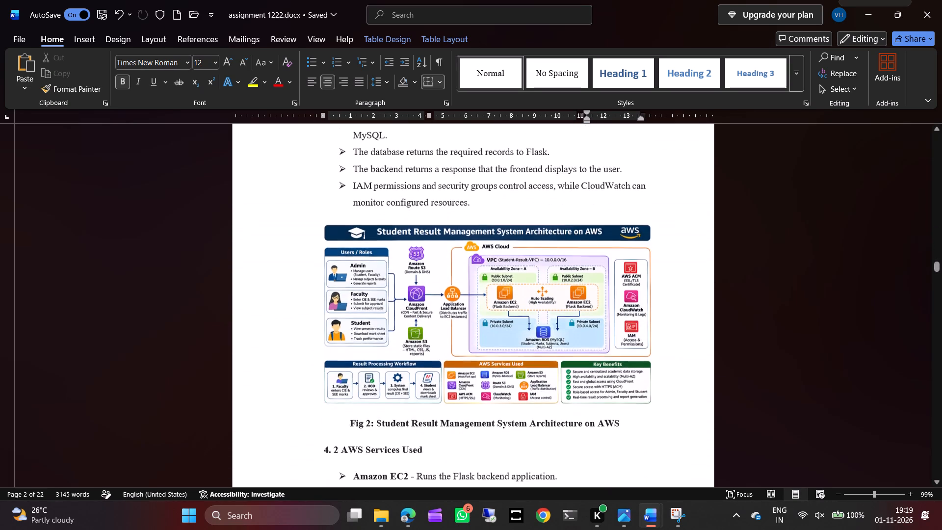
pyautogui.scroll(-2, 626, 318)
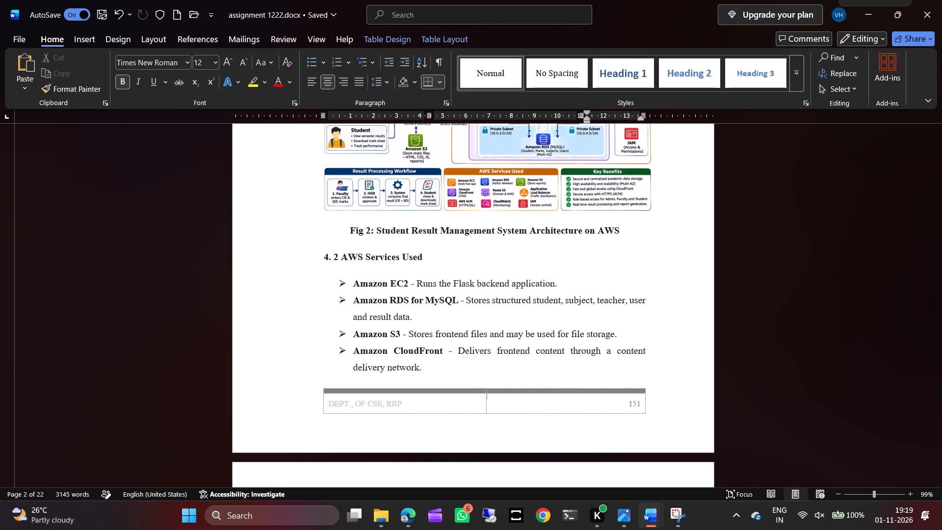
pyautogui.scroll(-1, 580, 313)
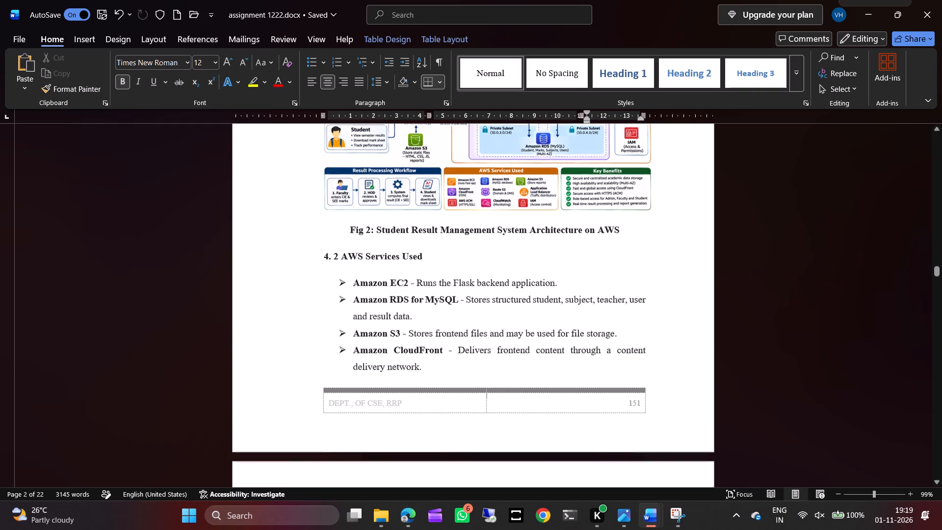
pyautogui.scroll(-6, 580, 313)
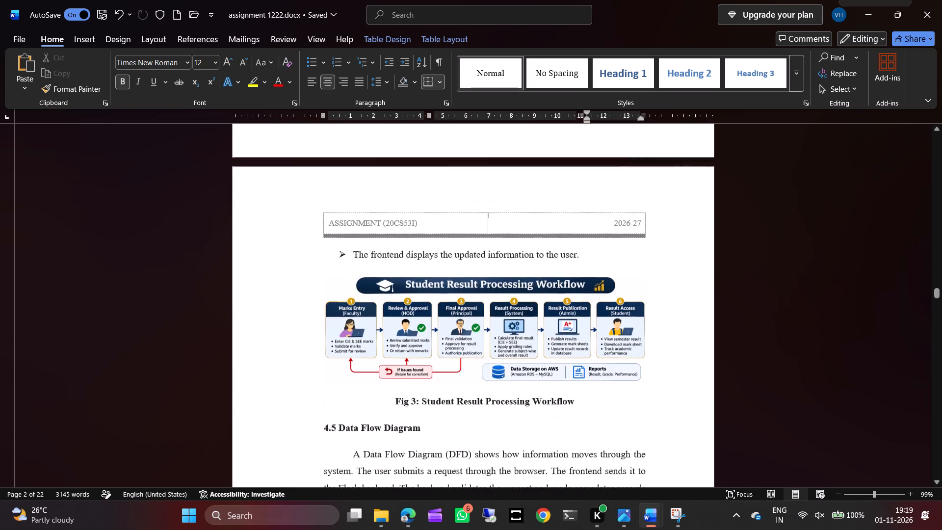
pyautogui.scroll(-2, 580, 313)
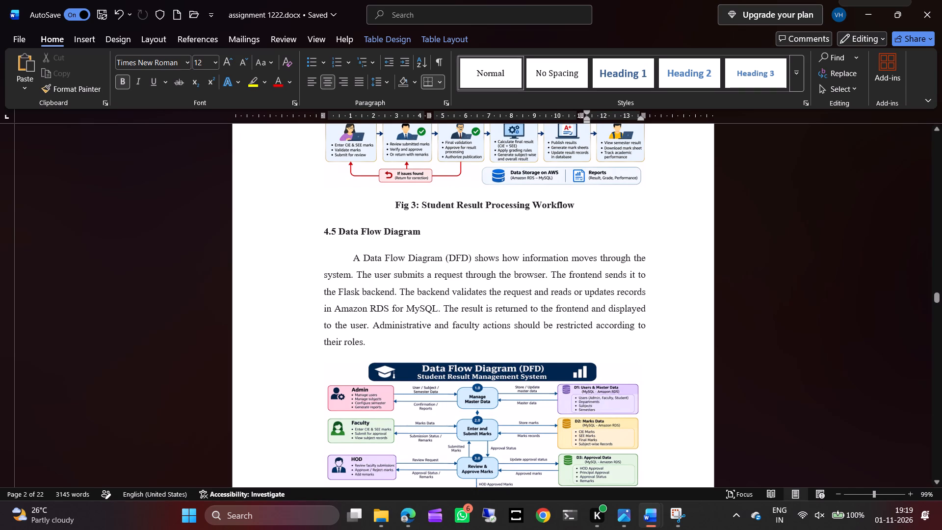
pyautogui.scroll(-1, 492, 269)
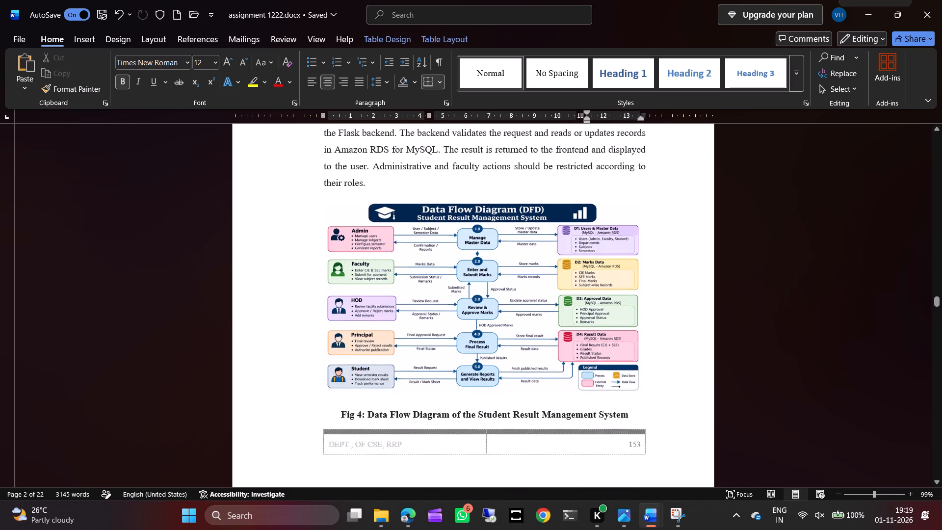
pyautogui.scroll(-5, 492, 269)
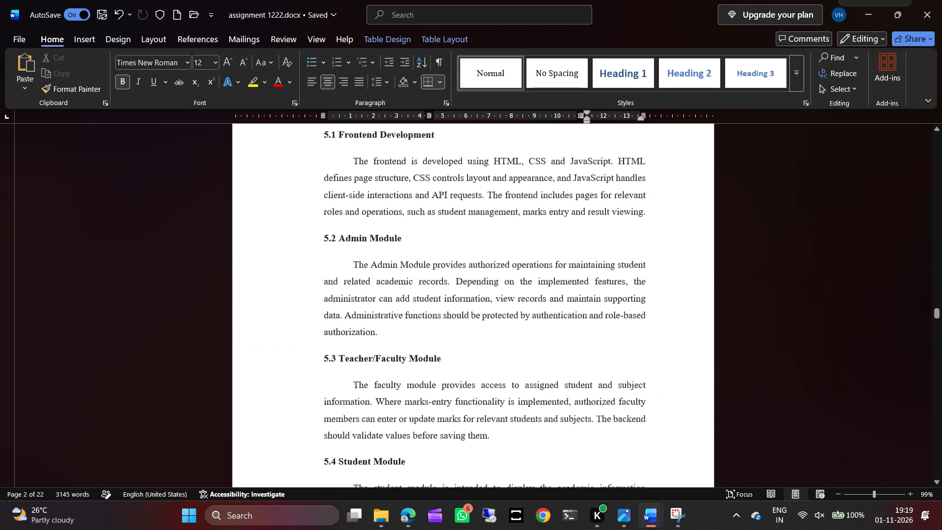
pyautogui.scroll(-6, 492, 269)
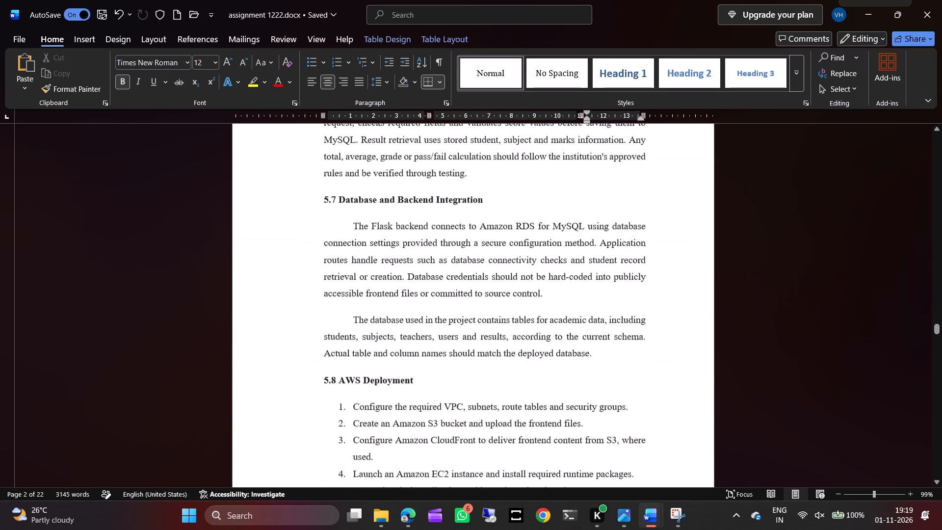
pyautogui.scroll(-6, 492, 269)
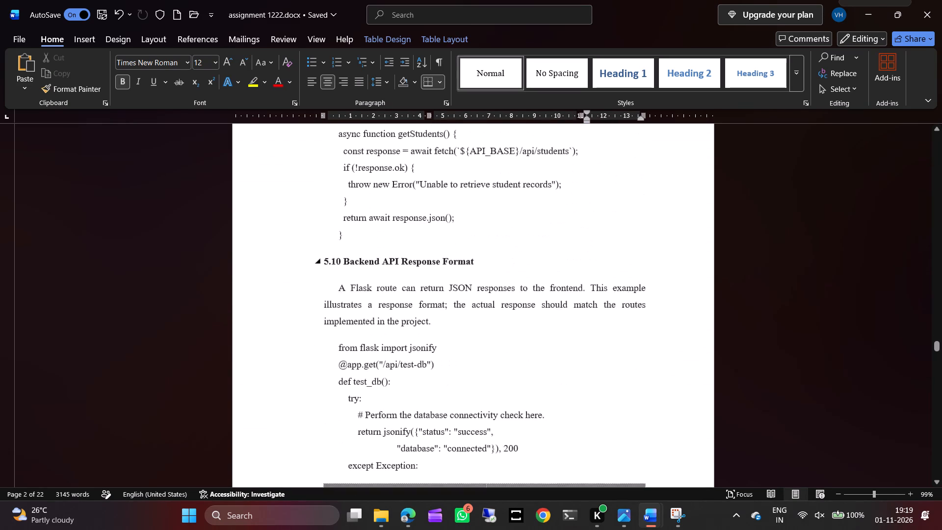
pyautogui.scroll(-6, 492, 269)
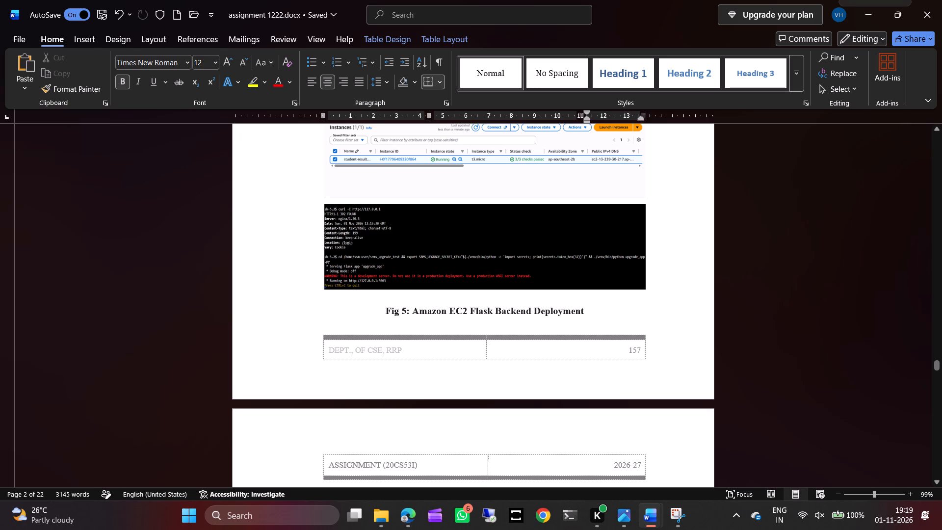
# Renumber the Amazon S3 figure caption as Fig 6.
pyautogui.scroll(-4, 538, 324)
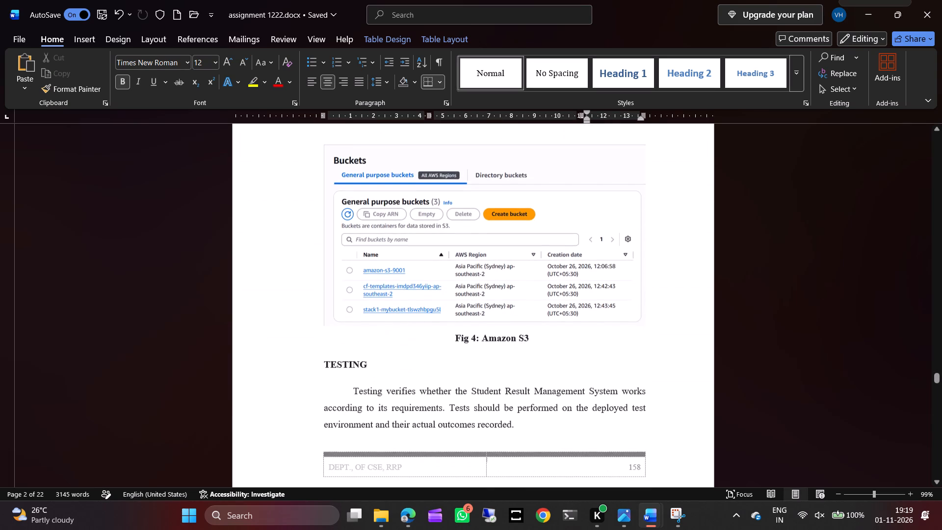
pyautogui.click(475, 336)
pyautogui.press('BackSpace')
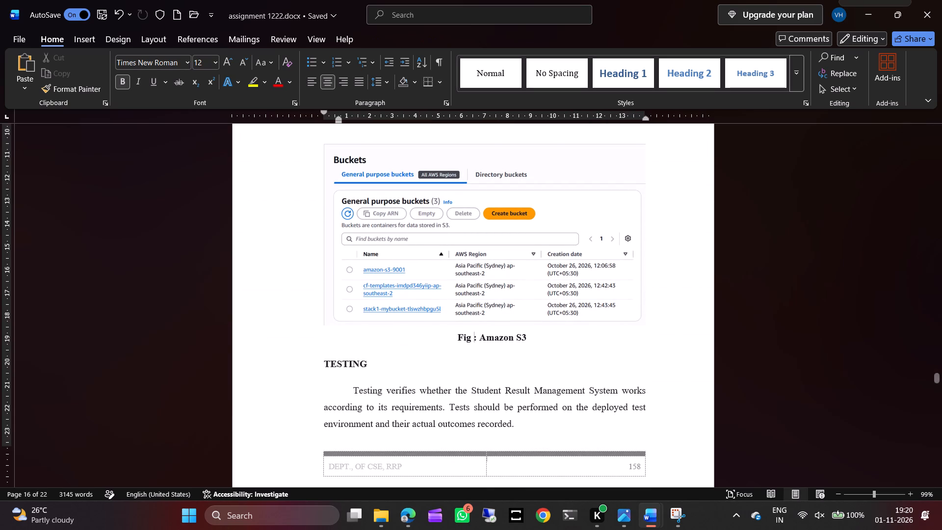
pyautogui.press('6')
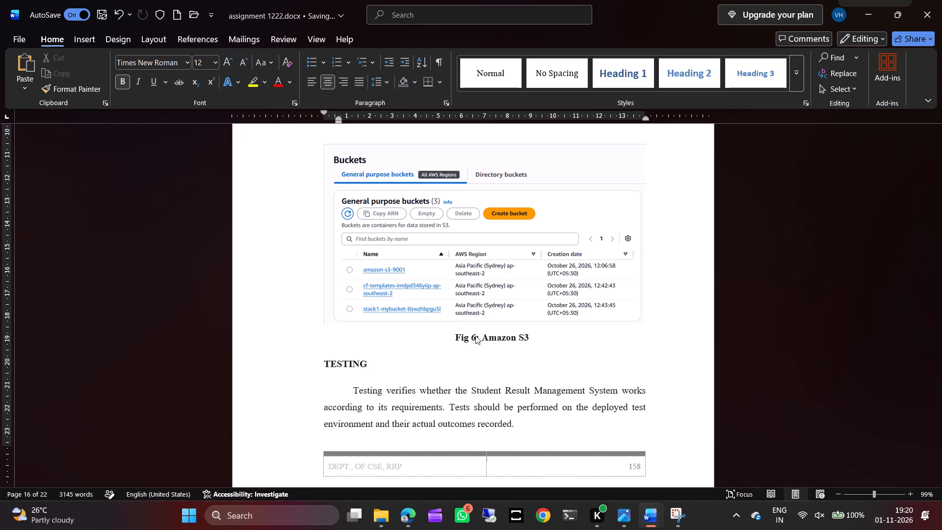
# Renumber the Teacher Marks Entry Testing figure caption in the testing section as Fig 8.
pyautogui.scroll(-2, 505, 345)
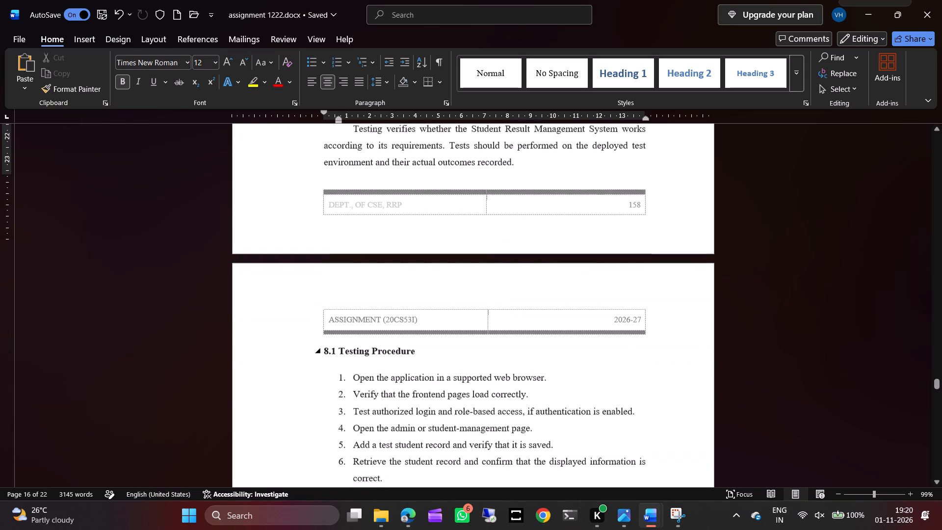
pyautogui.scroll(-6, 505, 345)
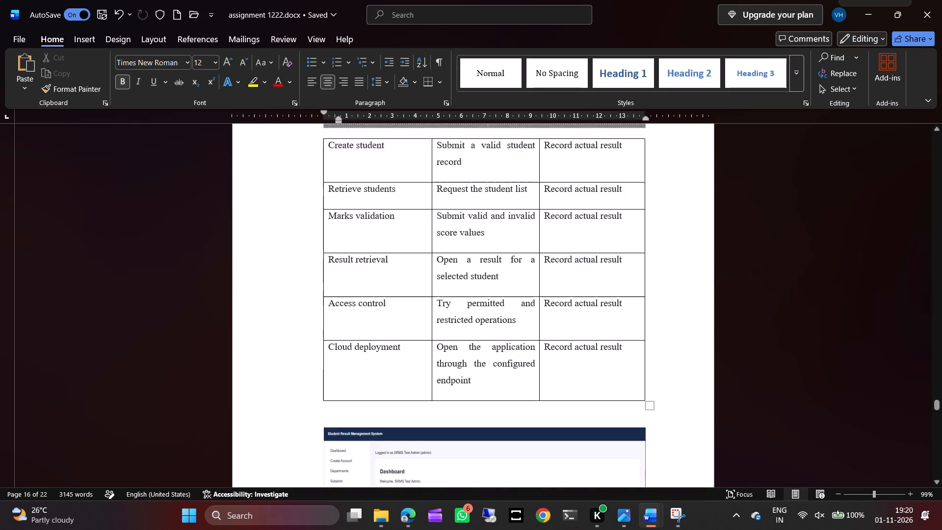
pyautogui.scroll(-3, 505, 345)
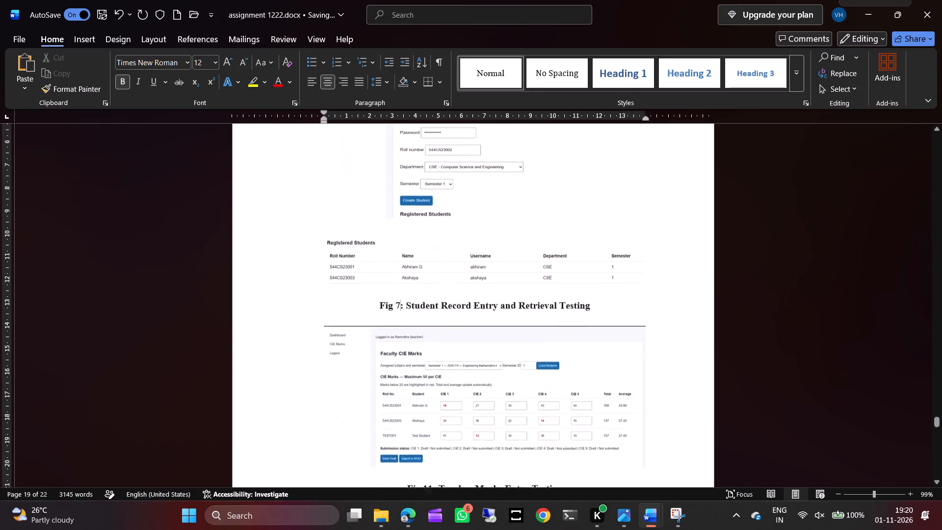
pyautogui.scroll(-1, 453, 450)
pyautogui.click(433, 449)
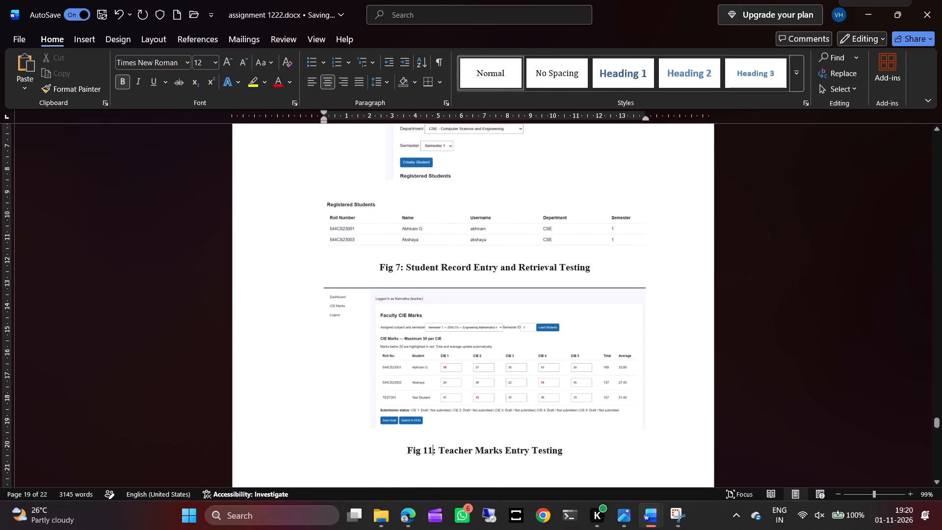
pyautogui.press('BackSpace')
pyautogui.press('BackSpace')
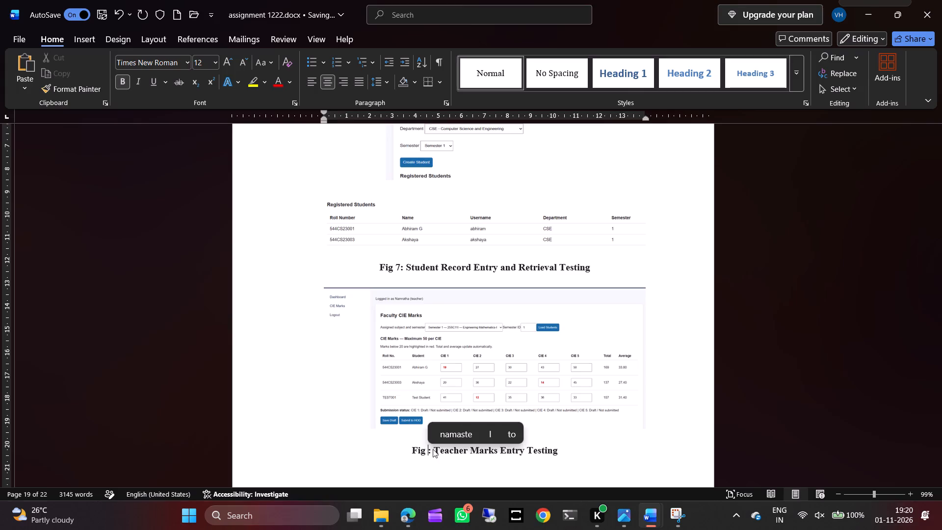
pyautogui.press('8')
pyautogui.scroll(-1, 433, 449)
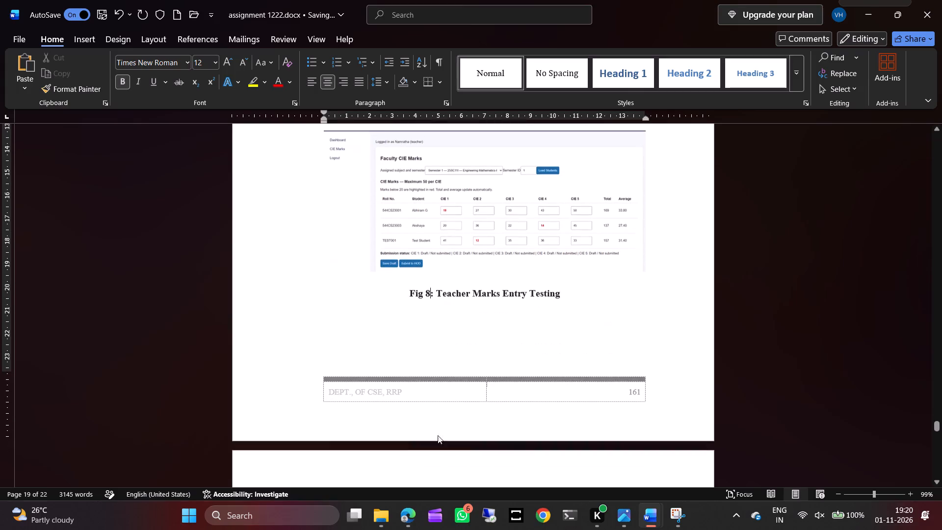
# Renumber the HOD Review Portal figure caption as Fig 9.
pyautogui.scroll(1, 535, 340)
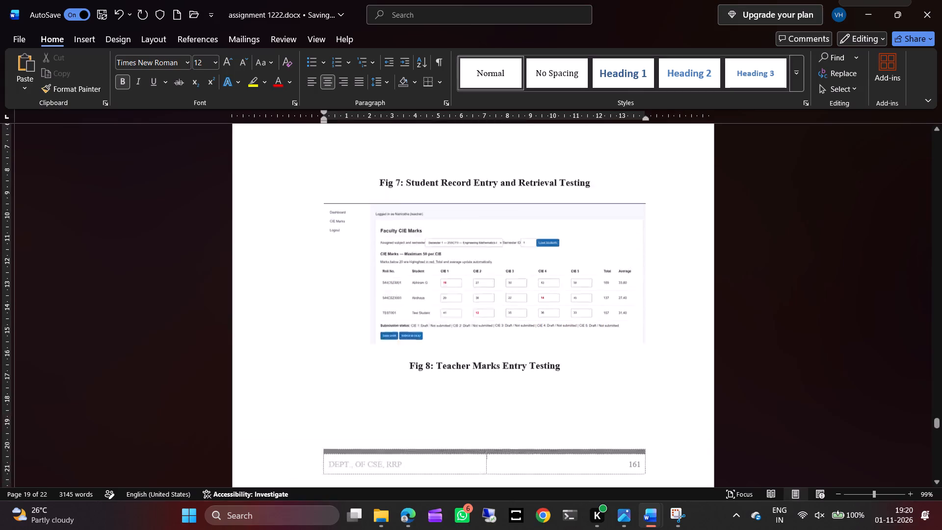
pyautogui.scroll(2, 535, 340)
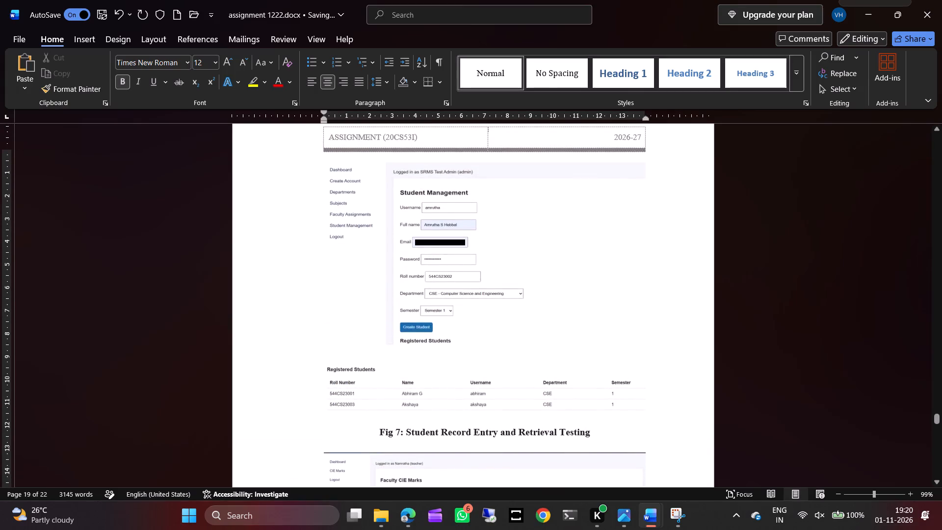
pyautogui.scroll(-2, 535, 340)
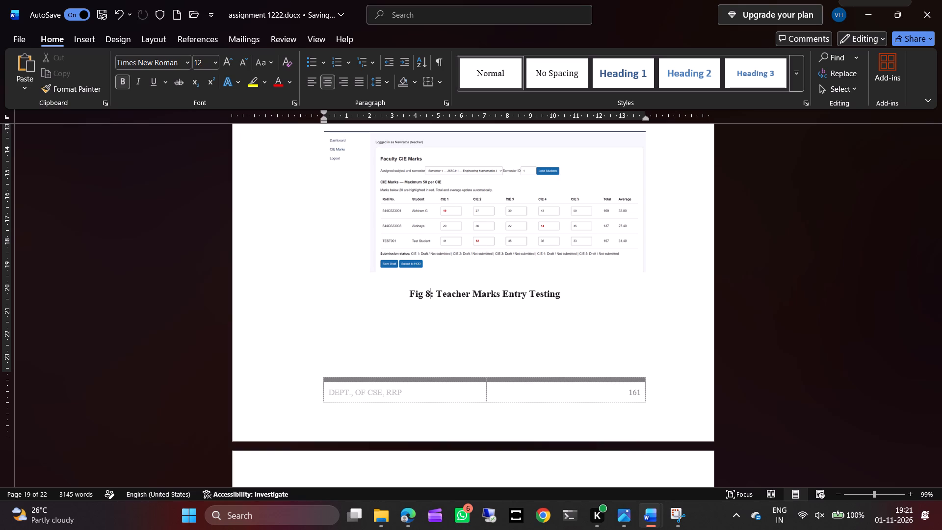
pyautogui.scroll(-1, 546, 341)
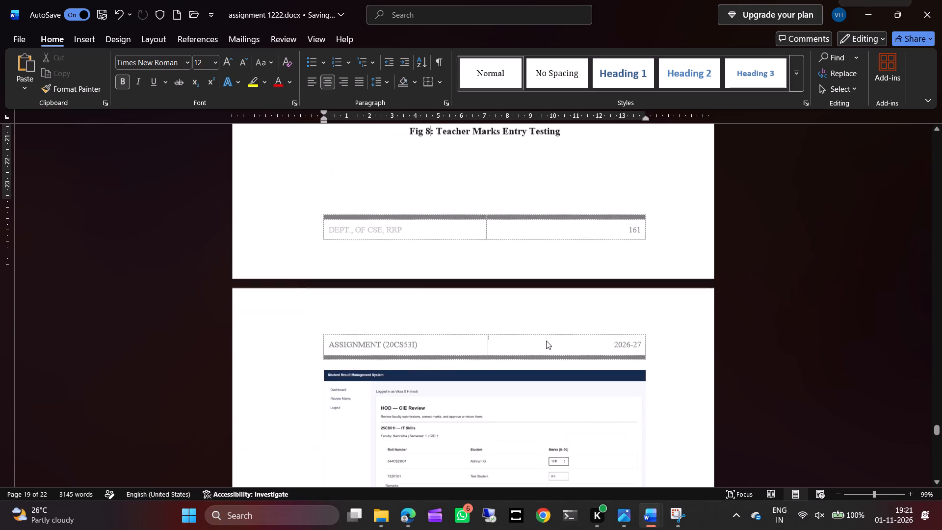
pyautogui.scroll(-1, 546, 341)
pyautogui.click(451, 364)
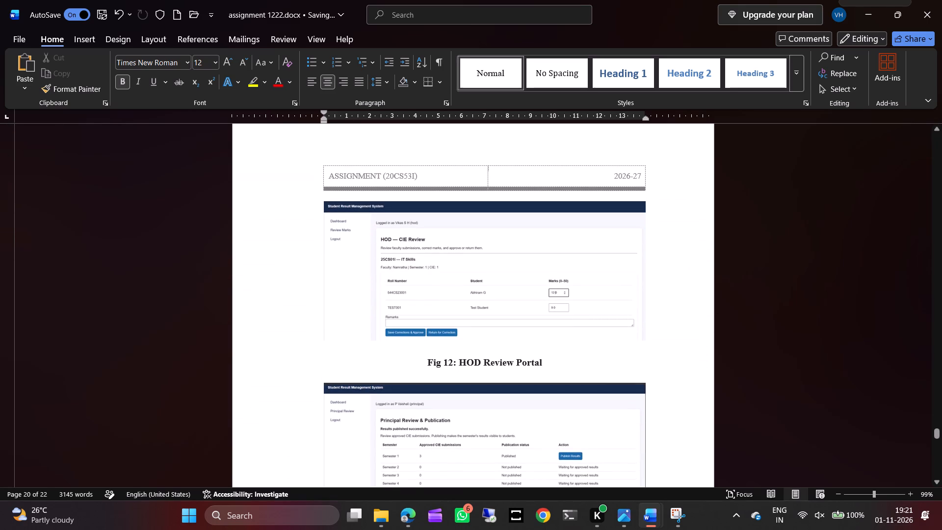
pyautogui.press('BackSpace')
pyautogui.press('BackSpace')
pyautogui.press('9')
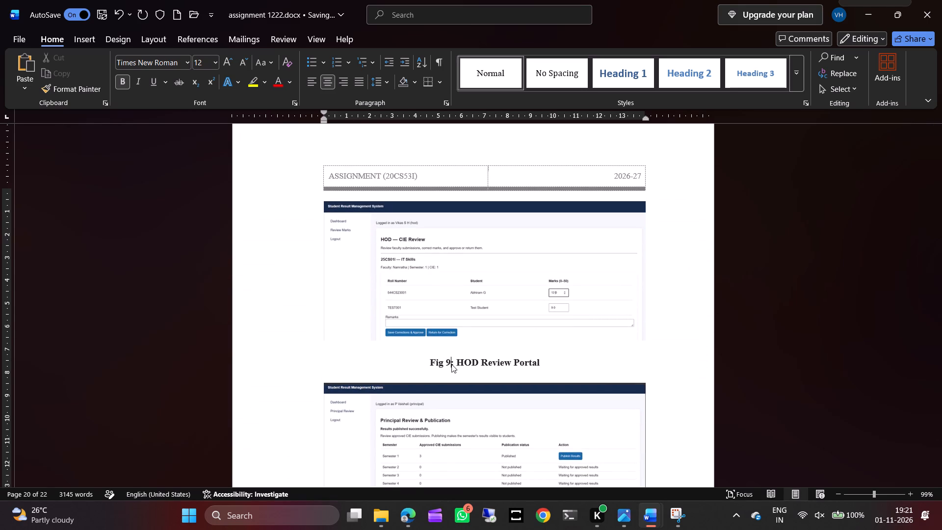
# Renumber the figure caption "Principal Portal For Publish The Results" as Fig 10.
pyautogui.scroll(-2, 451, 364)
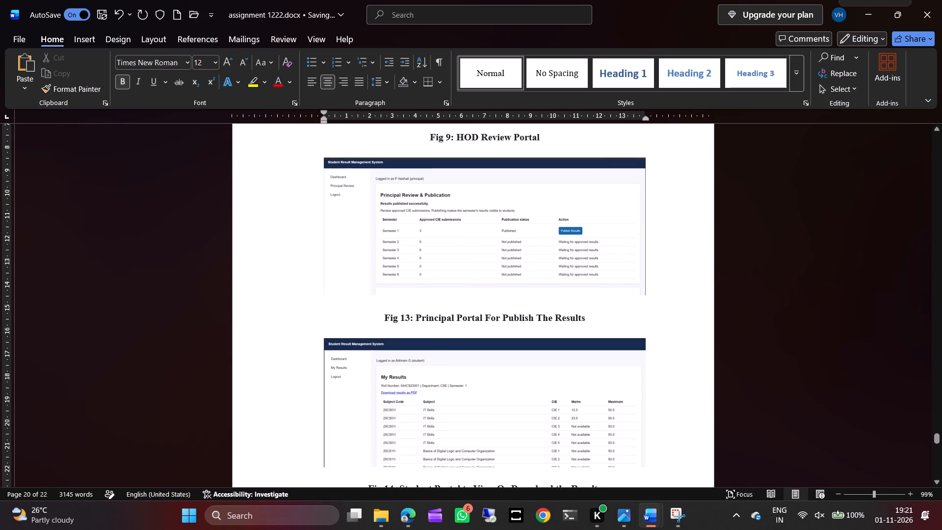
pyautogui.click(409, 317)
pyautogui.press('BackSpace')
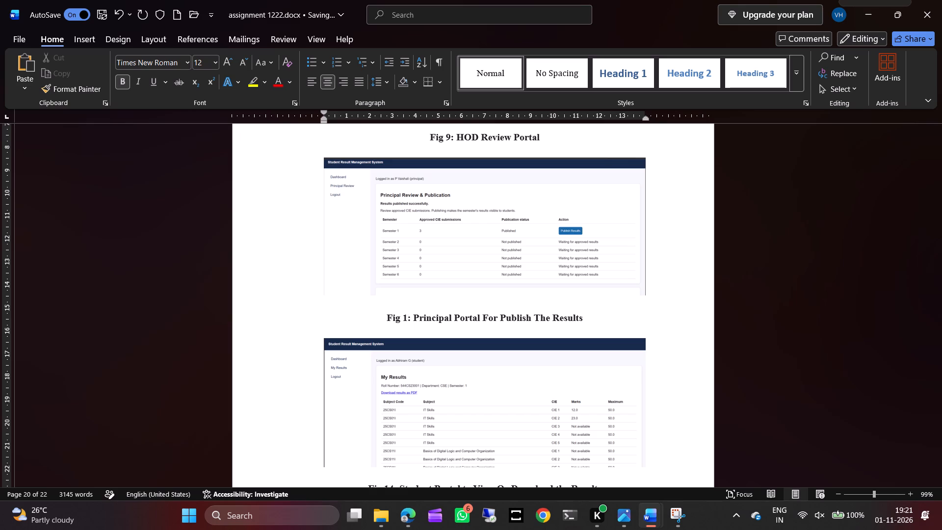
pyautogui.press('0')
# Renumber the figure caption "Student Portal to View Or Download the Results" as Fig 11.
pyautogui.scroll(-1, 409, 317)
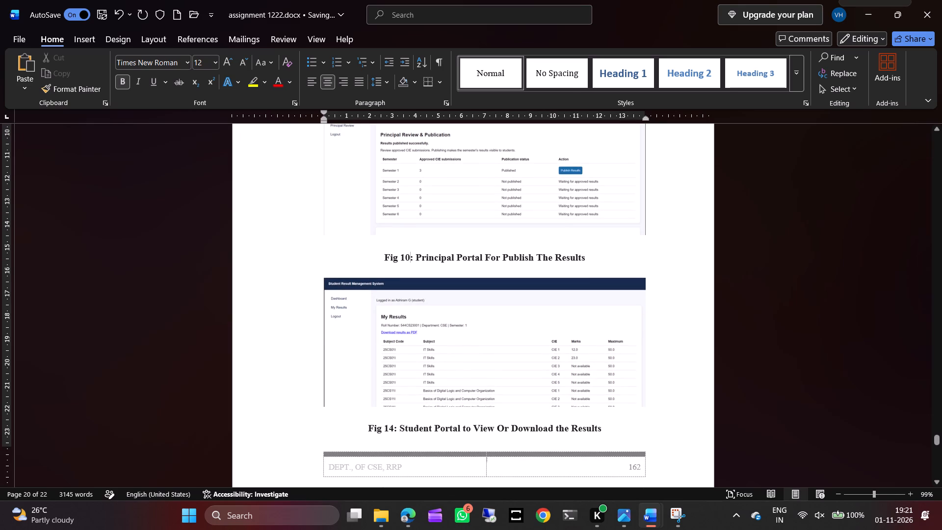
pyautogui.click(393, 425)
pyautogui.press('BackSpace')
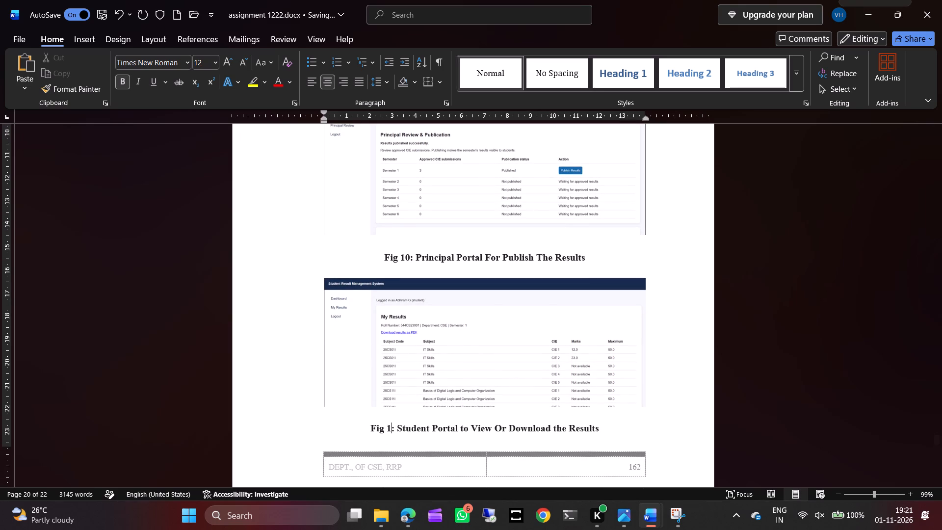
pyautogui.press('1')
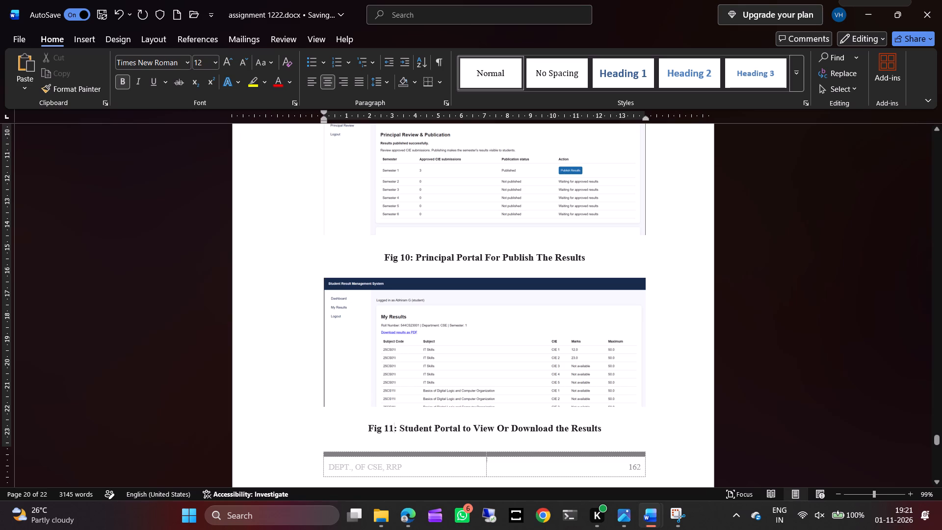
# Check the figure caption numbering from the references section back to the Admin Dashboard Testing figure.
pyautogui.scroll(1, 448, 370)
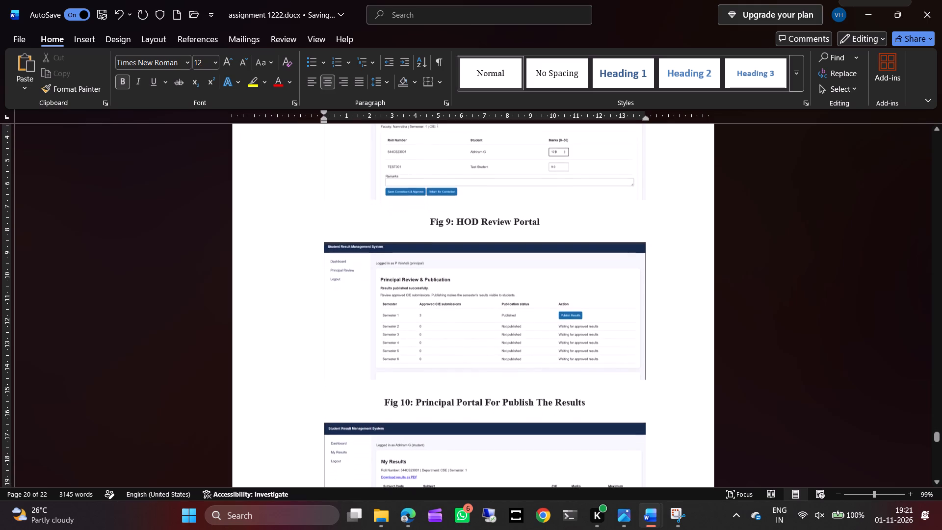
pyautogui.scroll(1, 448, 370)
pyautogui.scroll(-1, 448, 370)
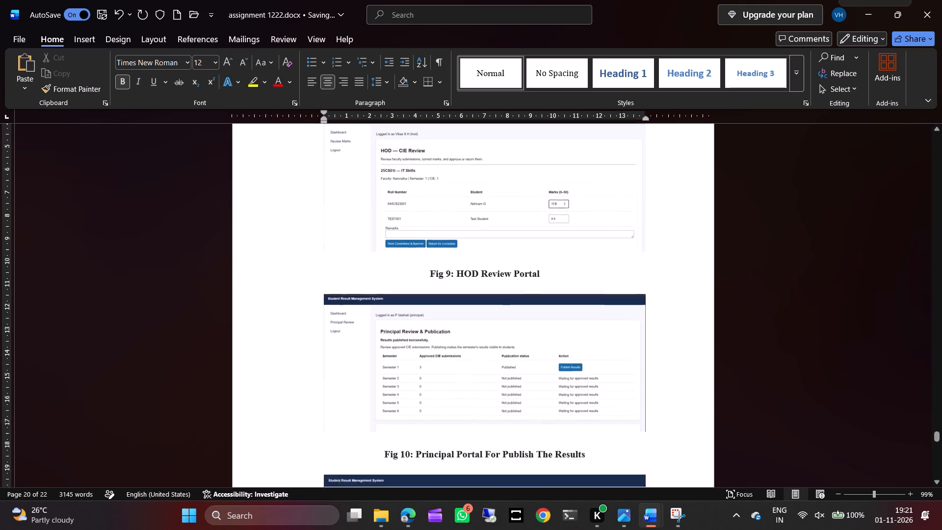
pyautogui.scroll(-1, 448, 370)
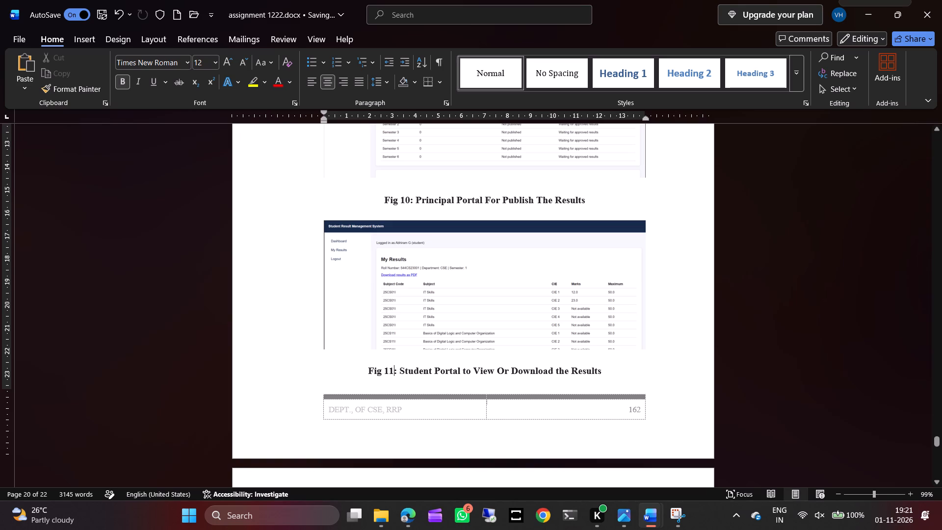
pyautogui.scroll(-5, 494, 348)
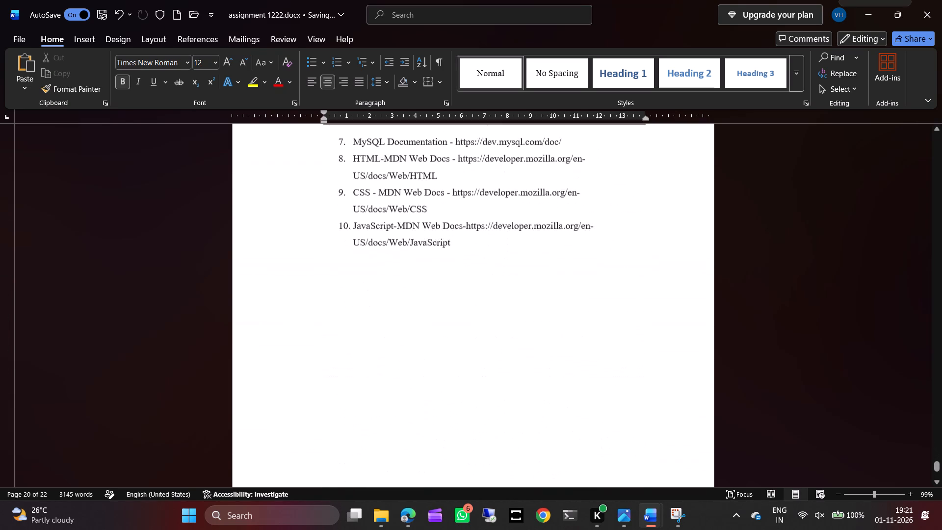
pyautogui.scroll(2, 494, 348)
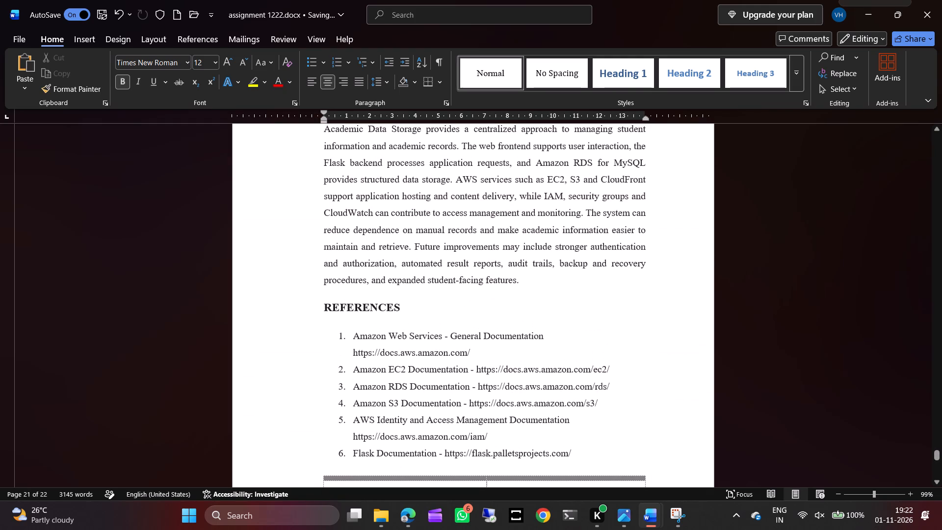
pyautogui.click(494, 348)
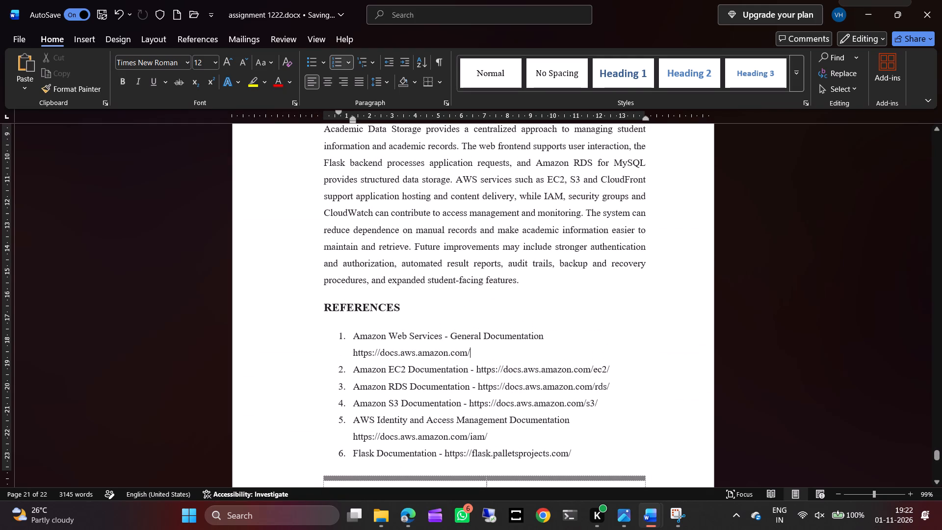
pyautogui.scroll(3, 481, 323)
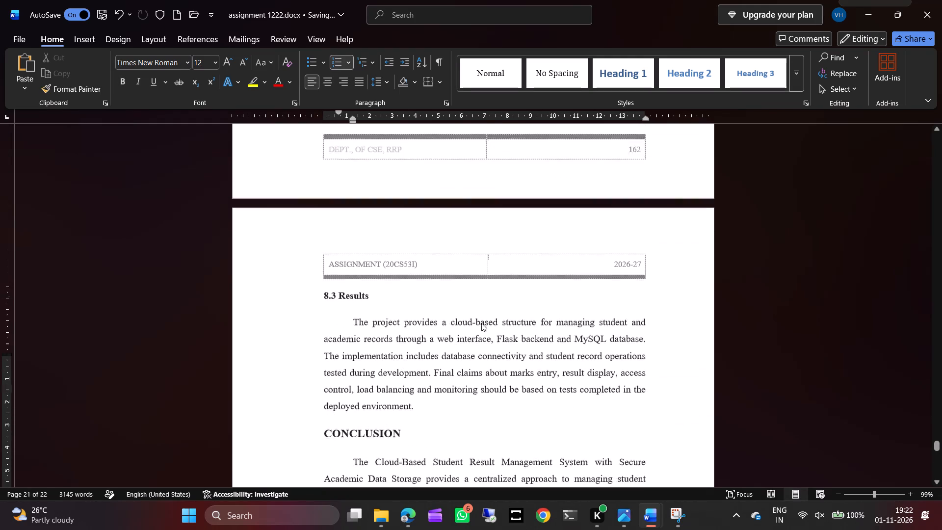
pyautogui.scroll(3, 481, 323)
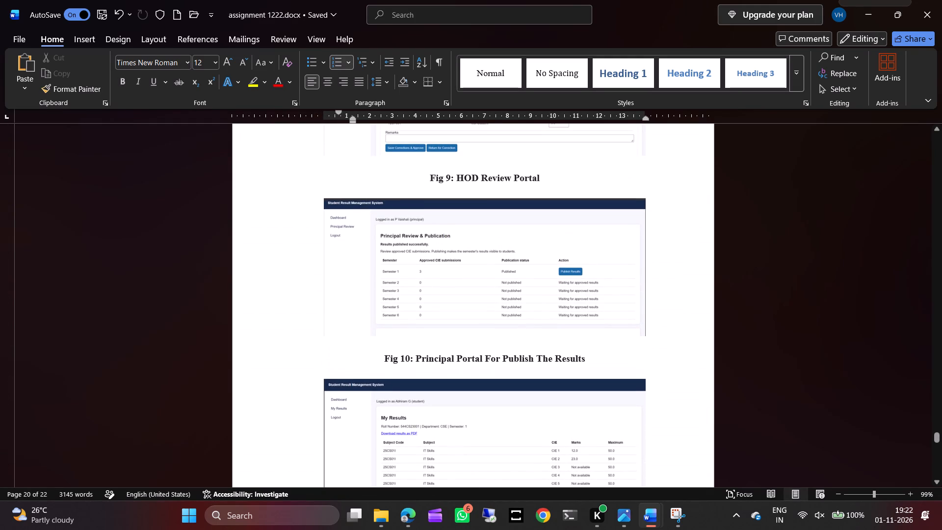
pyautogui.scroll(1, 481, 323)
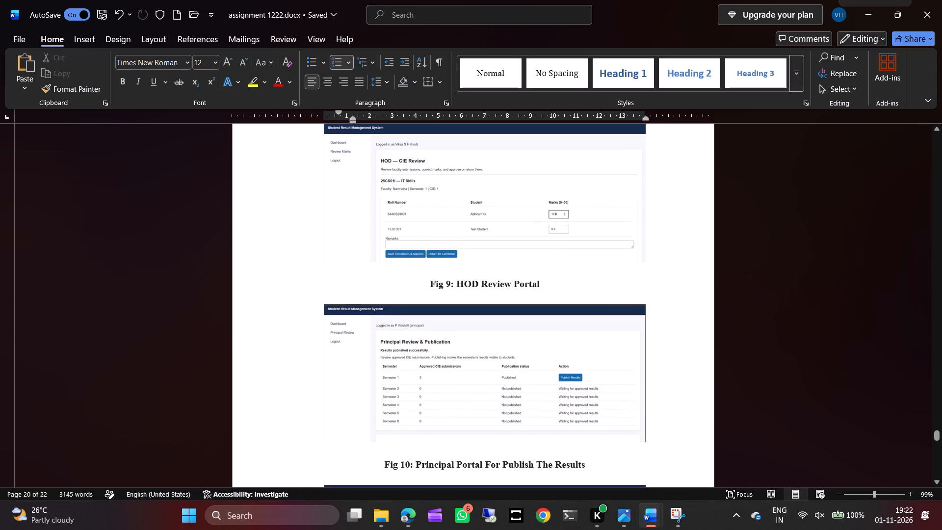
pyautogui.scroll(-1, 481, 323)
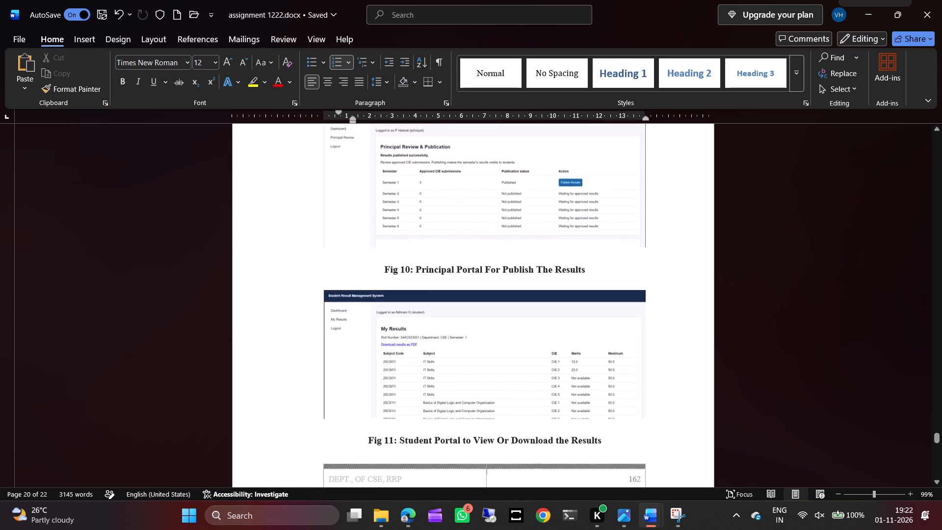
pyautogui.scroll(-1, 481, 323)
pyautogui.scroll(3, 481, 323)
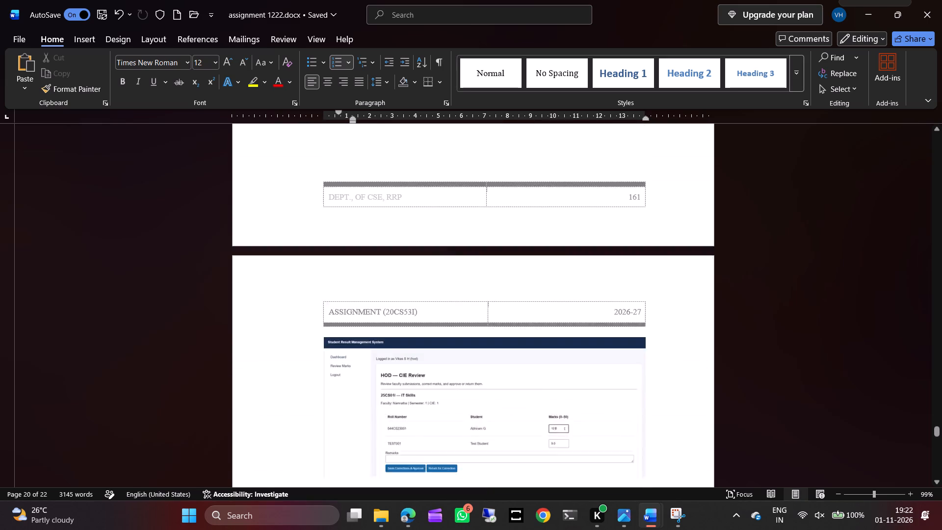
pyautogui.scroll(1, 481, 323)
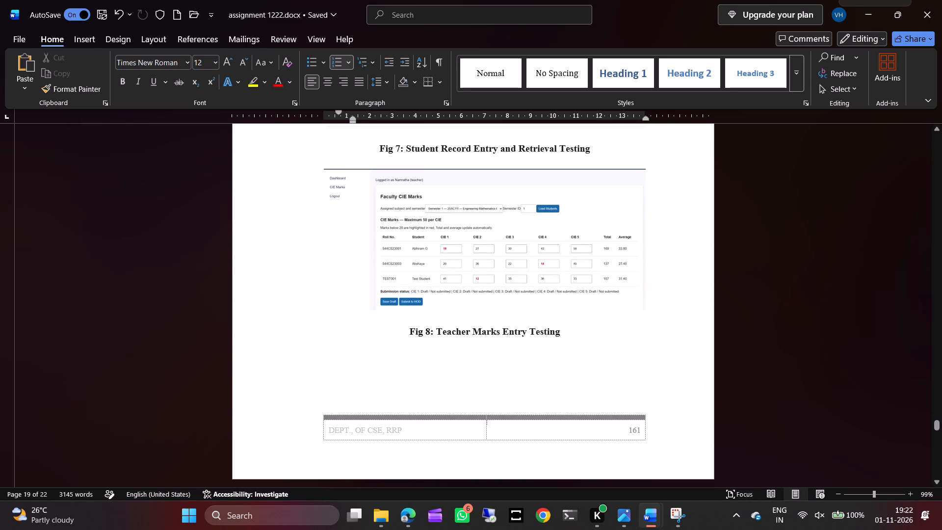
pyautogui.scroll(3, 481, 323)
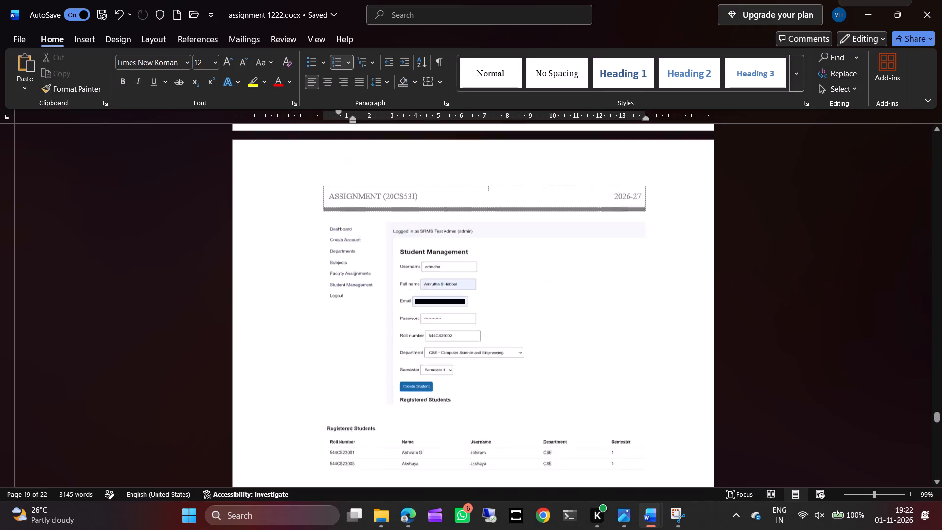
pyautogui.scroll(3, 481, 323)
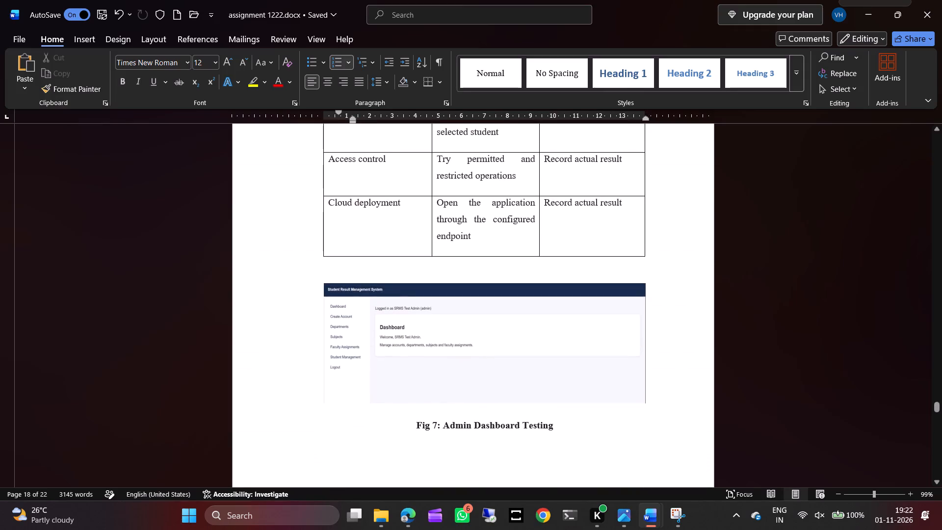
pyautogui.click(467, 323)
pyautogui.scroll(-1, 470, 362)
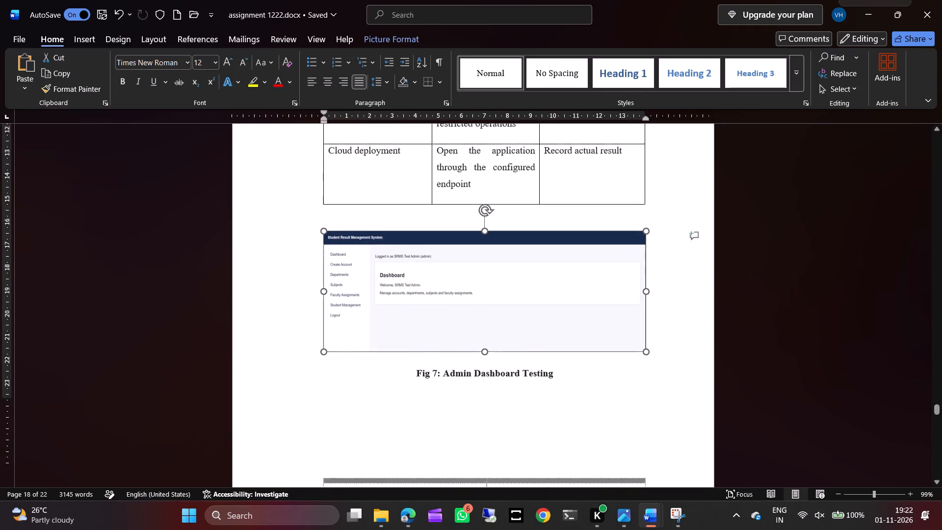
pyautogui.scroll(-1, 470, 362)
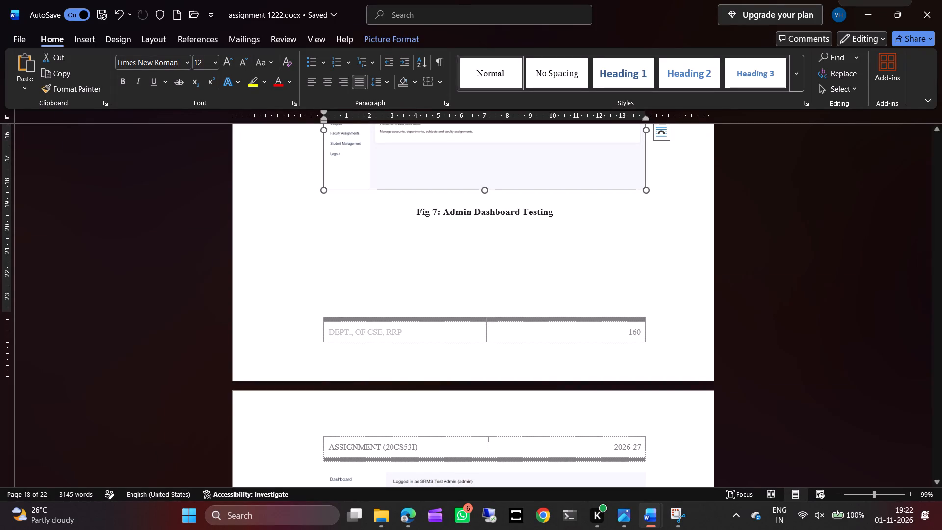
# Renumber the Student Record Entry and Retrieval Testing figure caption as Fig 8.
pyautogui.scroll(-3, 500, 272)
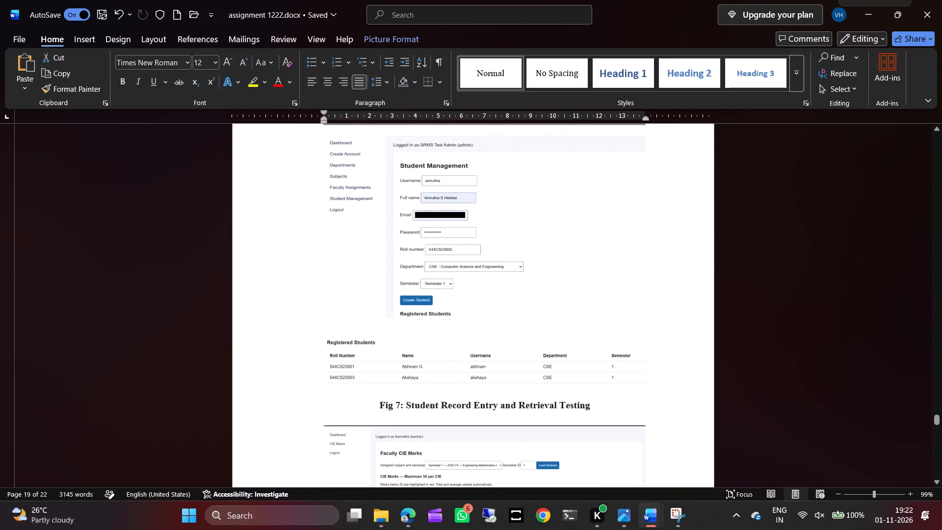
pyautogui.click(399, 405)
pyautogui.press('BackSpace')
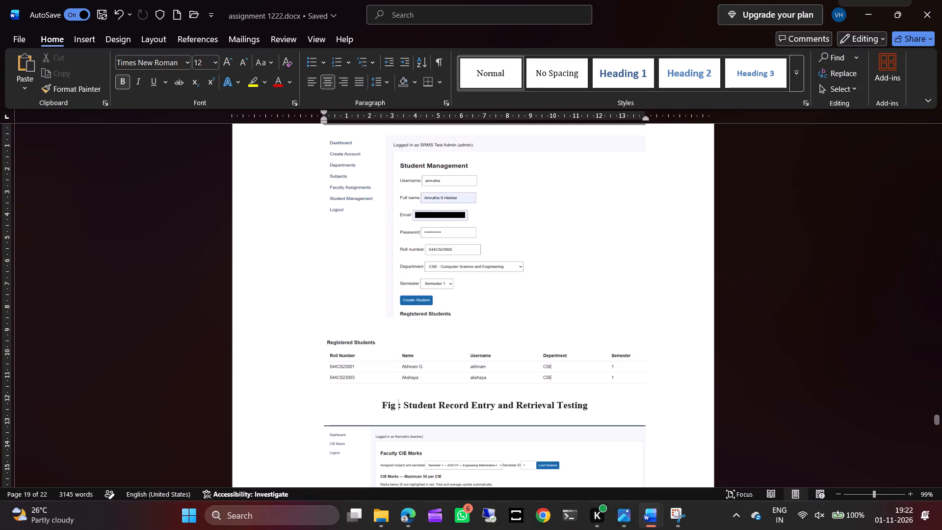
pyautogui.press('8')
# Renumber the Teacher Marks Entry Testing figure caption as Fig 9.
pyautogui.scroll(-1, 399, 405)
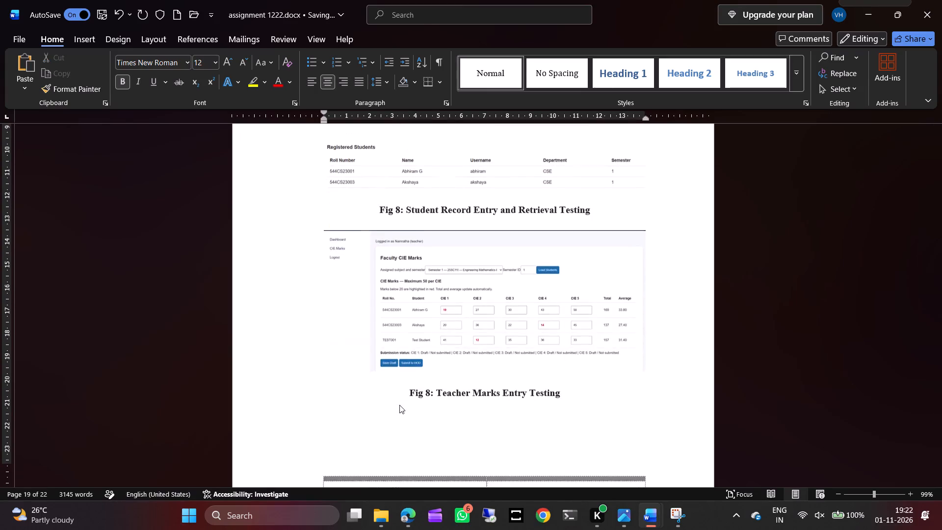
pyautogui.click(430, 387)
pyautogui.press('BackSpace')
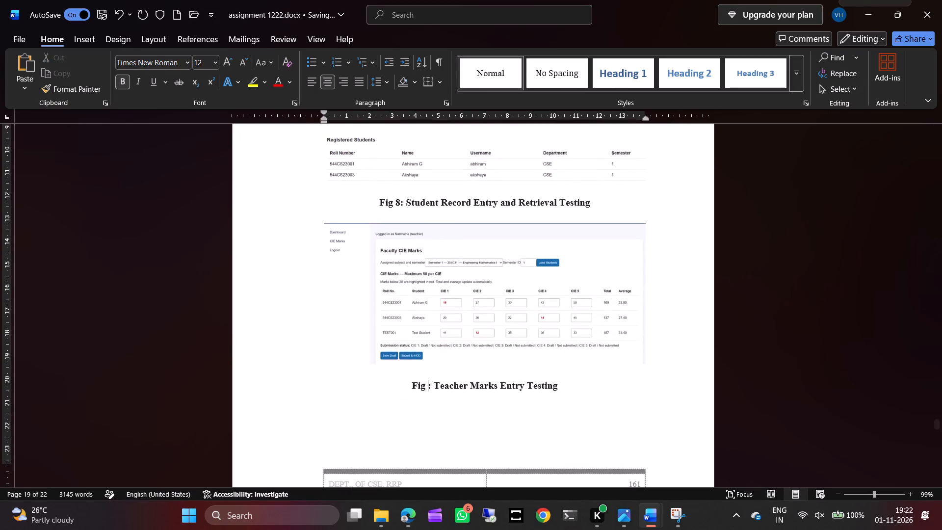
pyautogui.press('7')
pyautogui.press('BackSpace')
pyautogui.press('9')
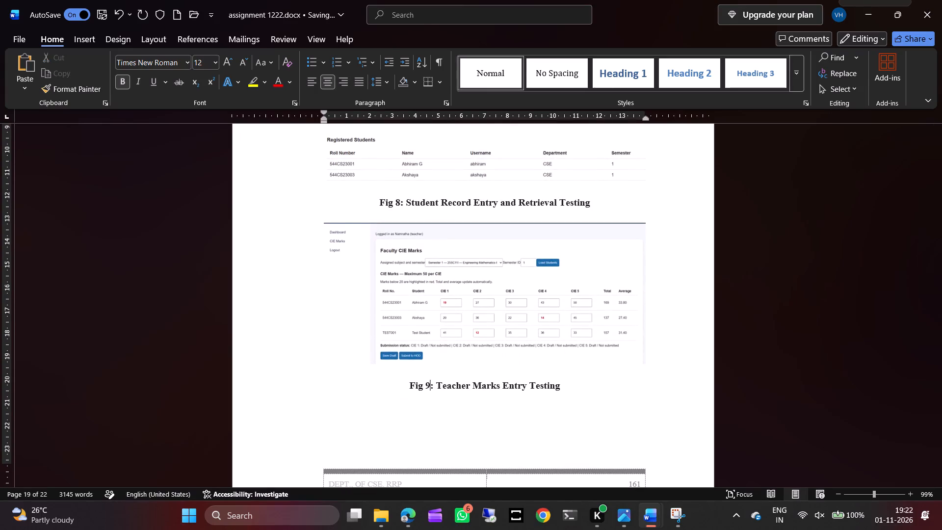
# Renumber the HOD Review Portal figure caption as Fig 10.
pyautogui.scroll(-2, 430, 387)
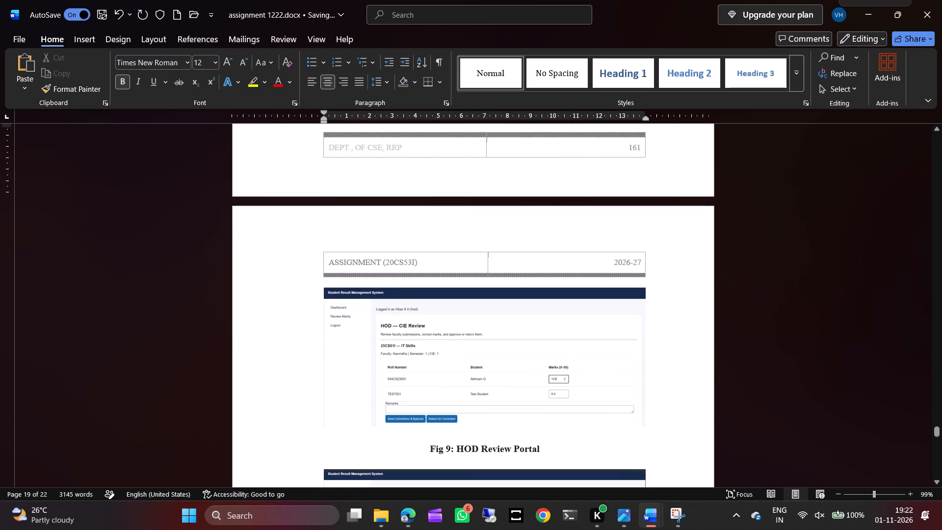
pyautogui.click(449, 450)
pyautogui.press('BackSpace')
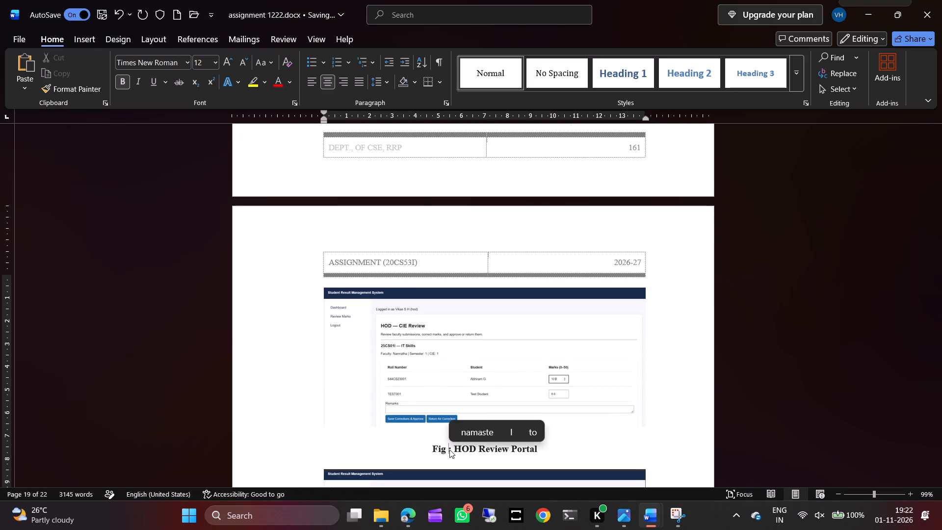
pyautogui.write('10')
pyautogui.scroll(-2, 449, 450)
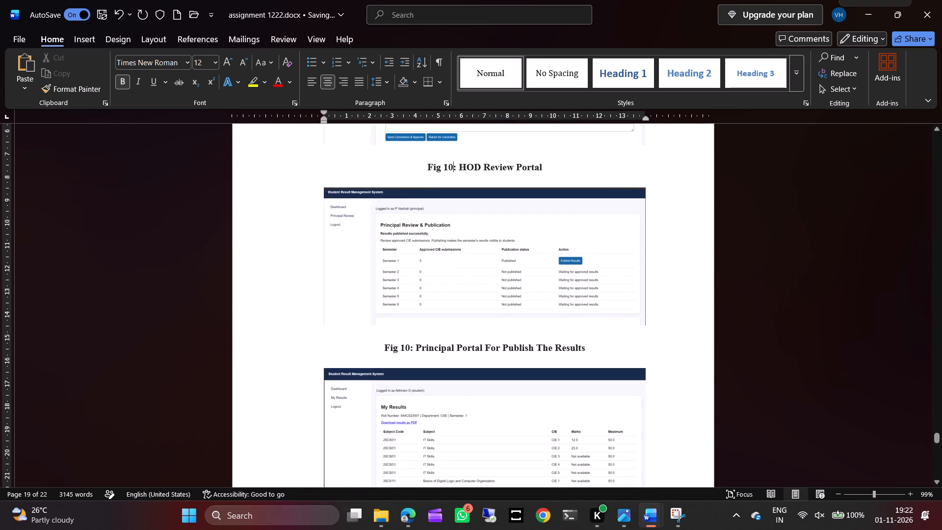
# Renumber the Principal Portal For Publish The Results figure caption as Fig 11.
pyautogui.click(407, 347)
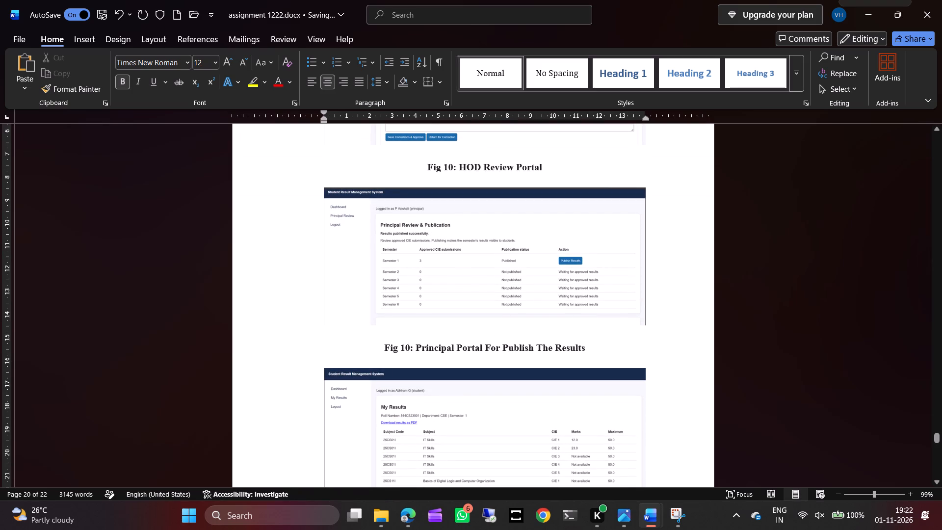
pyautogui.press('Right')
pyautogui.press('BackSpace')
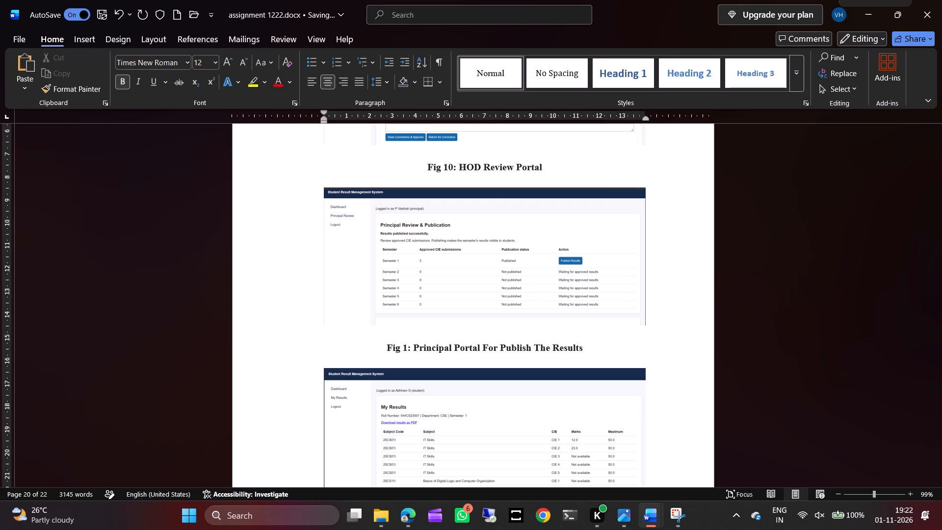
pyautogui.press('1')
# Renumber the Student Portal to View Or Download the Results figure caption as Fig 12.
pyautogui.press('Down')
pyautogui.press('Down')
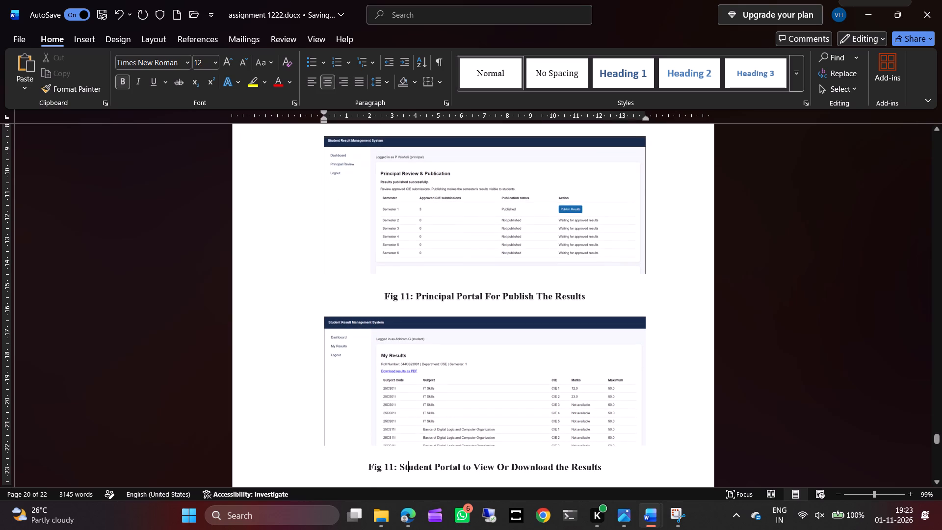
pyautogui.press('Left')
pyautogui.press('Left')
pyautogui.press('Left')
pyautogui.press('Left')
pyautogui.press('BackSpace')
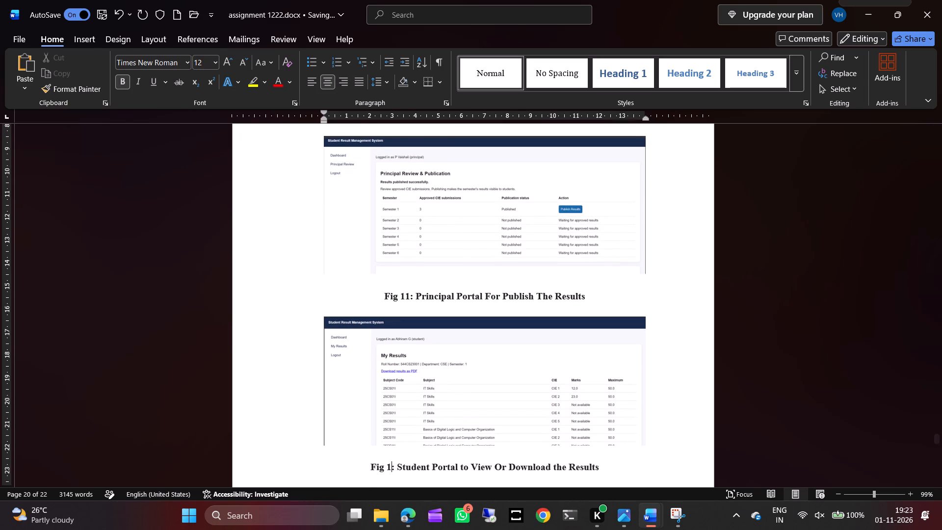
pyautogui.press('2')
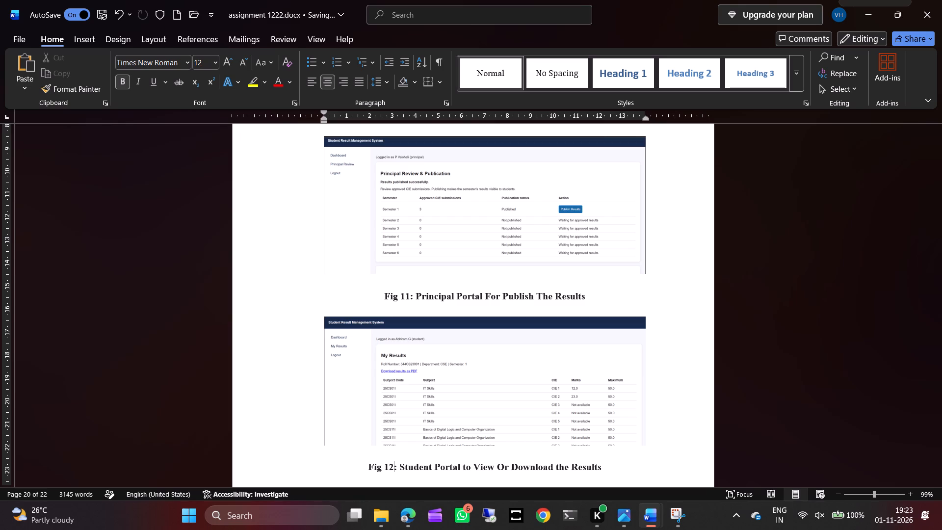
# Check the figure caption numbering from the Student Portal figure back to the Cloud-Based Student Result Management System figure.
pyautogui.scroll(-1, 471, 402)
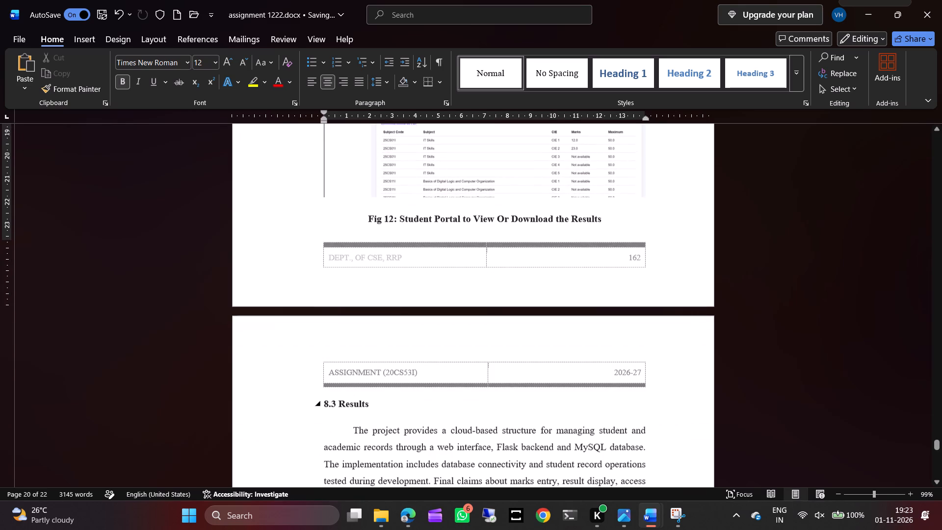
pyautogui.scroll(-1, 471, 402)
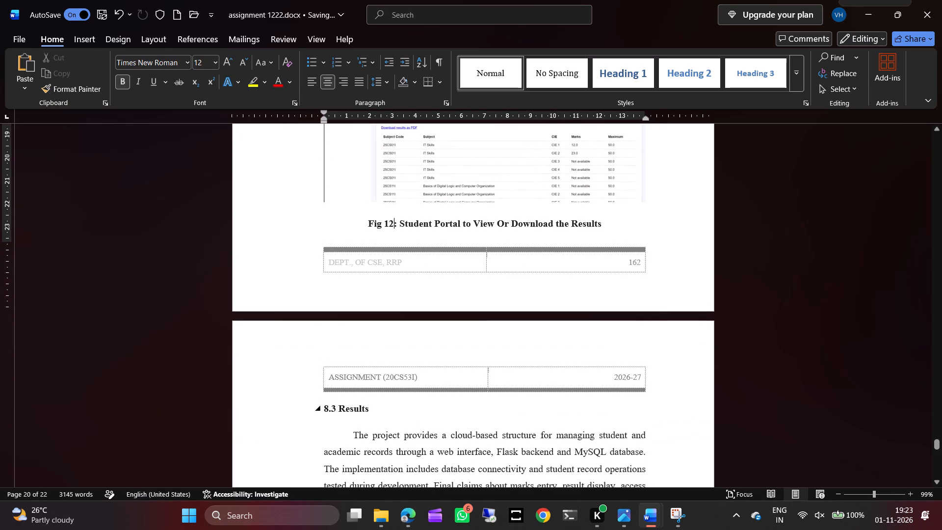
pyautogui.scroll(4, 471, 402)
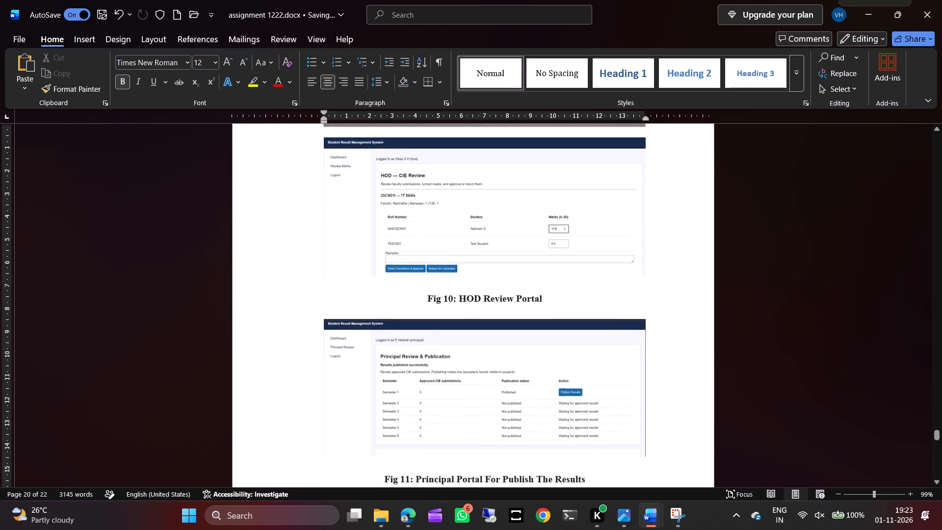
pyautogui.scroll(2, 471, 402)
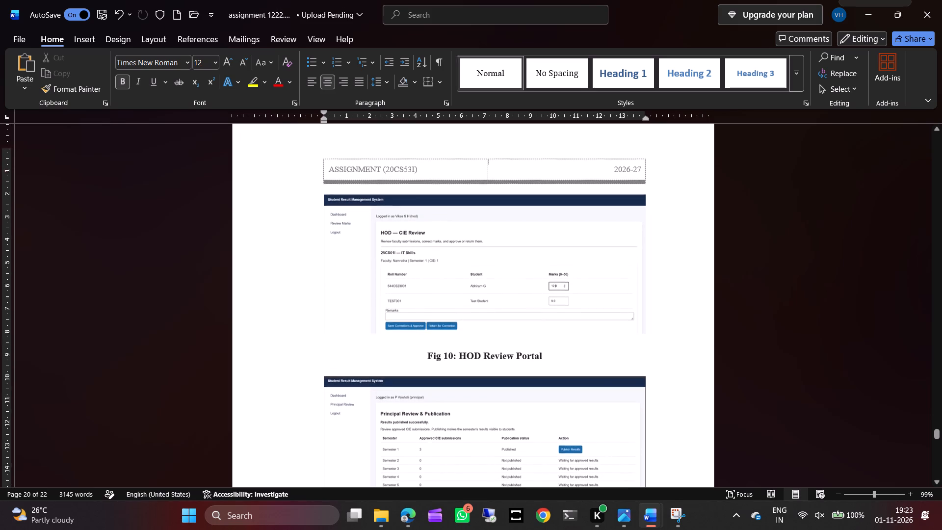
pyautogui.scroll(1, 471, 402)
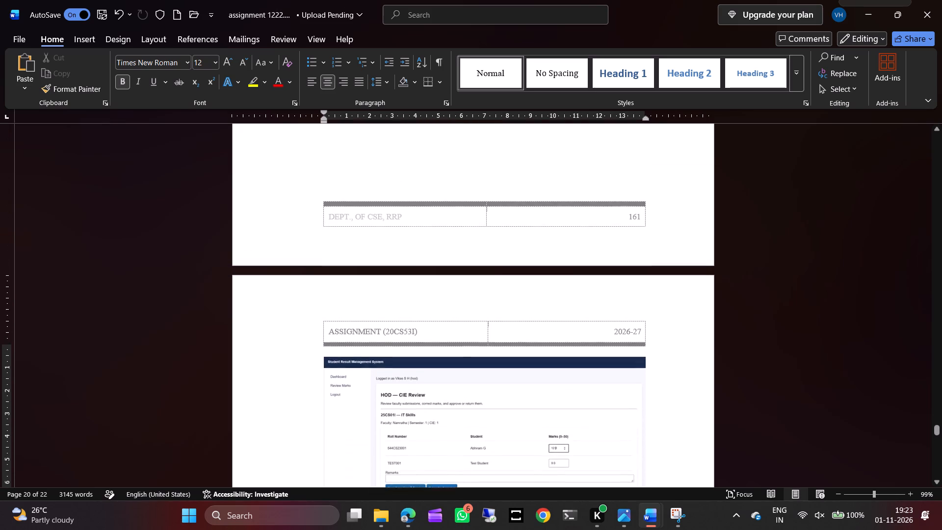
pyautogui.scroll(2, 471, 402)
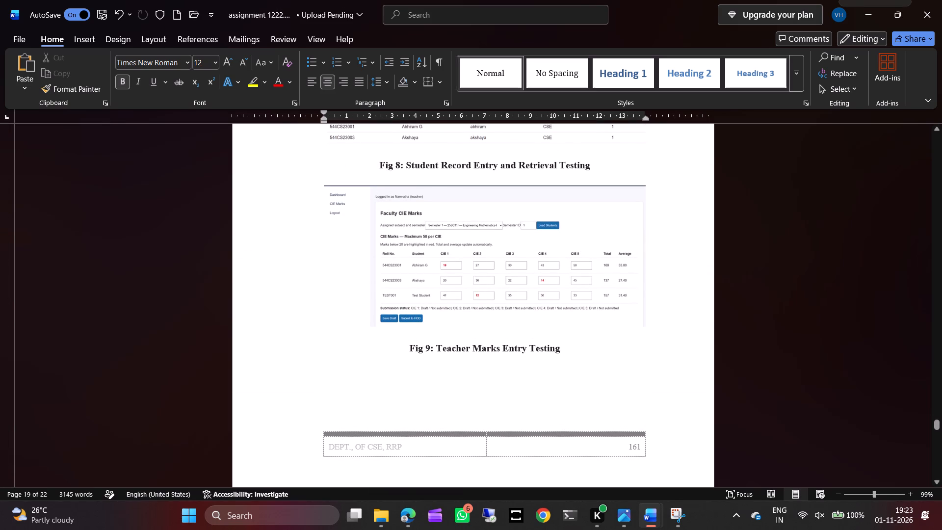
pyautogui.scroll(4, 471, 402)
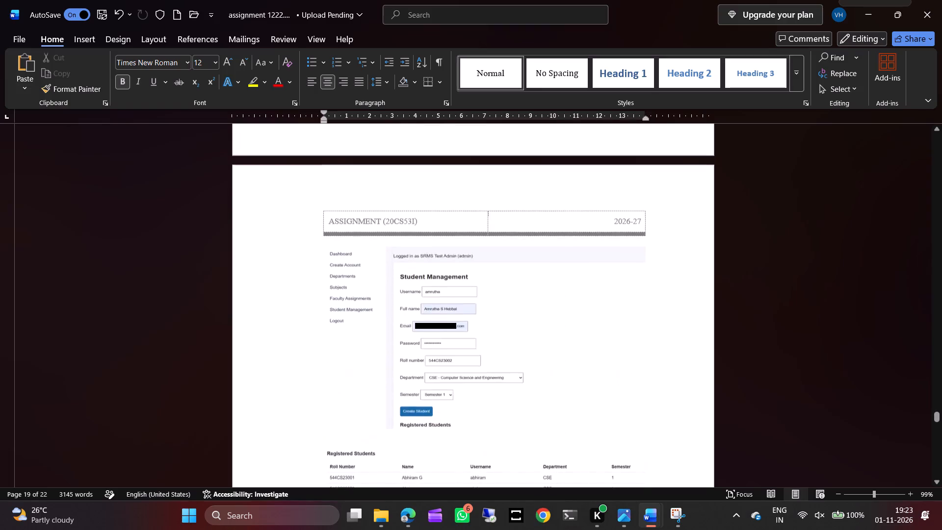
pyautogui.scroll(1, 471, 402)
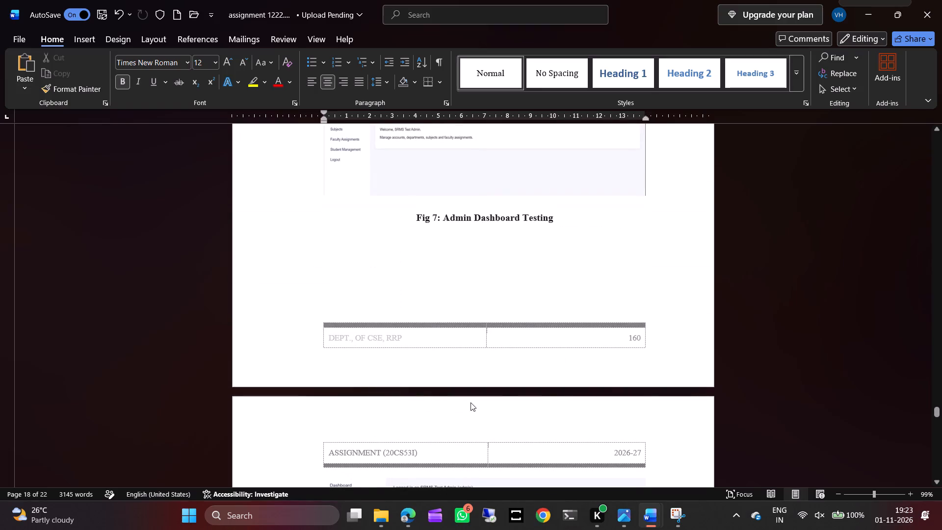
pyautogui.scroll(5, 471, 402)
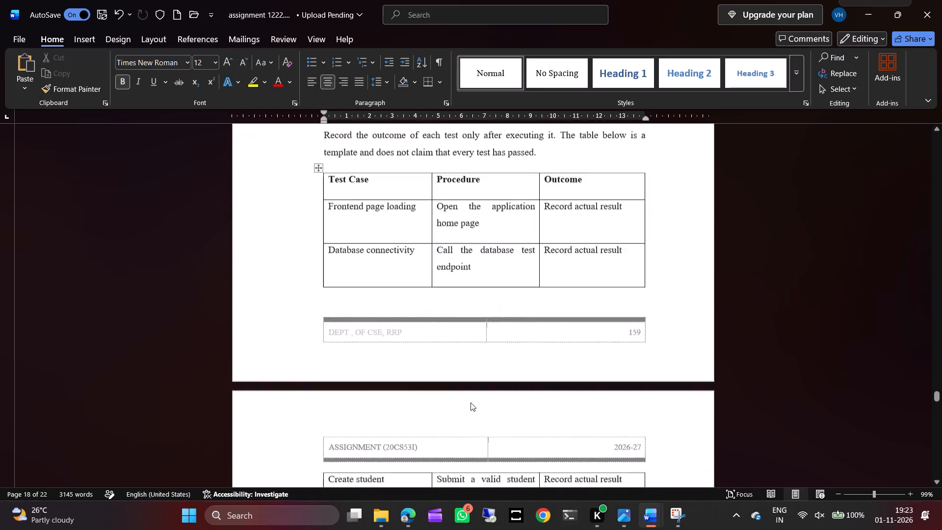
pyautogui.scroll(6, 471, 402)
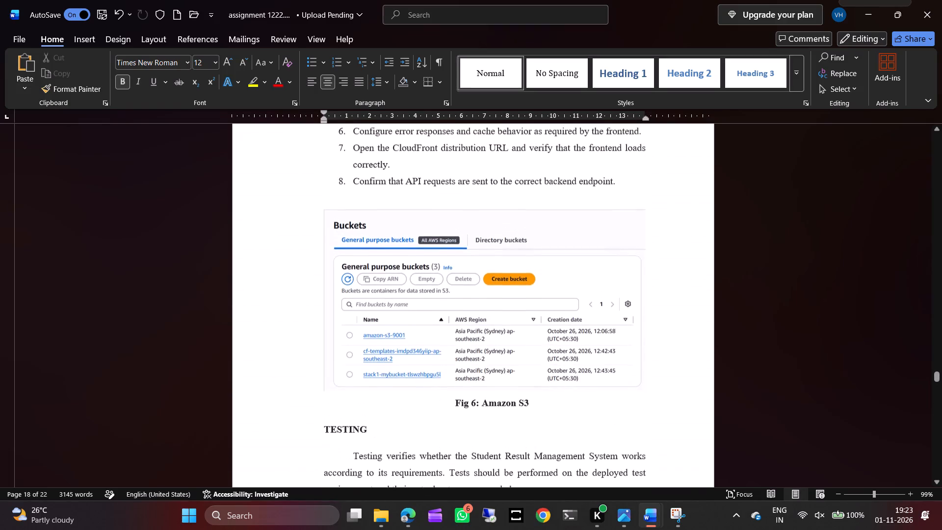
pyautogui.scroll(1, 471, 402)
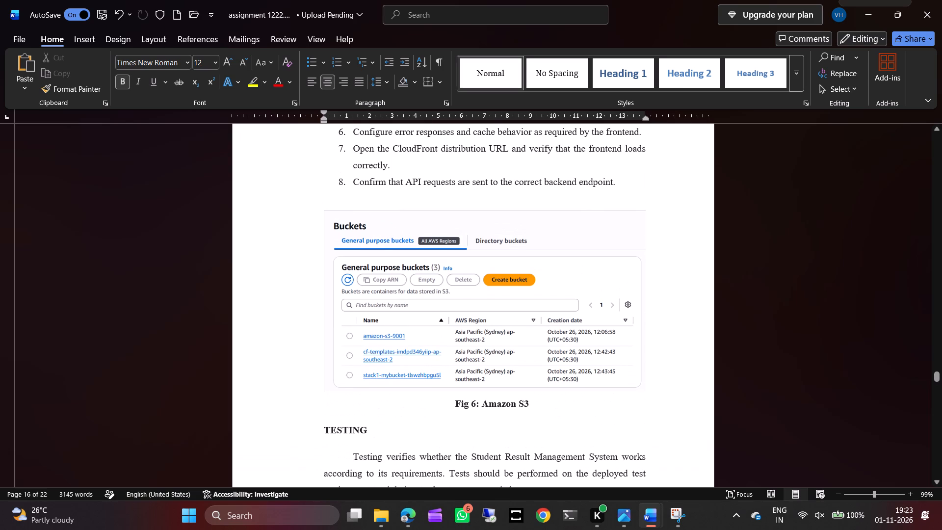
pyautogui.scroll(-1, 467, 412)
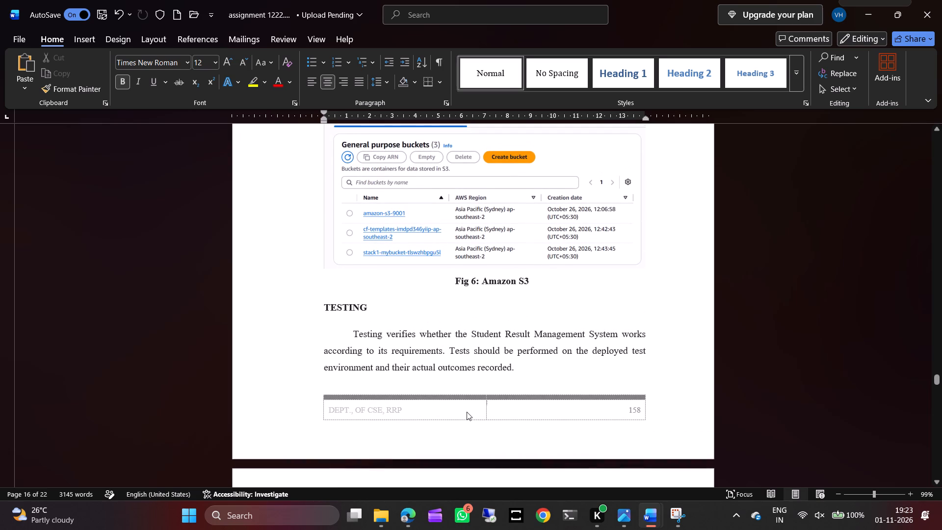
pyautogui.scroll(2, 467, 412)
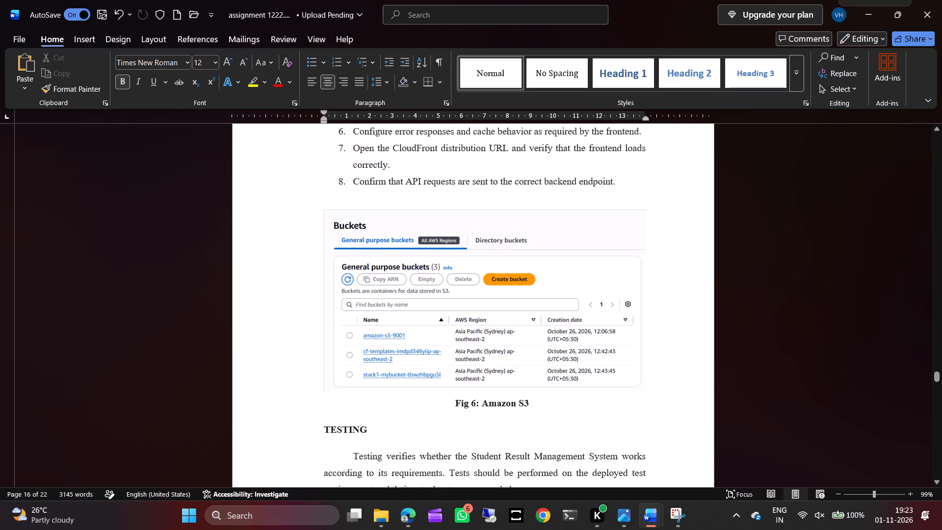
pyautogui.scroll(2, 467, 412)
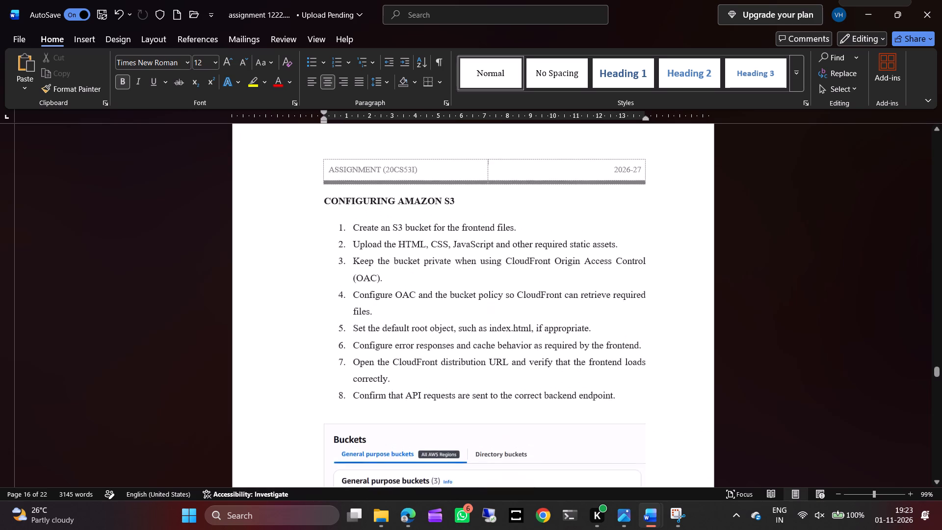
pyautogui.scroll(3, 467, 412)
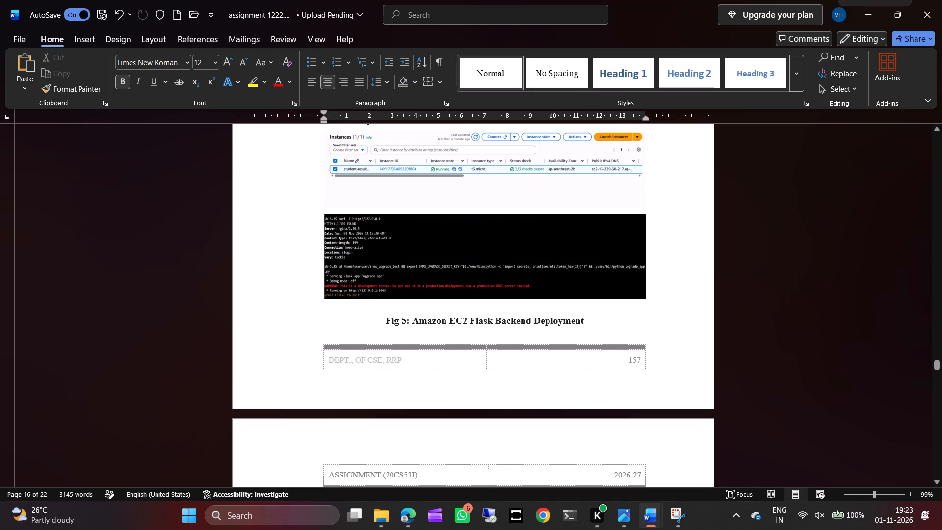
pyautogui.scroll(3, 467, 412)
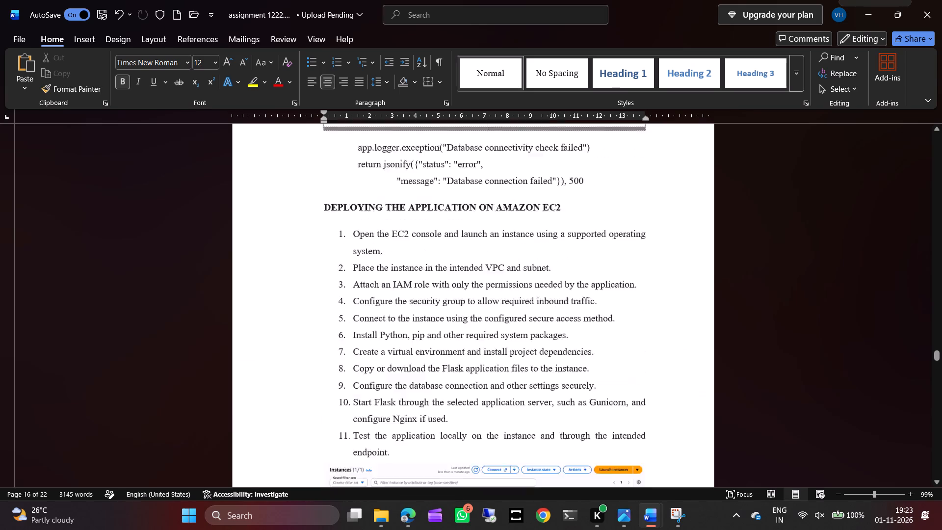
pyautogui.scroll(6, 467, 412)
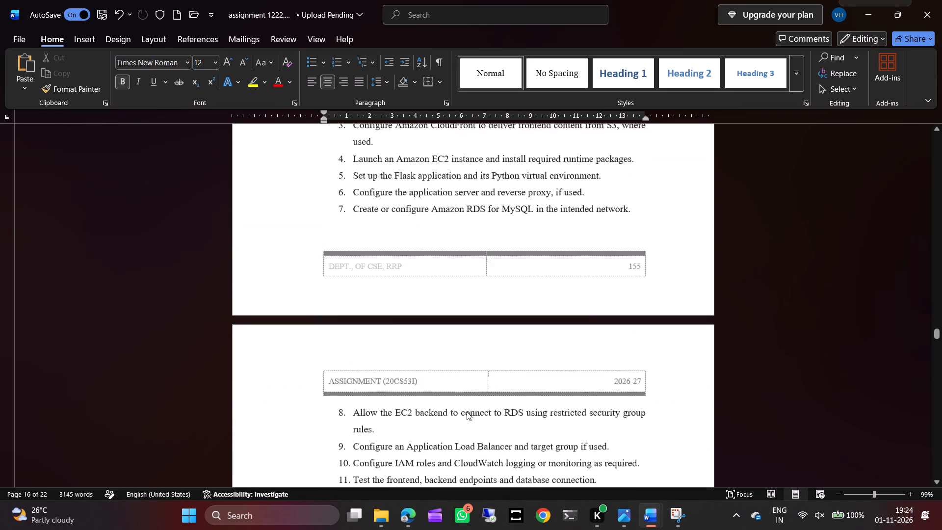
pyautogui.scroll(6, 467, 412)
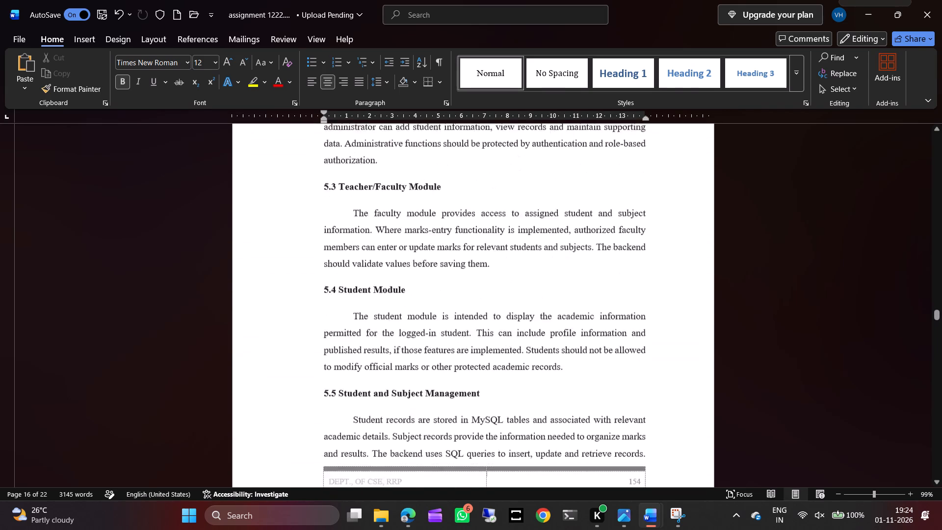
pyautogui.scroll(5, 467, 412)
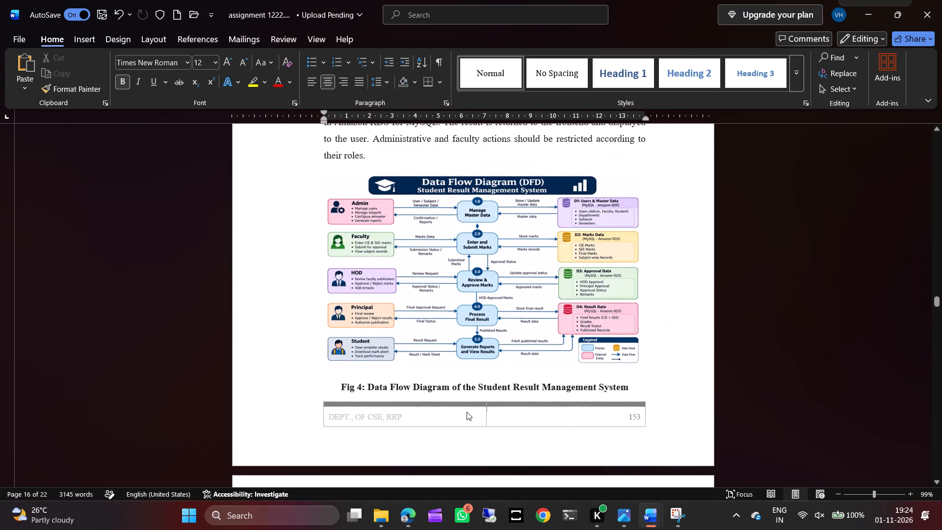
pyautogui.scroll(-1, 467, 412)
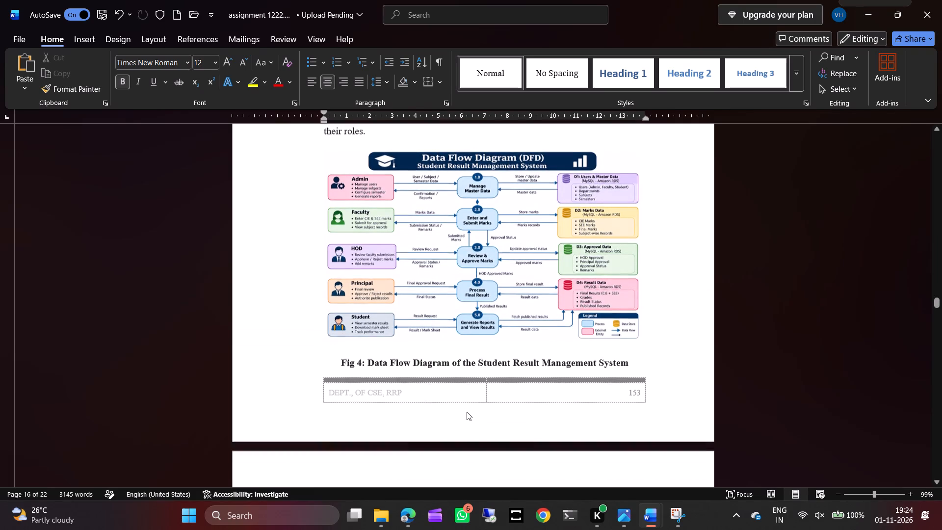
pyautogui.scroll(-1, 467, 412)
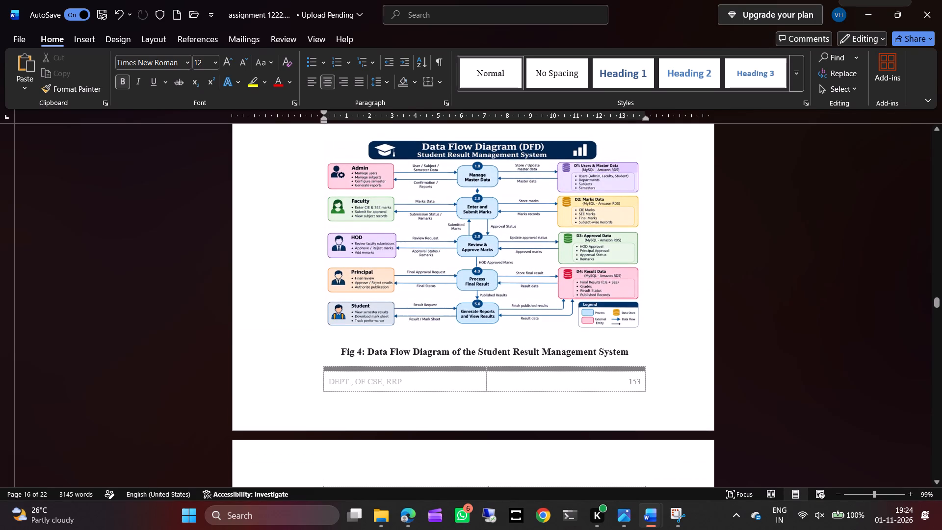
pyautogui.scroll(3, 469, 357)
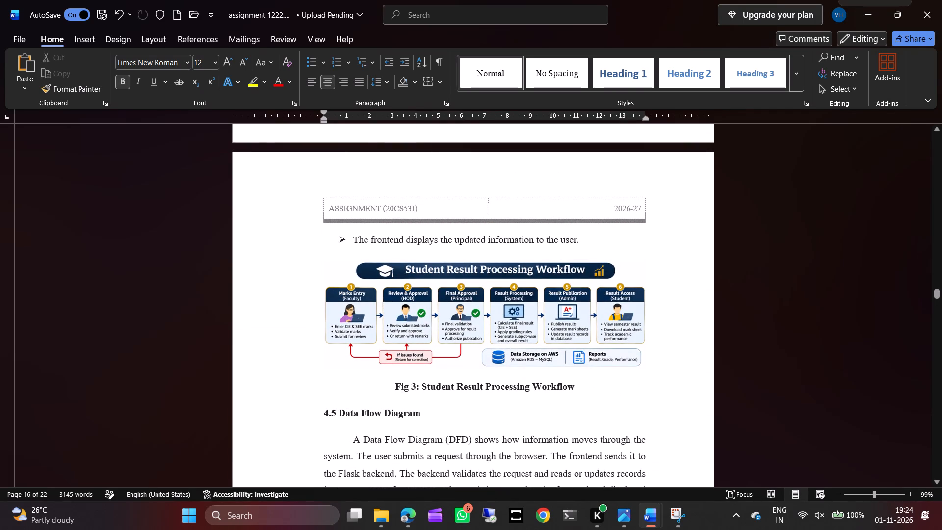
pyautogui.scroll(3, 469, 357)
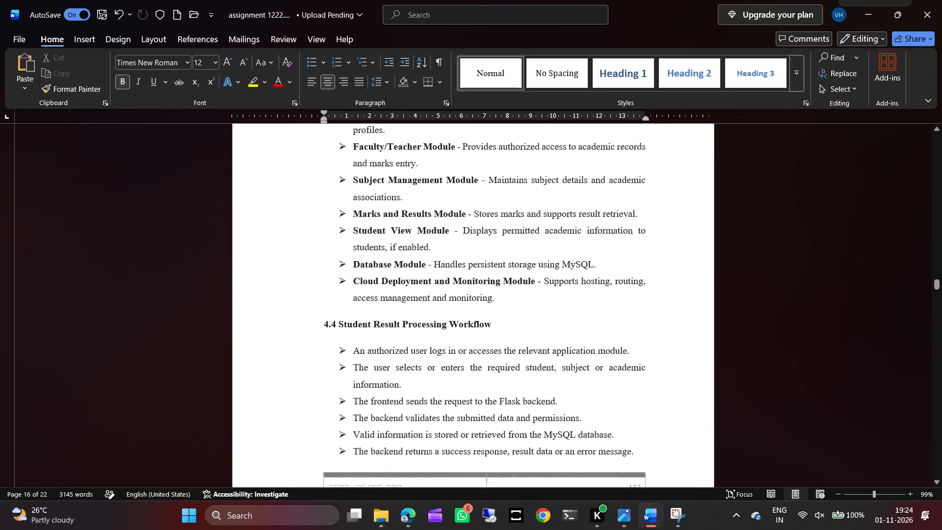
pyautogui.scroll(5, 469, 357)
pyautogui.scroll(-1, 469, 357)
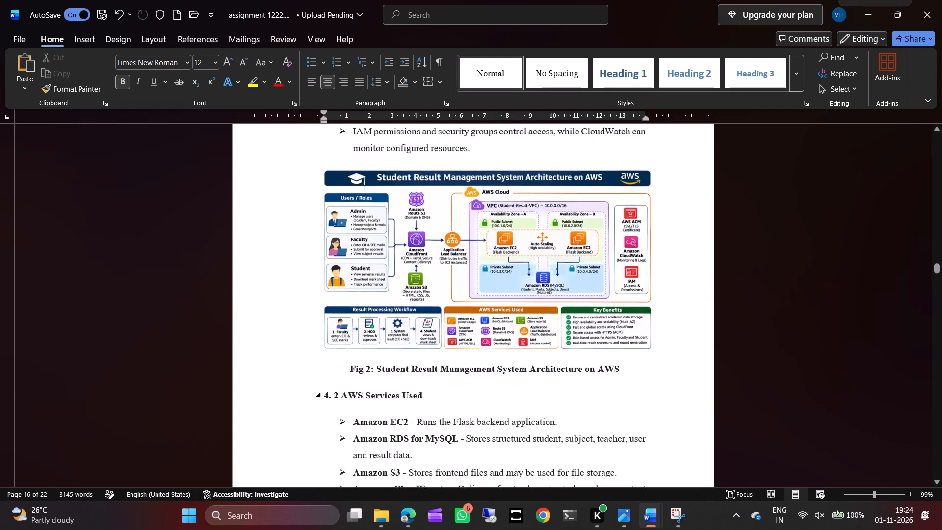
pyautogui.scroll(-2, 469, 357)
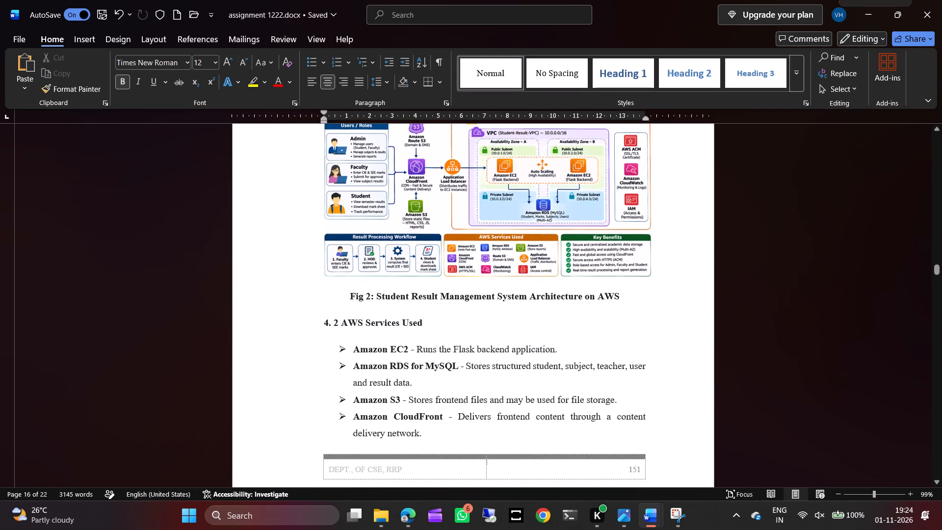
pyautogui.scroll(7, 469, 357)
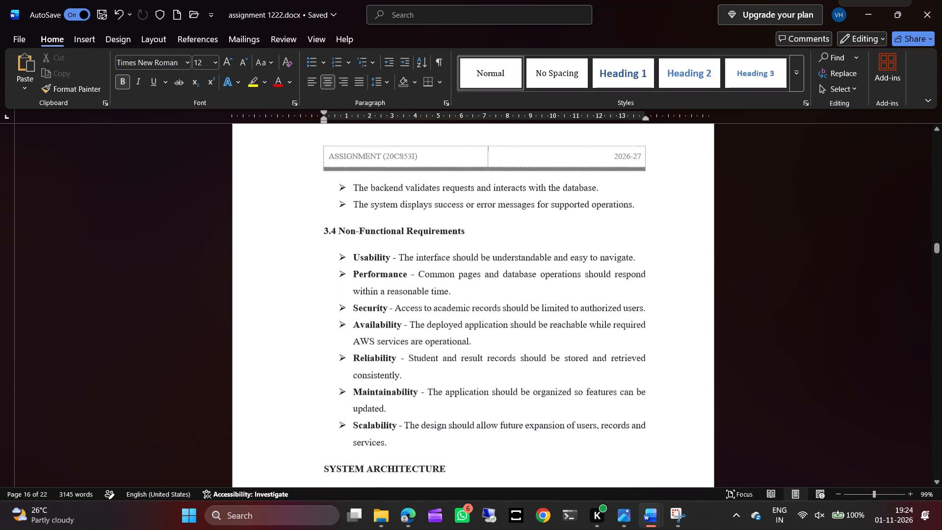
pyautogui.scroll(7, 469, 357)
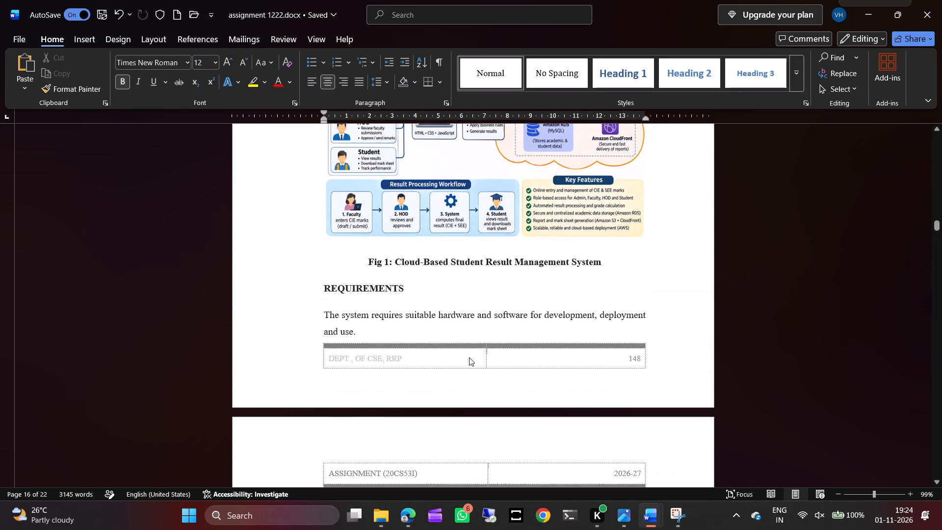
# Review the figure captions and page numbers from the Cloud-Based Student Result Management System figure to the Student Portal figure.
pyautogui.scroll(-10, 469, 357)
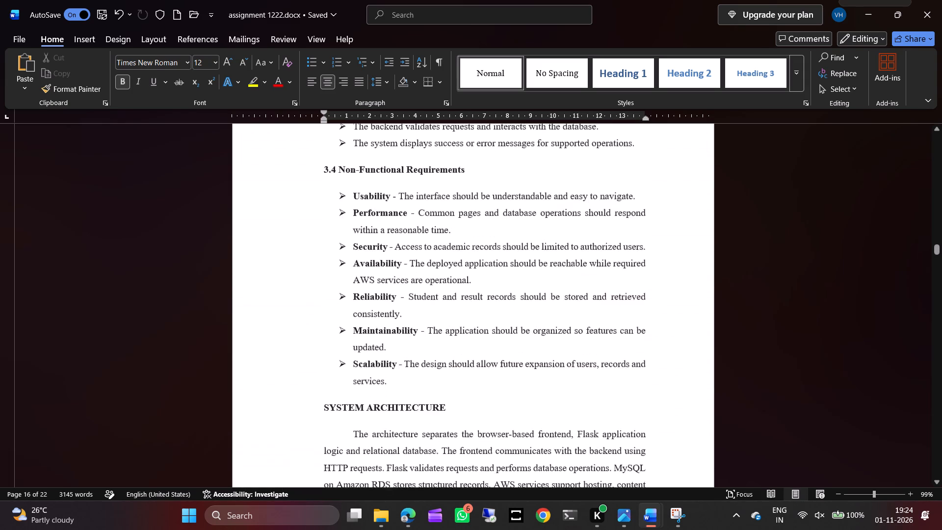
pyautogui.scroll(-9, 469, 357)
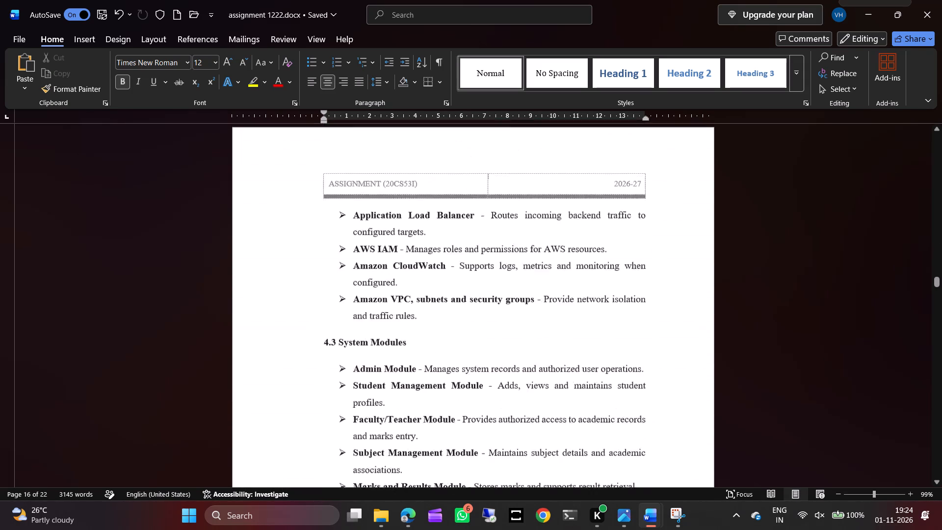
pyautogui.scroll(-10, 469, 357)
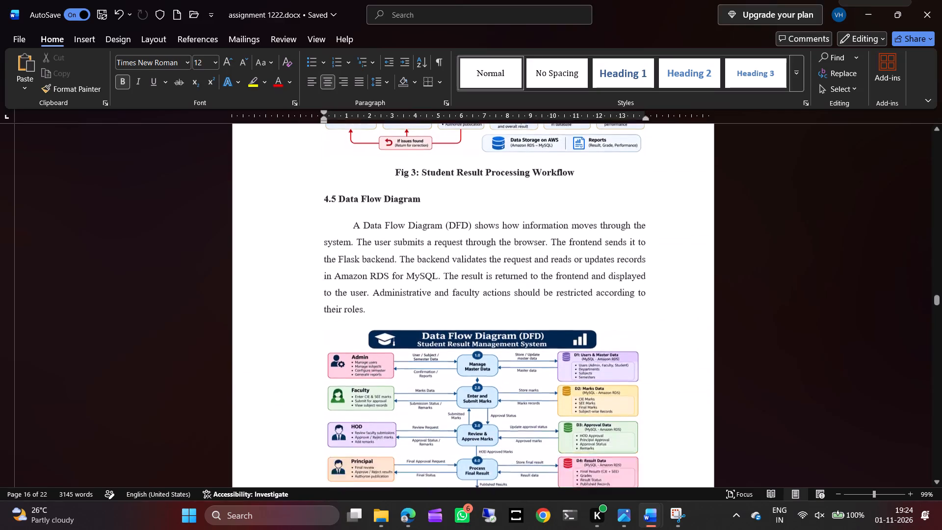
pyautogui.scroll(-8, 469, 357)
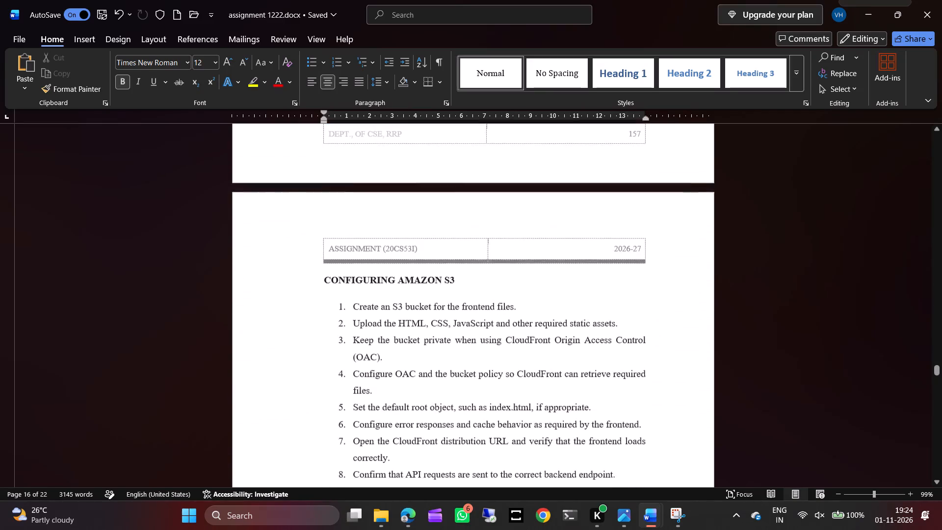
pyautogui.scroll(-6, 469, 357)
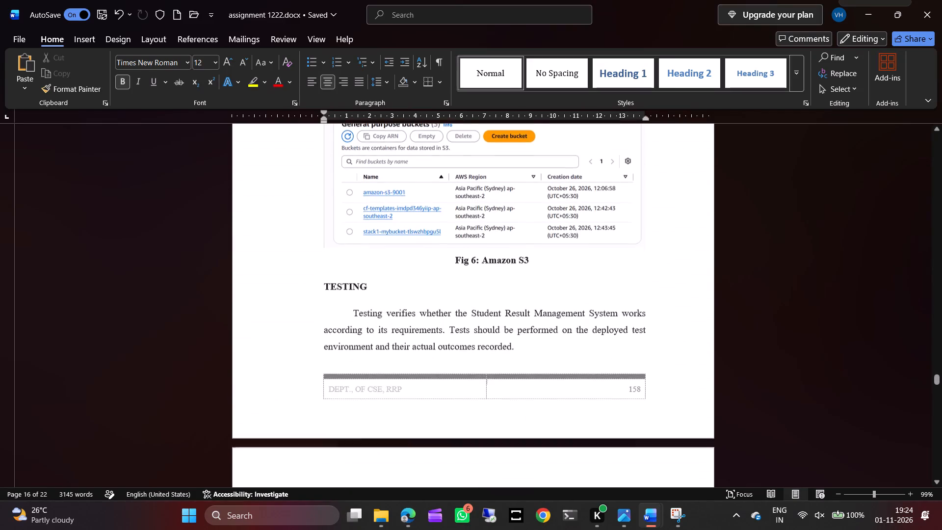
pyautogui.scroll(-10, 469, 357)
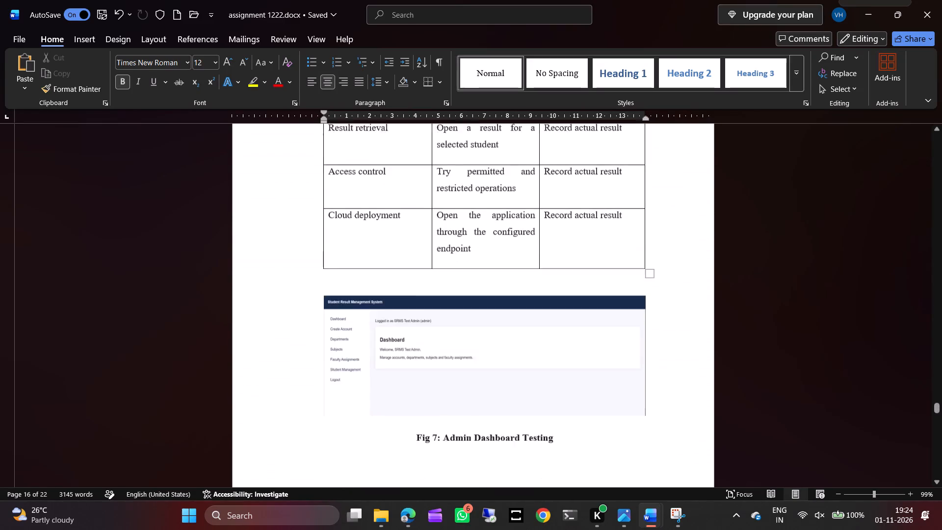
pyautogui.scroll(-7, 469, 357)
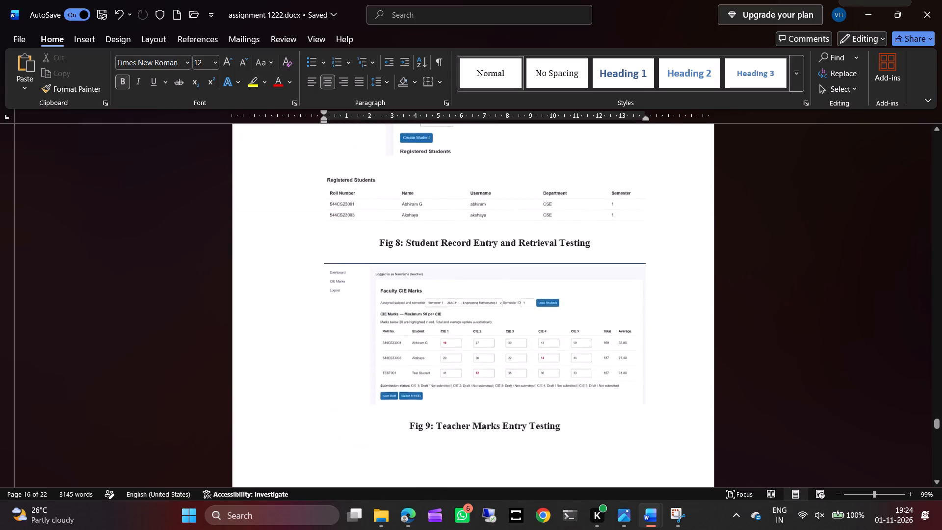
pyautogui.scroll(-6, 469, 357)
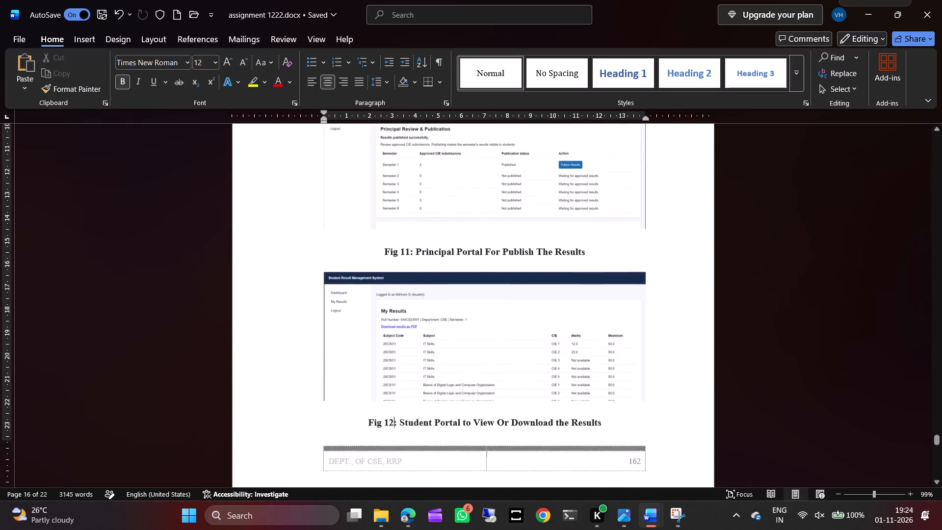
pyautogui.scroll(-1, 469, 357)
# Stretch the Teacher Marks Entry Testing picture slightly taller by extending its lower edge into the empty space on the page.
pyautogui.scroll(2, 469, 357)
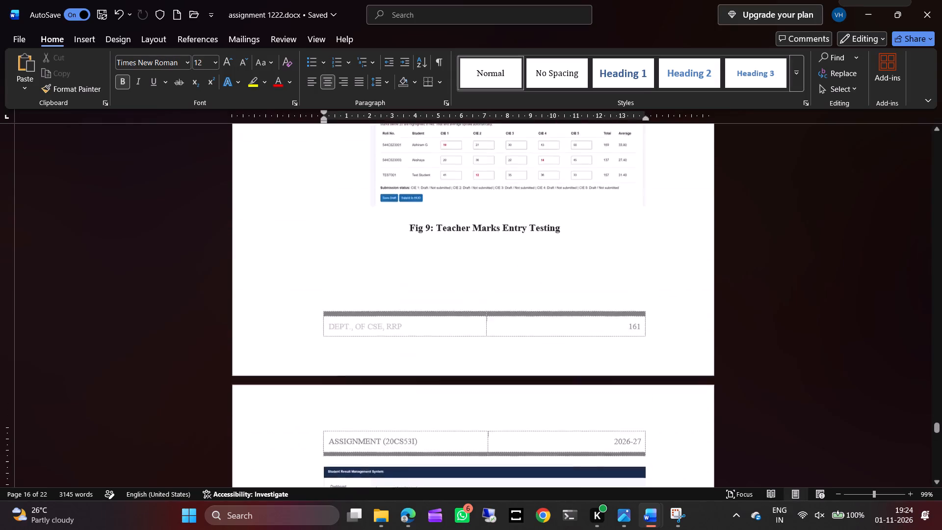
pyautogui.scroll(1, 469, 357)
pyautogui.click(469, 357)
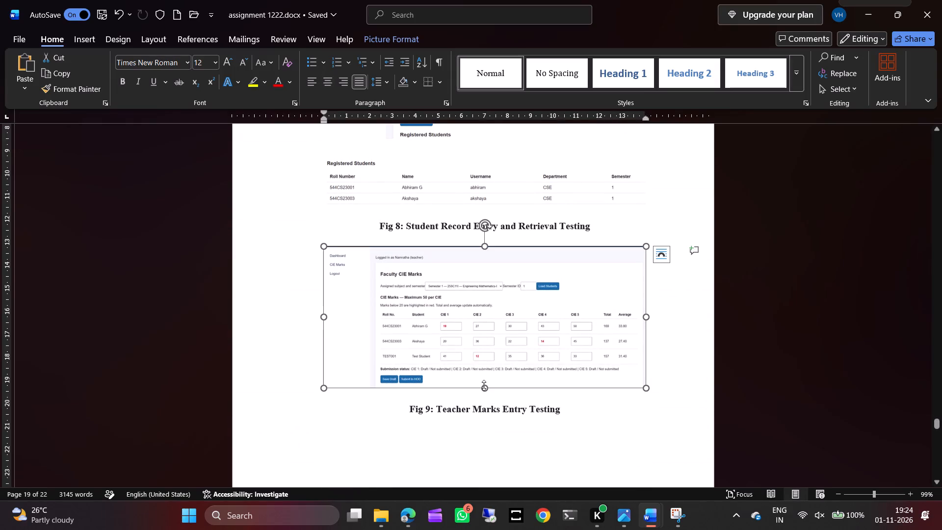
pyautogui.moveTo(484, 385); pyautogui.dragTo(485, 414)
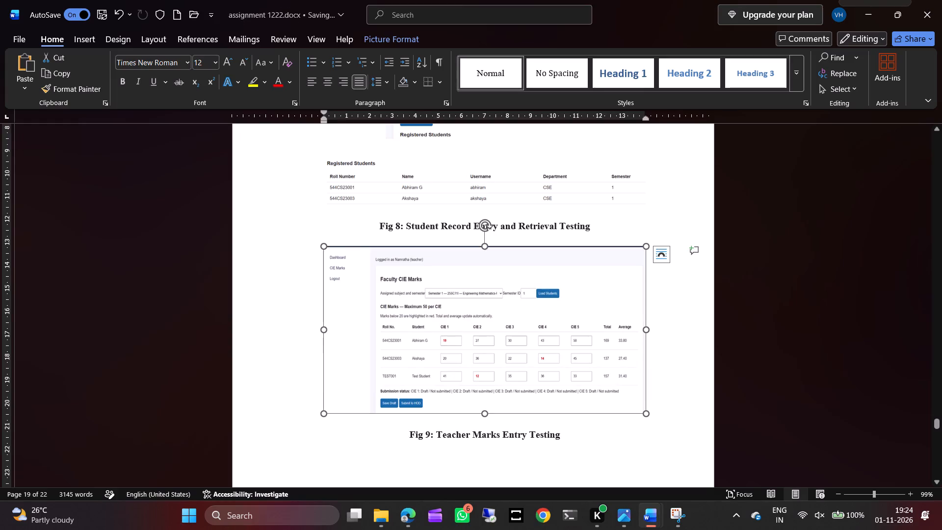
# Stretch the Registered Students list and Student Management form pictures above the Fig 8 caption slightly taller, keeping Fig 9 on the same page.
pyautogui.scroll(1, 496, 349)
pyautogui.click(506, 307)
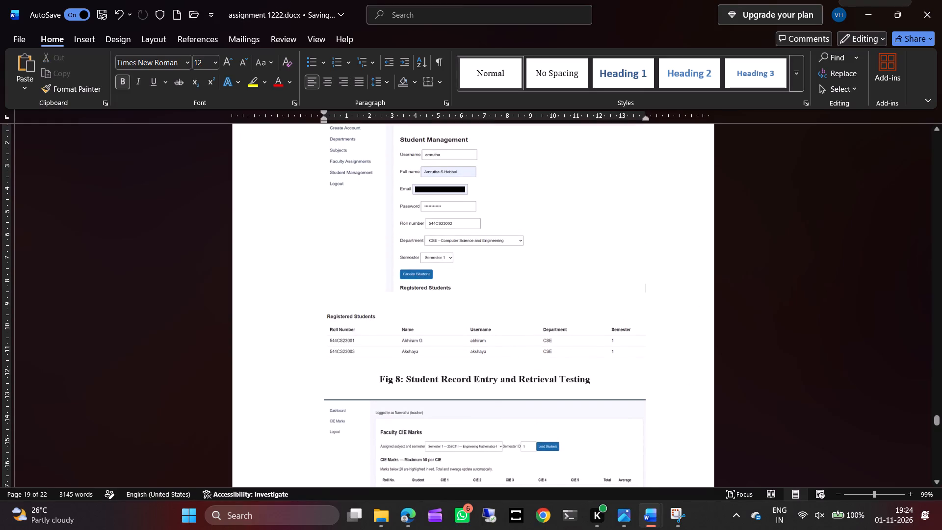
pyautogui.click(490, 333)
pyautogui.moveTo(481, 356); pyautogui.dragTo(483, 381)
pyautogui.click(472, 237)
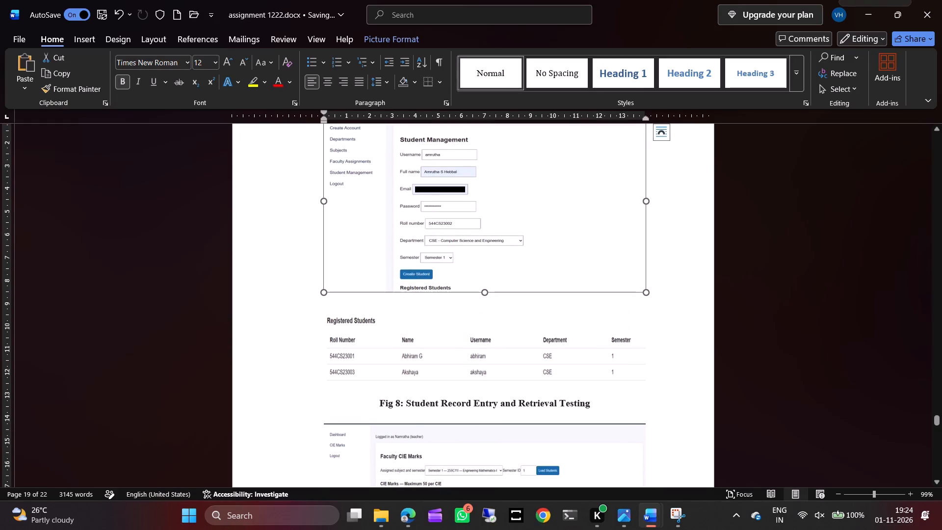
pyautogui.moveTo(488, 292); pyautogui.dragTo(495, 310)
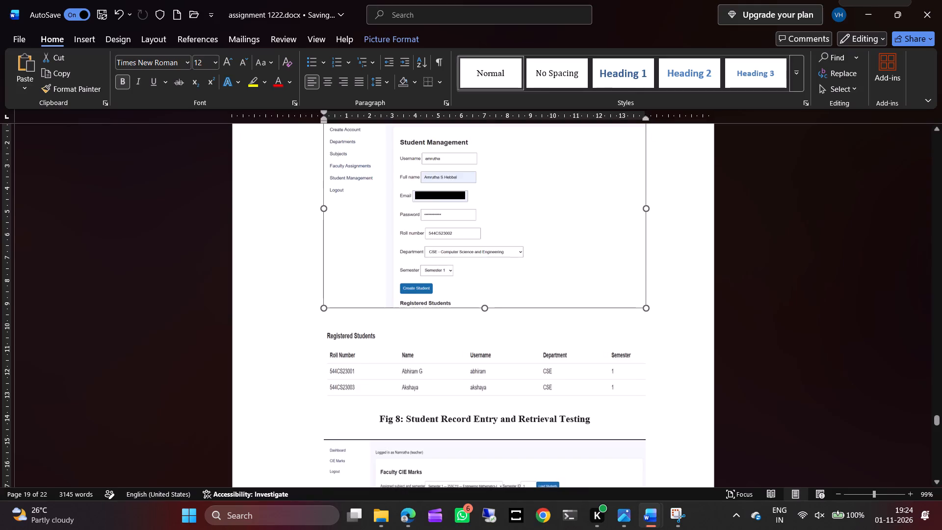
pyautogui.scroll(-4, 495, 310)
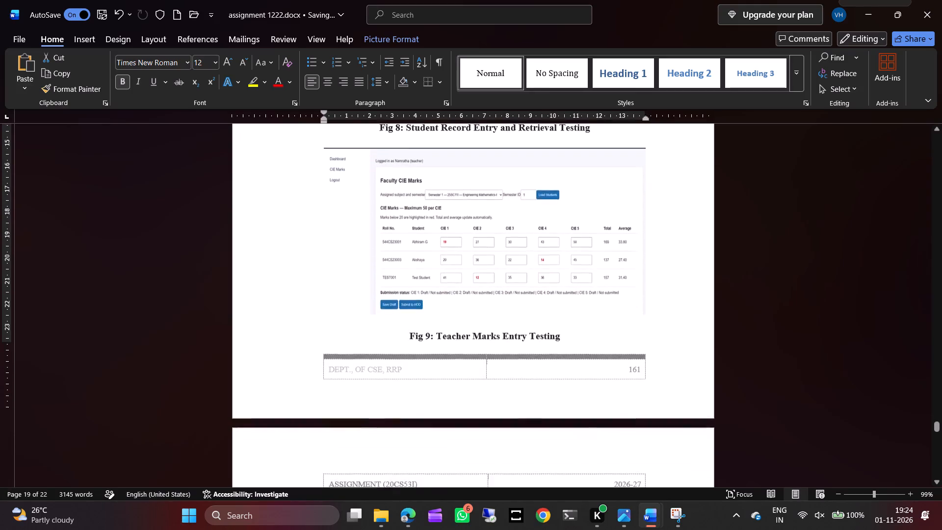
pyautogui.scroll(-1, 495, 310)
pyautogui.scroll(2, 495, 310)
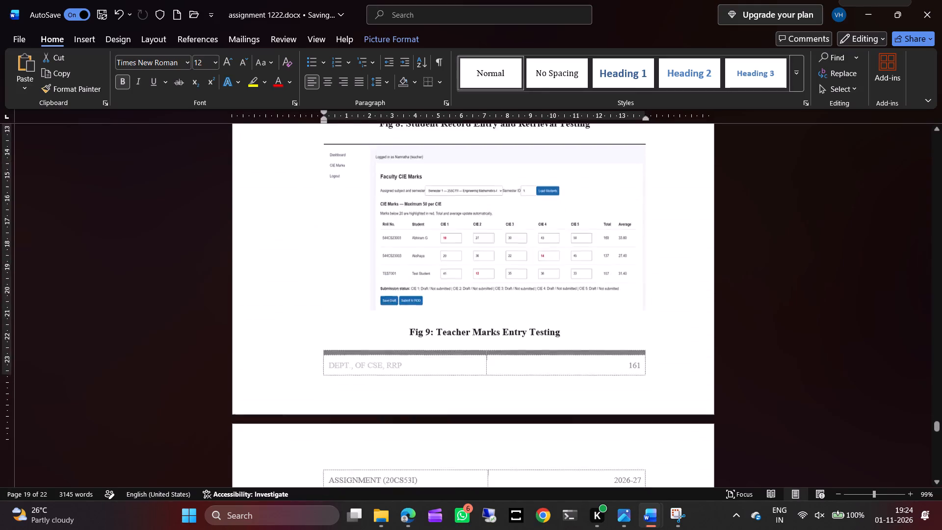
# Fill the List of Figures Page No. cells for Figures 1 to 4 with 148, 151, 153 and 153.
pyautogui.scroll(11, 495, 310)
pyautogui.scroll(20, 495, 310)
pyautogui.scroll(20, 495, 310)
pyautogui.scroll(20, 495, 310)
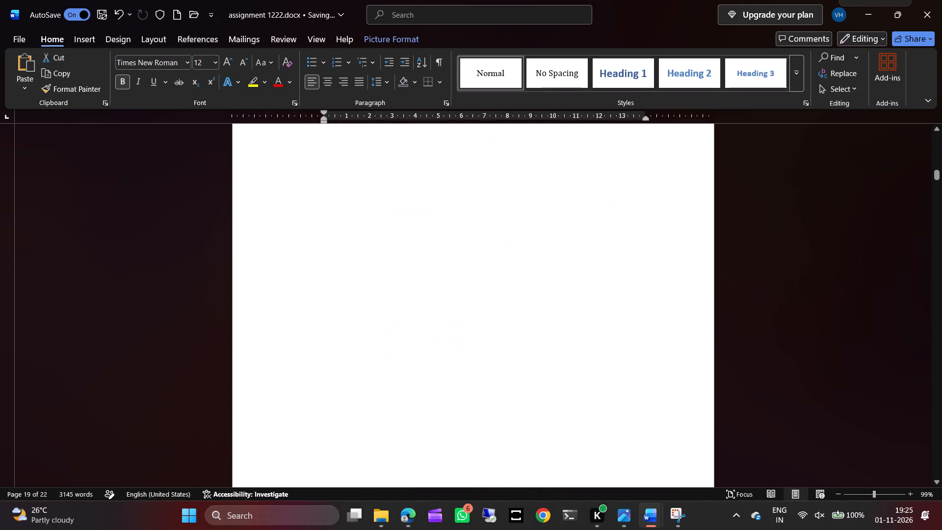
pyautogui.scroll(4, 495, 310)
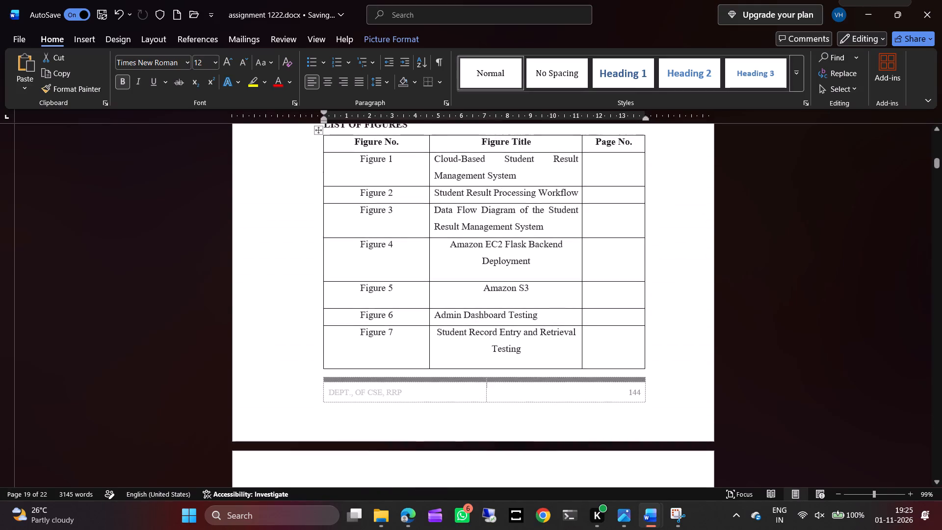
pyautogui.click(594, 164)
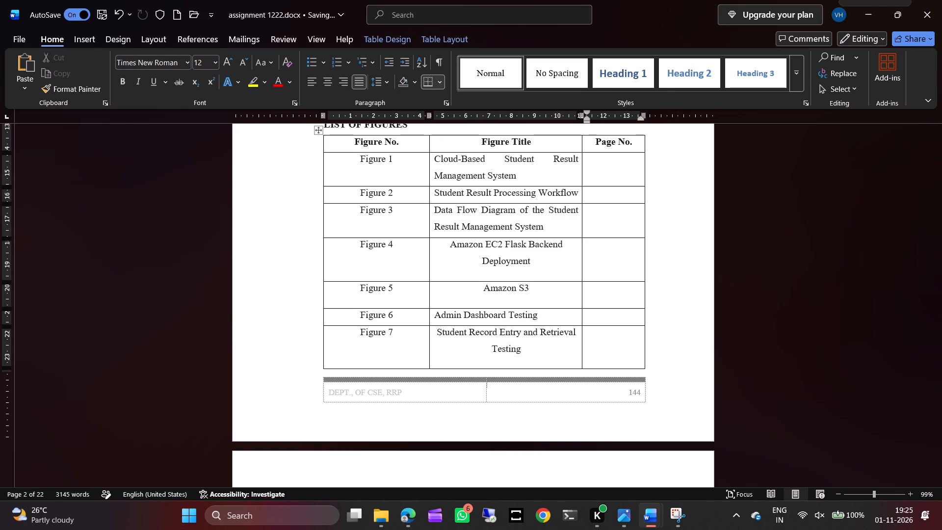
pyautogui.write('148')
pyautogui.press('Down')
pyautogui.write('151')
pyautogui.press('Down')
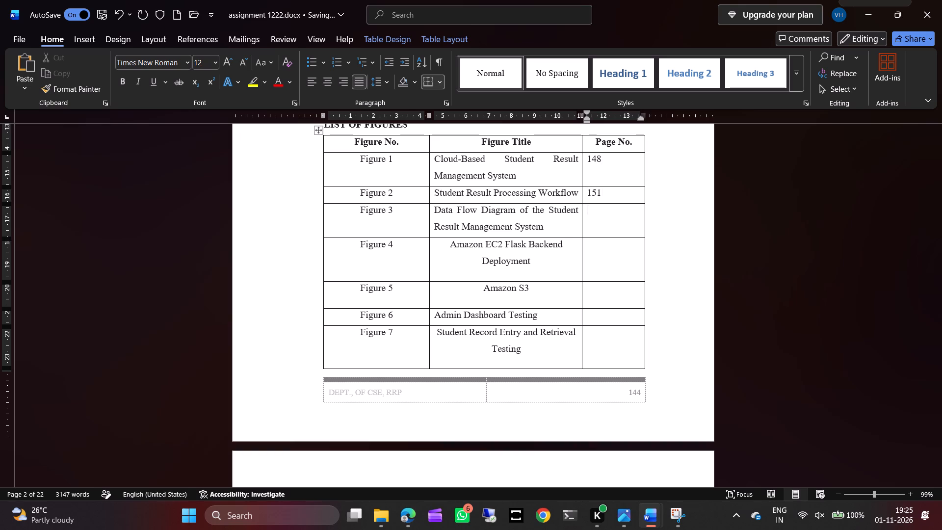
pyautogui.write('153')
pyautogui.press('Down')
pyautogui.write('153')
# Fill the List of Figures Page No. cells for Figures 5, 6 and 7 with 157, 158 and 160.
pyautogui.press('Down')
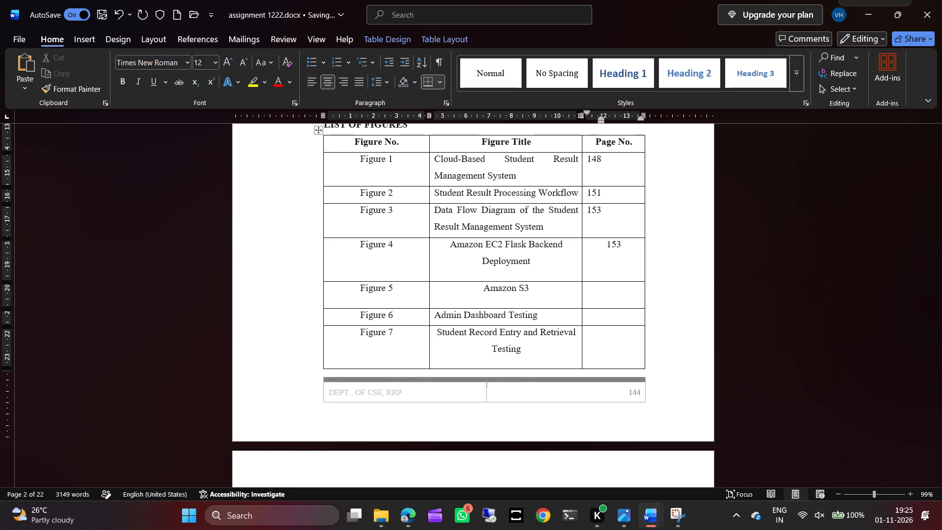
pyautogui.write('157')
pyautogui.press('Down')
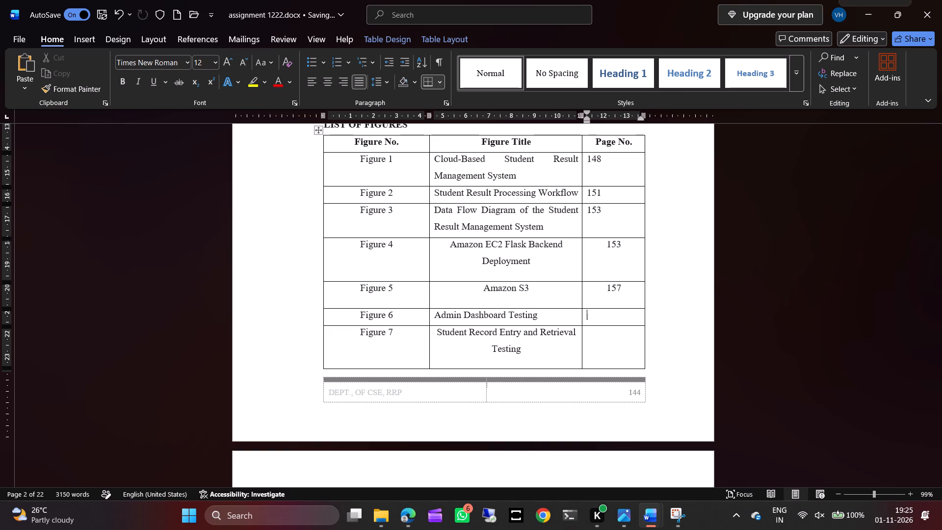
pyautogui.write('158')
pyautogui.press('Down')
pyautogui.write('160')
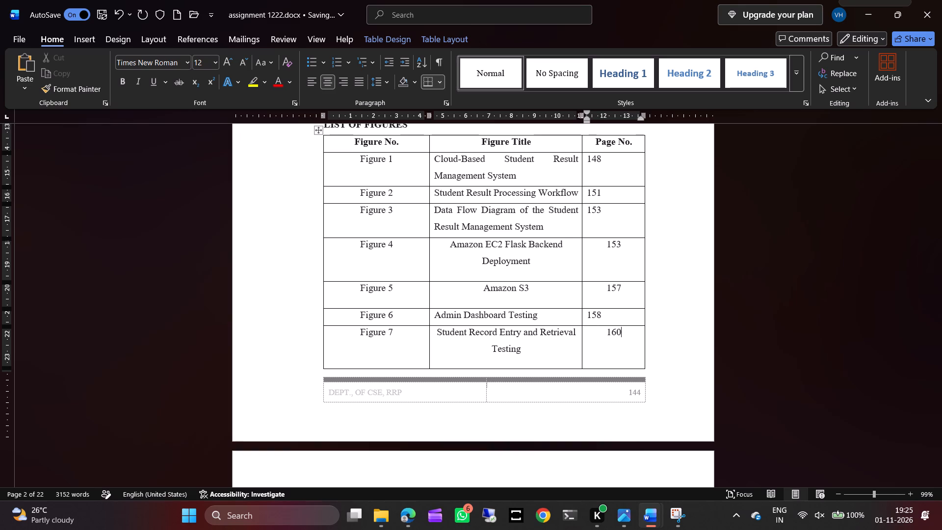
# Fill the List of Figures Page No. cells for Figures 8 to 11 with 161, 161, 162 and 162.
pyautogui.press('Down')
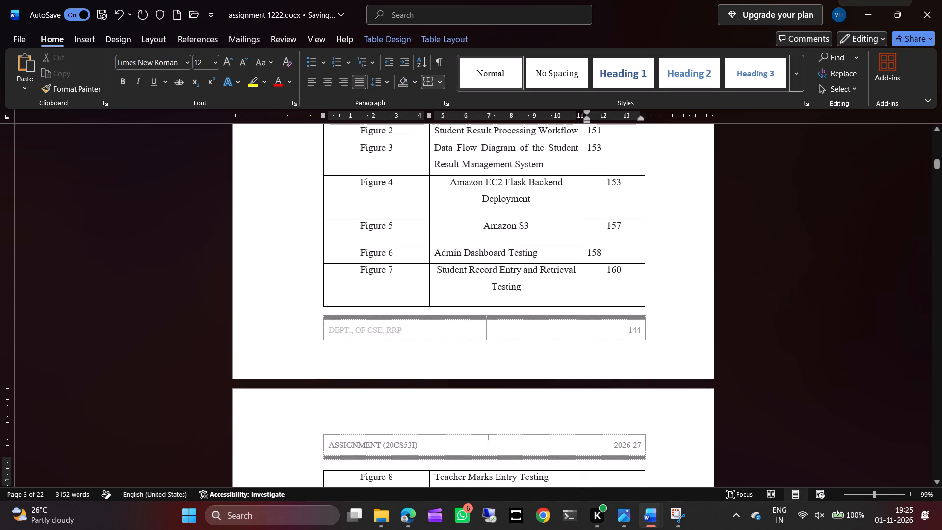
pyautogui.scroll(-1, 531, 343)
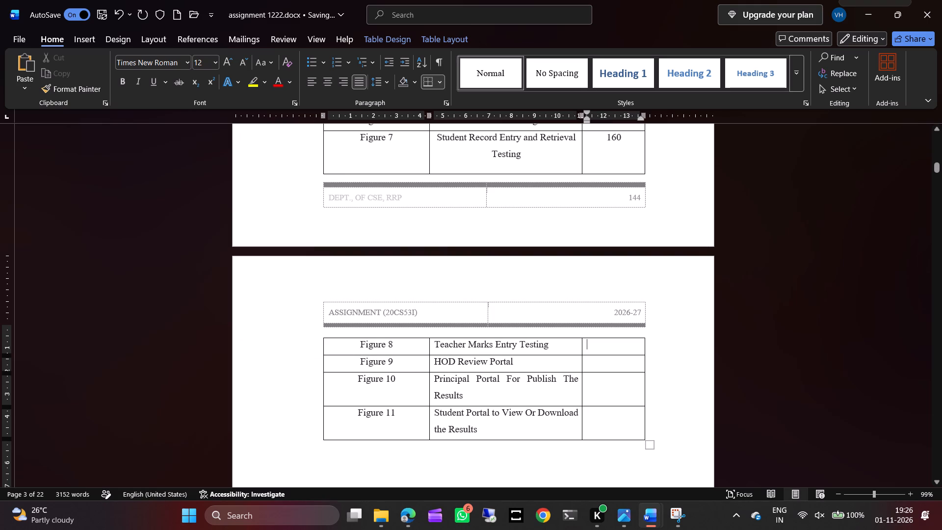
pyautogui.write('161')
pyautogui.press('Down')
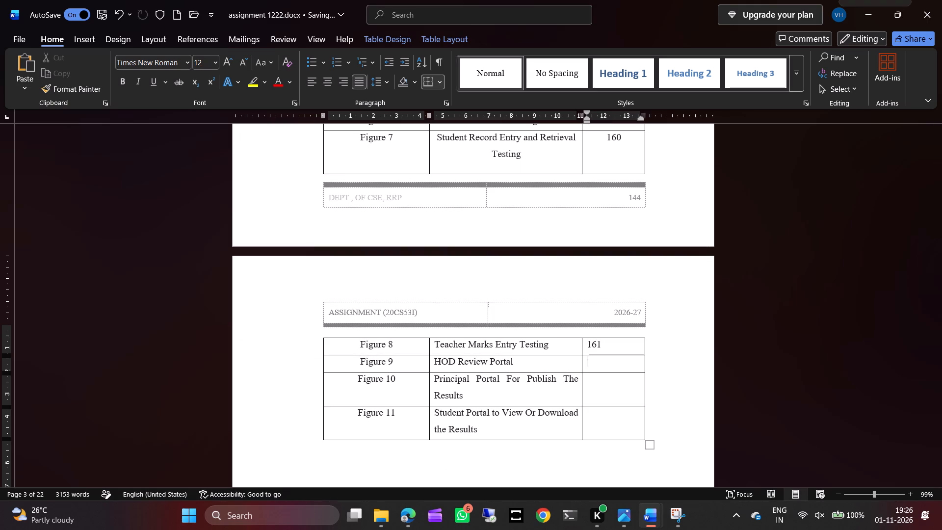
pyautogui.write('16')
pyautogui.press('1')
pyautogui.press('Down')
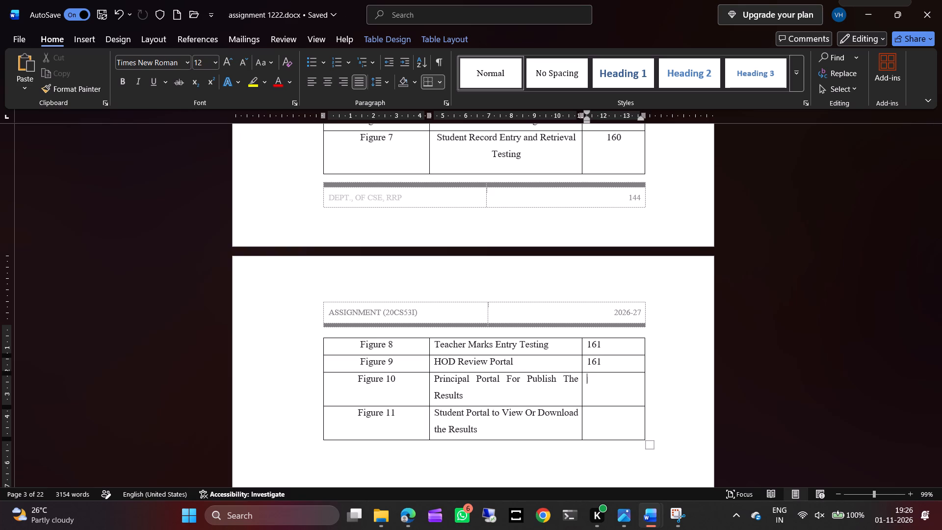
pyautogui.write('162')
pyautogui.press('Down')
pyautogui.write('162')
pyautogui.scroll(1, 483, 395)
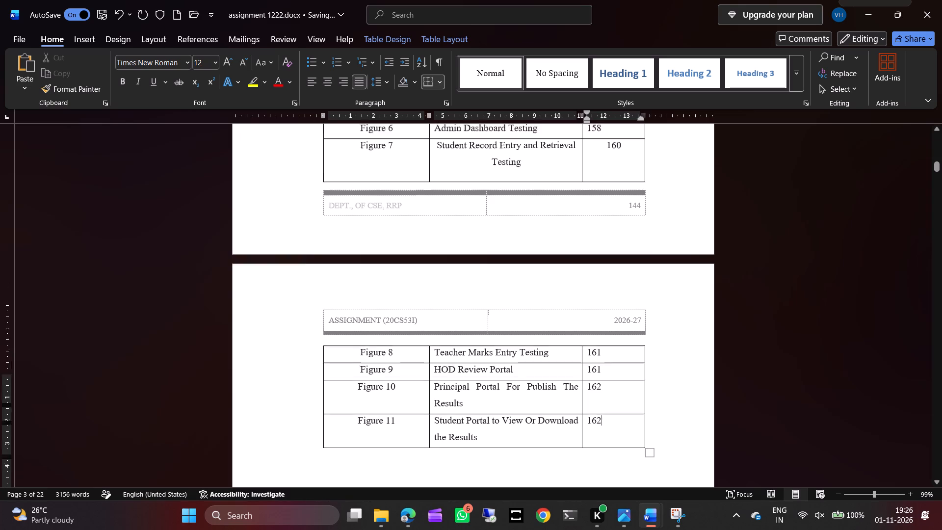
# Check the List of Figures titles and page numbers against the figure captions and footers in the document body, from Fig 1 to Fig 3.
pyautogui.scroll(3, 483, 395)
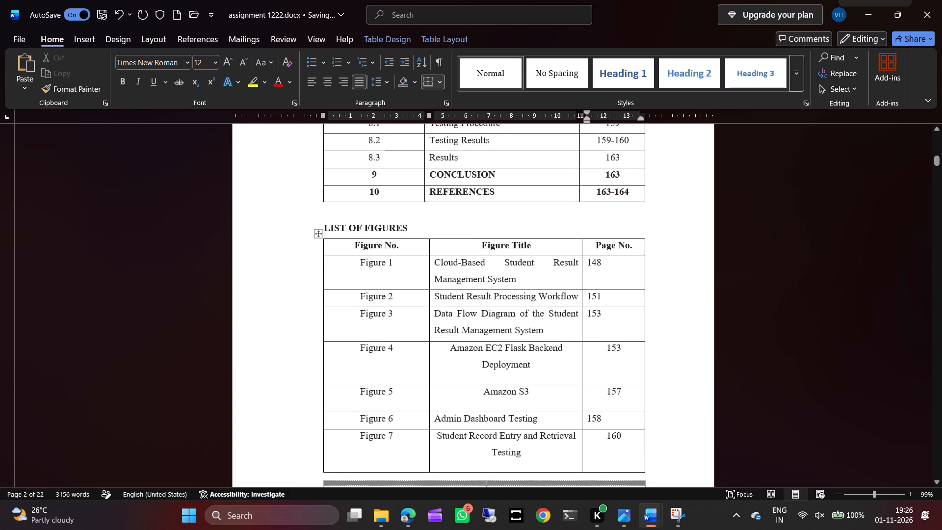
pyautogui.scroll(-1, 483, 395)
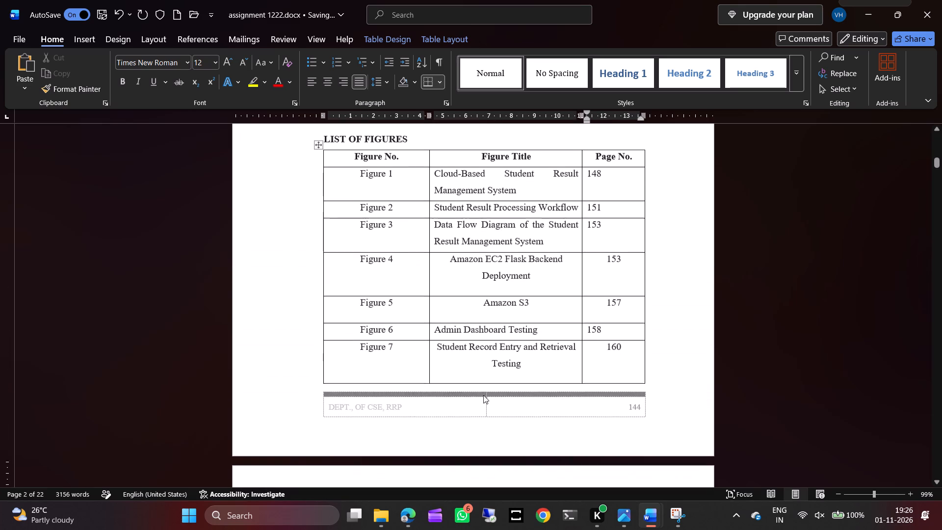
pyautogui.scroll(-1, 483, 395)
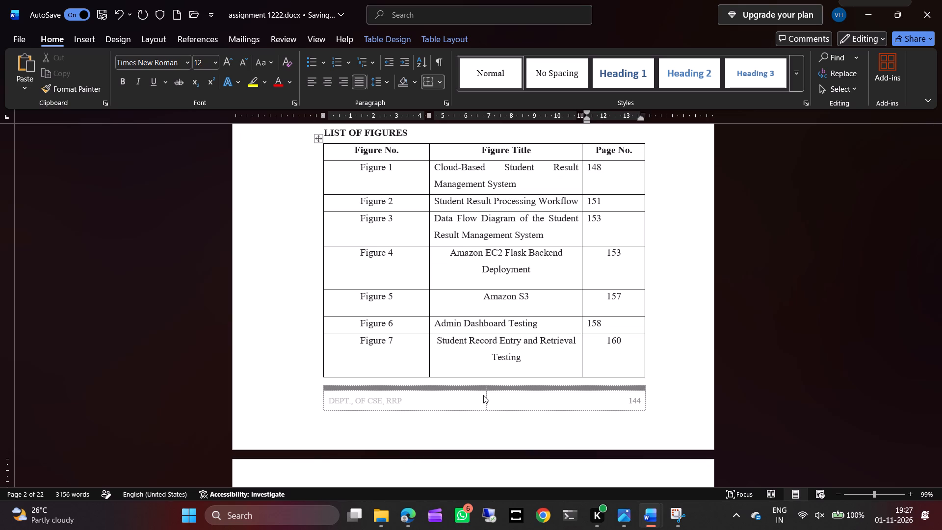
pyautogui.scroll(-1, 483, 395)
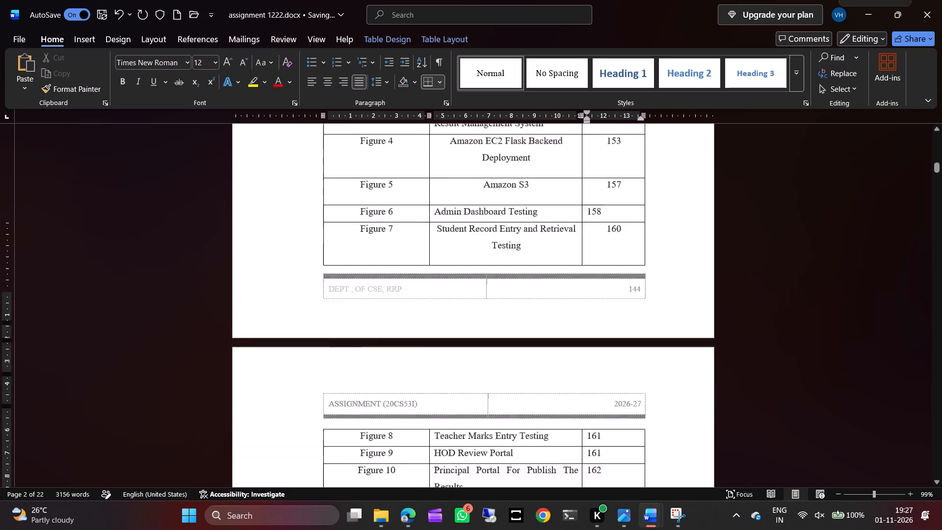
pyautogui.scroll(-1, 483, 395)
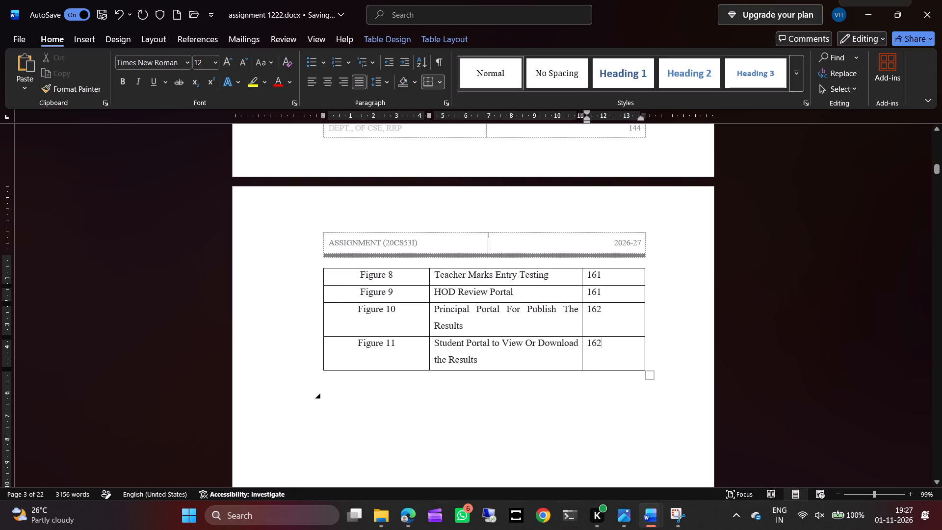
pyautogui.scroll(-3, 483, 395)
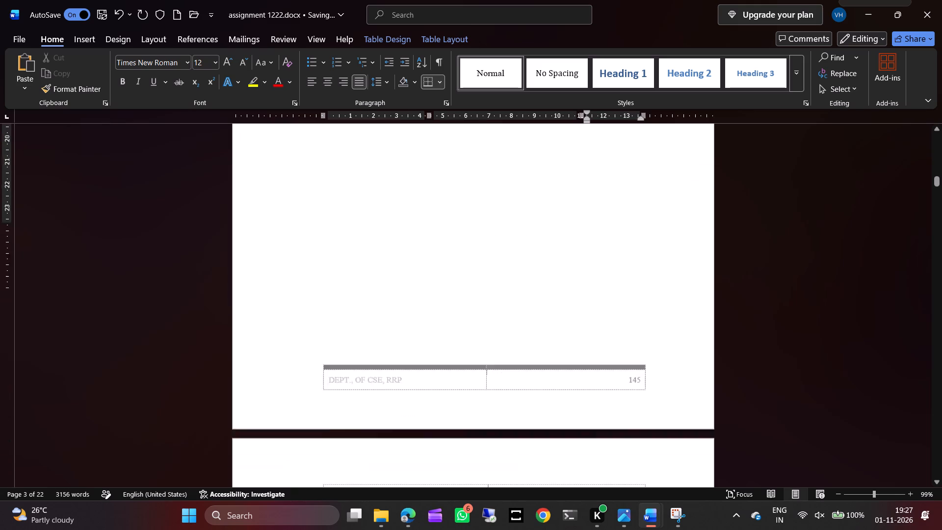
pyautogui.scroll(-7, 483, 395)
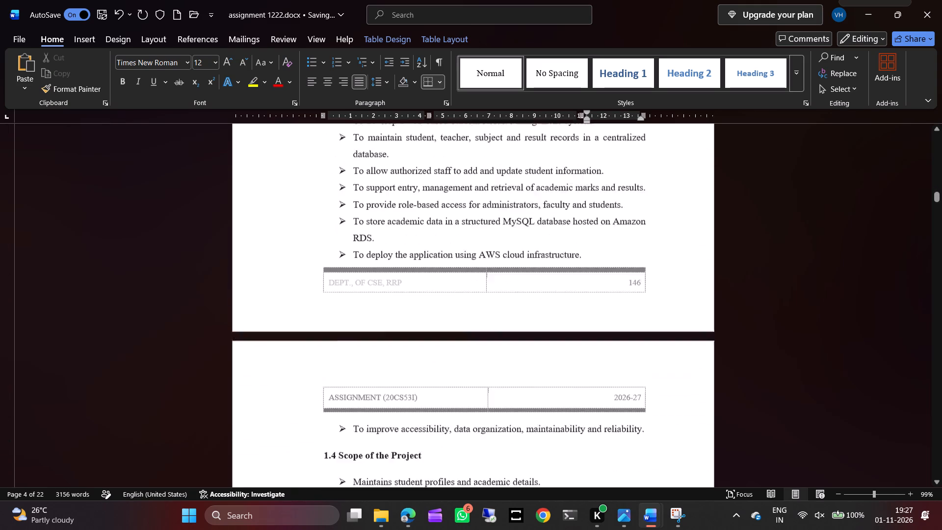
pyautogui.scroll(-2, 483, 395)
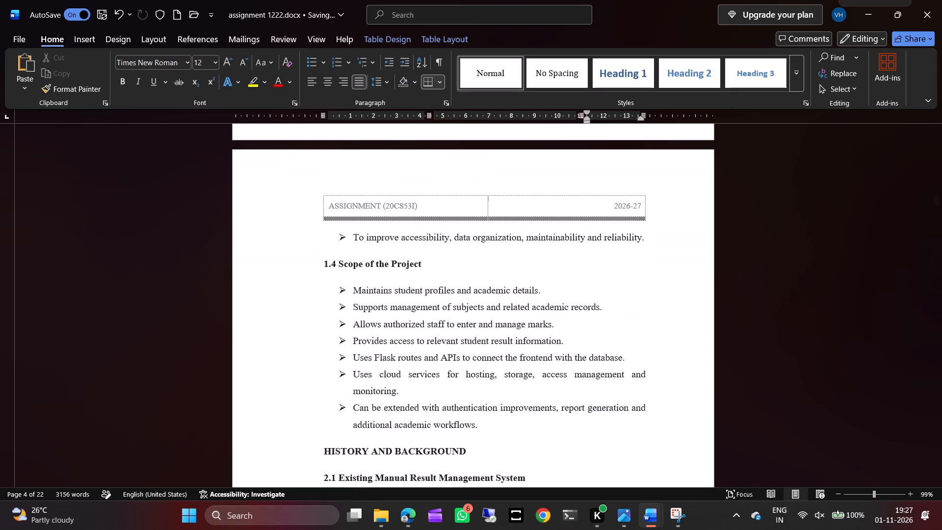
pyautogui.scroll(-5, 483, 395)
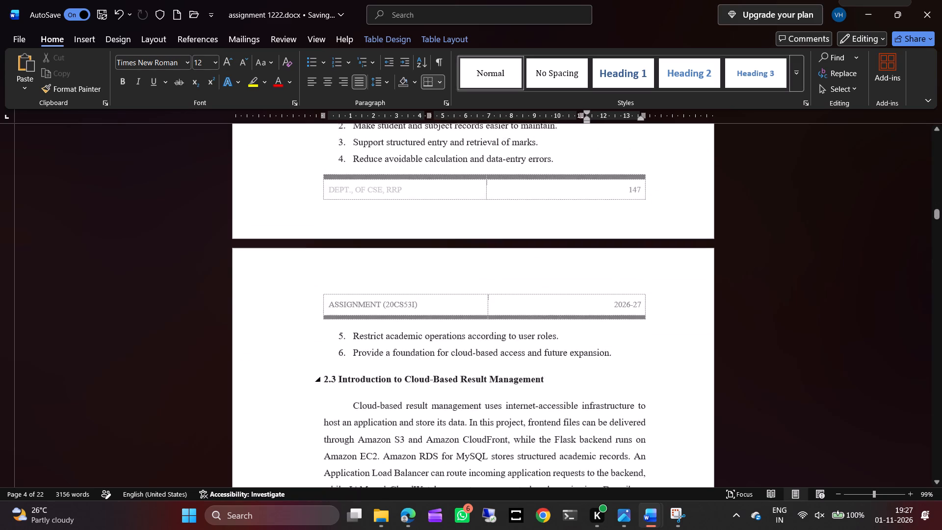
pyautogui.scroll(-4, 483, 395)
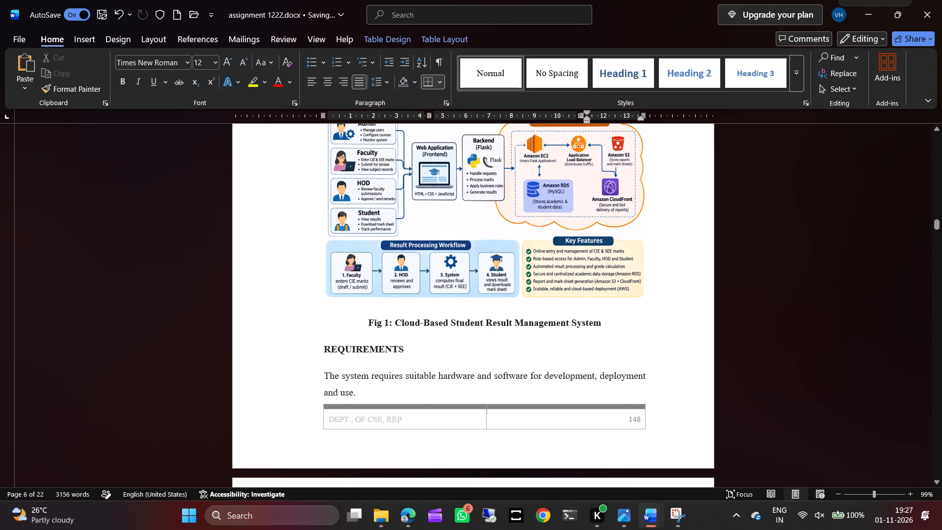
pyautogui.scroll(-6, 483, 395)
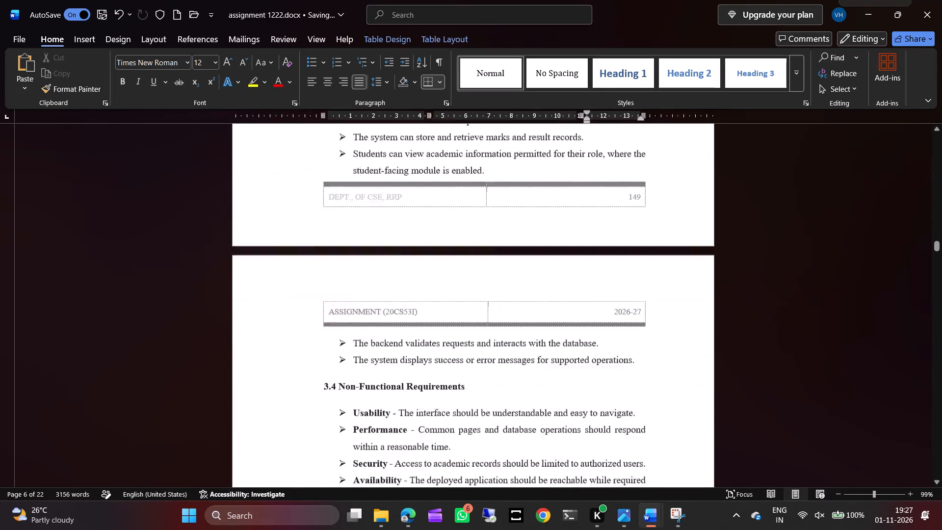
pyautogui.scroll(-6, 483, 395)
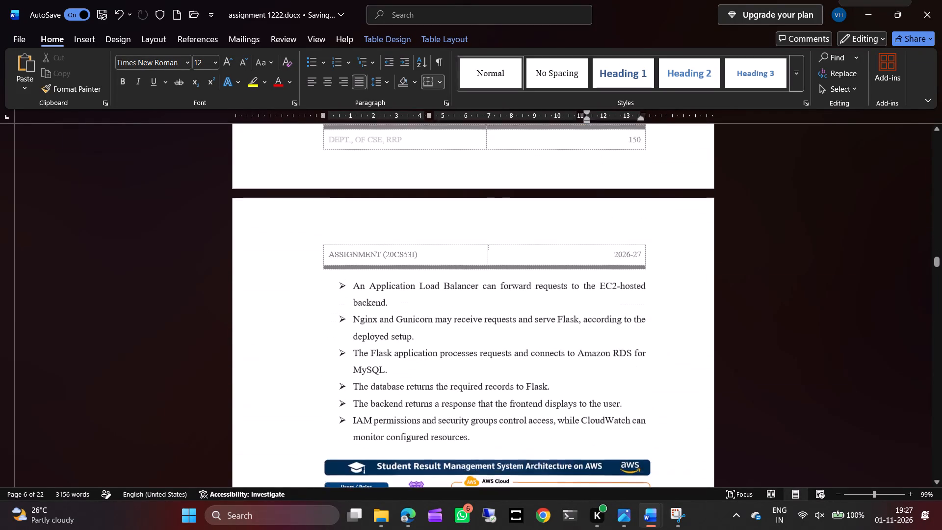
pyautogui.scroll(-2, 483, 395)
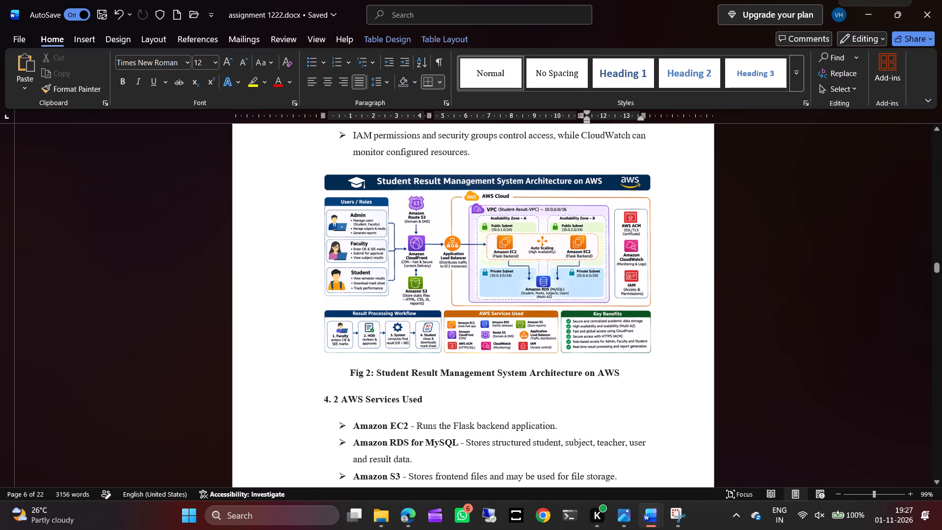
pyautogui.scroll(-3, 379, 372)
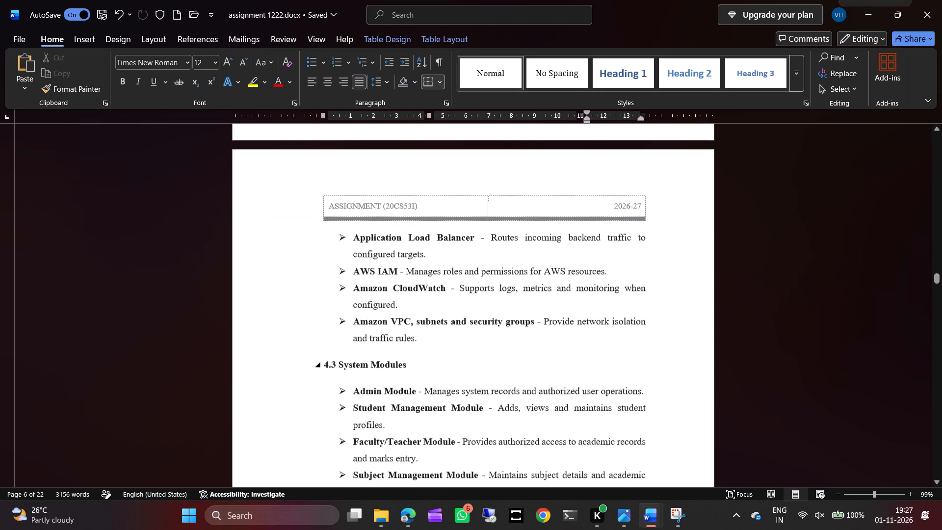
pyautogui.scroll(-5, 379, 372)
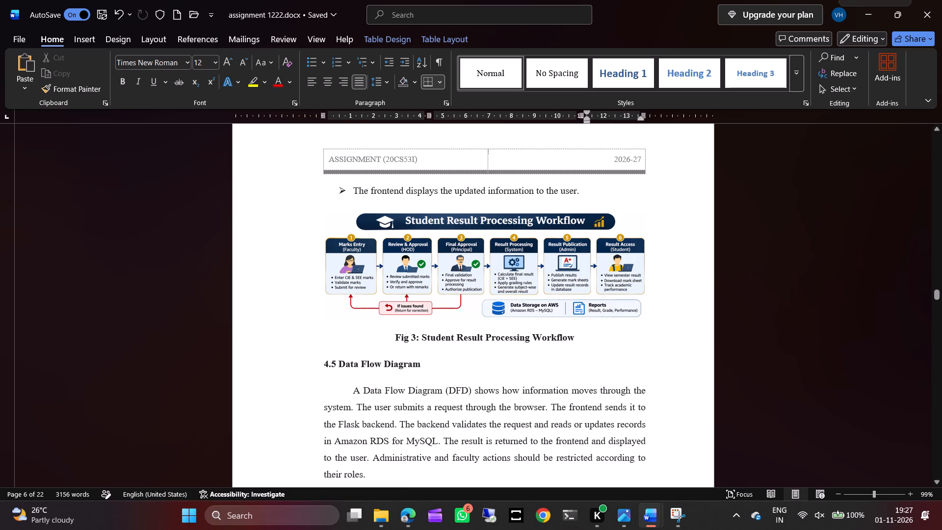
# Copy the title "Student Result Management System Architecture on AWS" from the Fig 2 caption and return to the Figure 1 row of the List of Figures.
pyautogui.scroll(6, 488, 331)
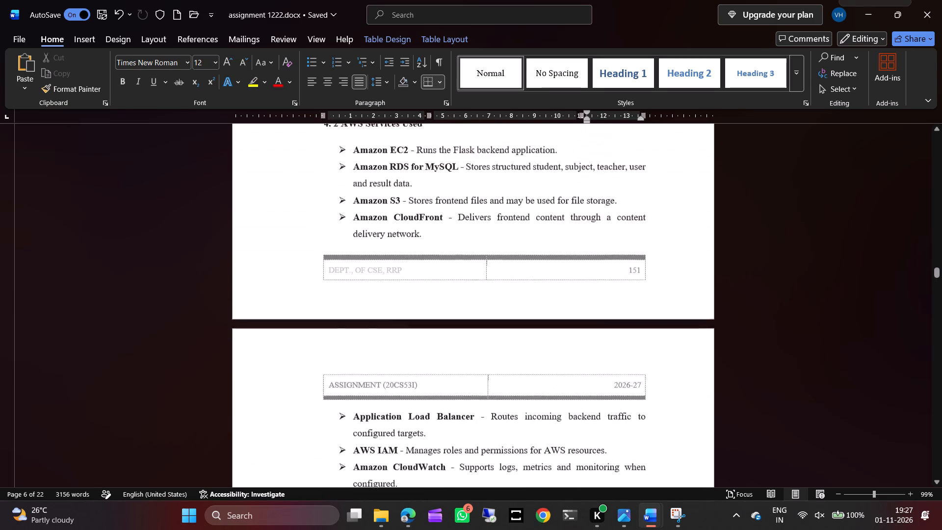
pyautogui.scroll(1, 488, 331)
pyautogui.moveTo(375, 312); pyautogui.dragTo(468, 317)
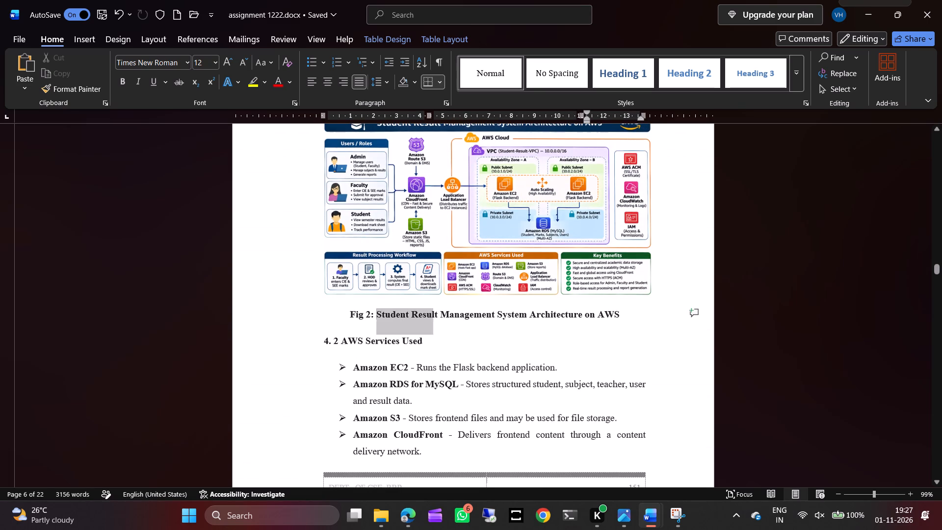
pyautogui.moveTo(468, 317); pyautogui.dragTo(617, 314)
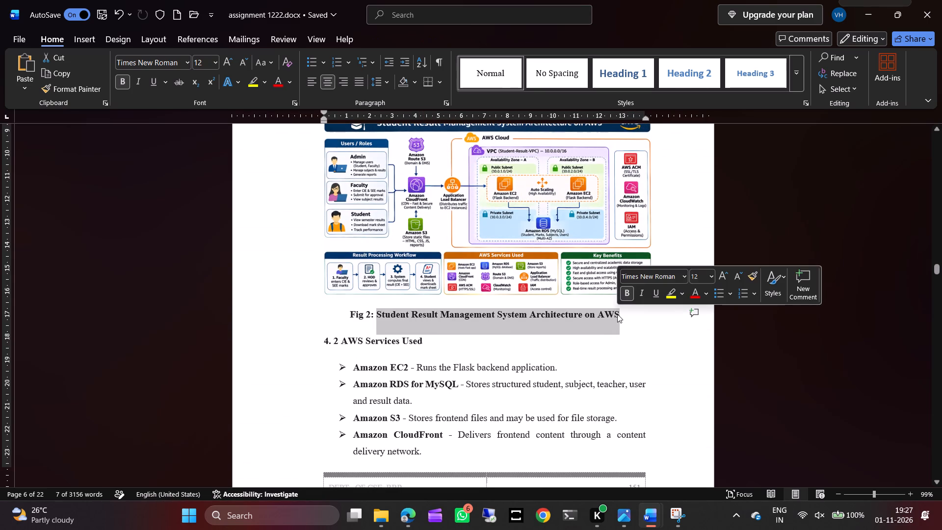
pyautogui.hotkey('ctrl', 'c')
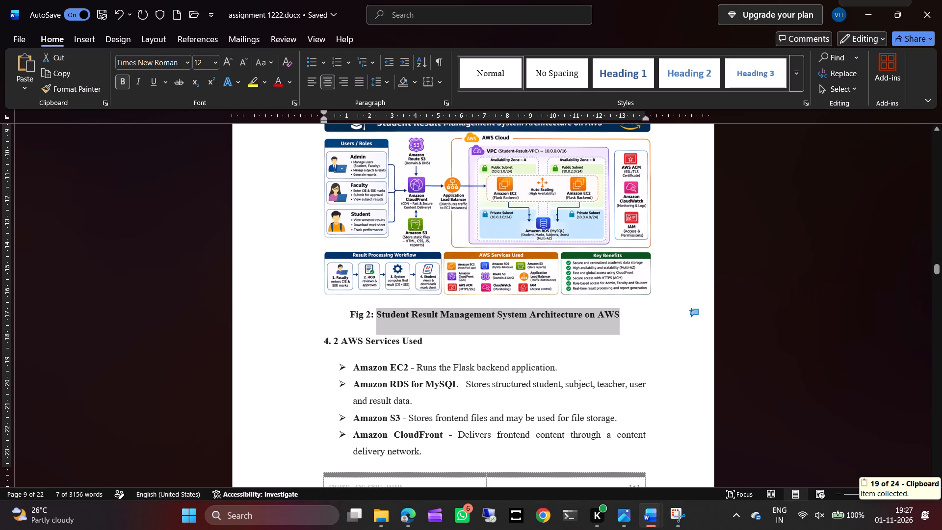
pyautogui.click(770, 304)
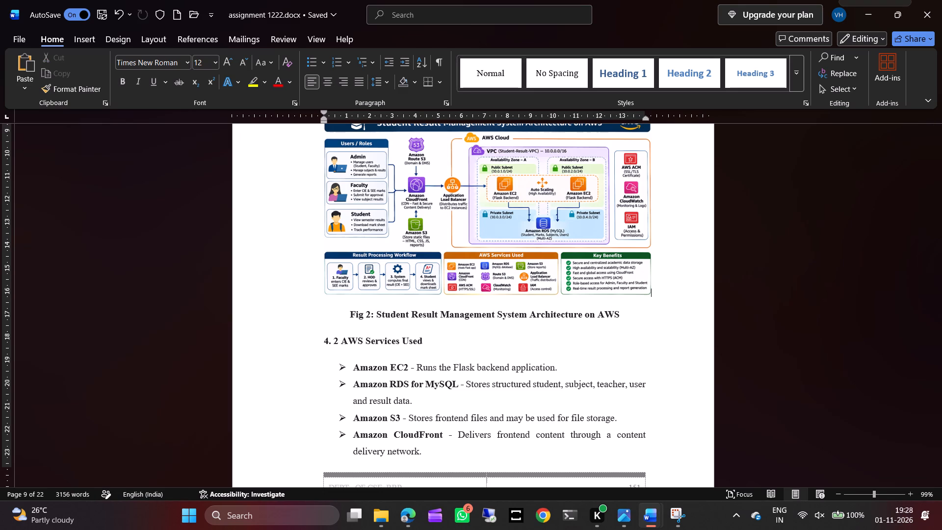
pyautogui.scroll(1, 770, 304)
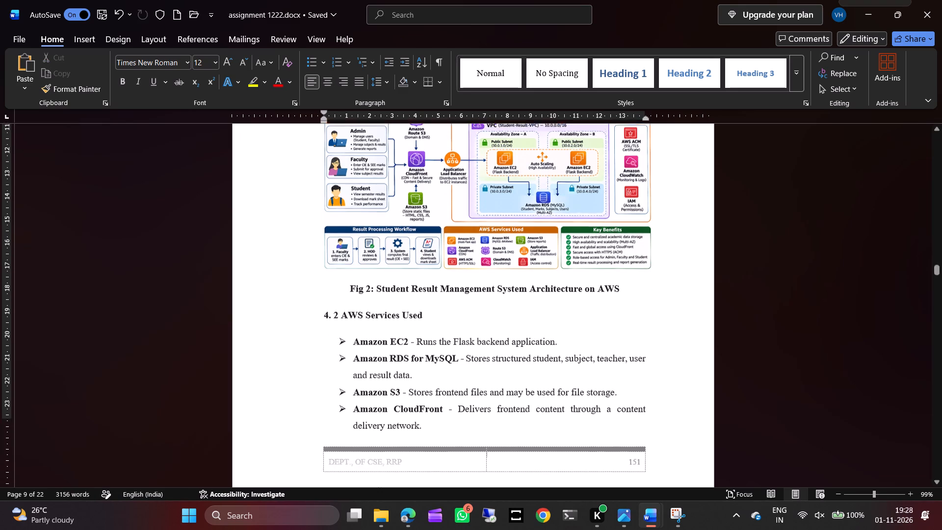
pyautogui.scroll(8, 770, 304)
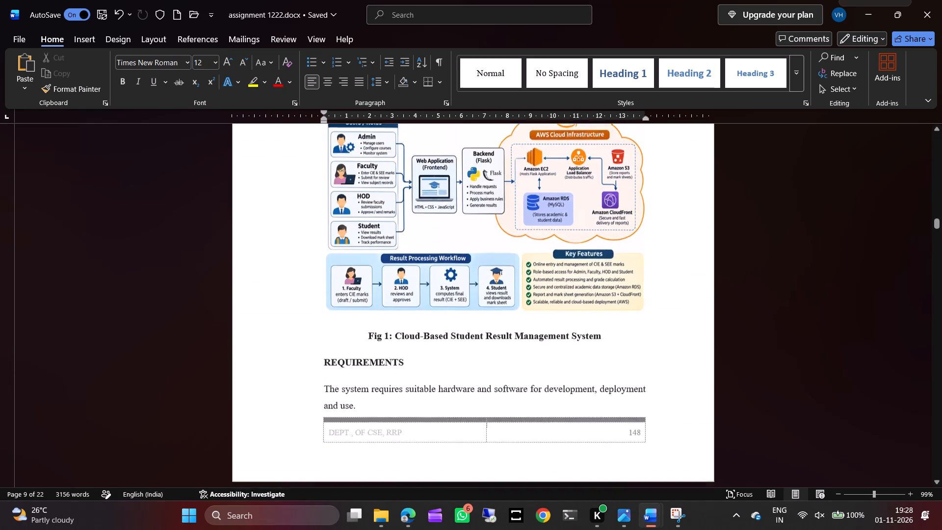
pyautogui.scroll(16, 770, 304)
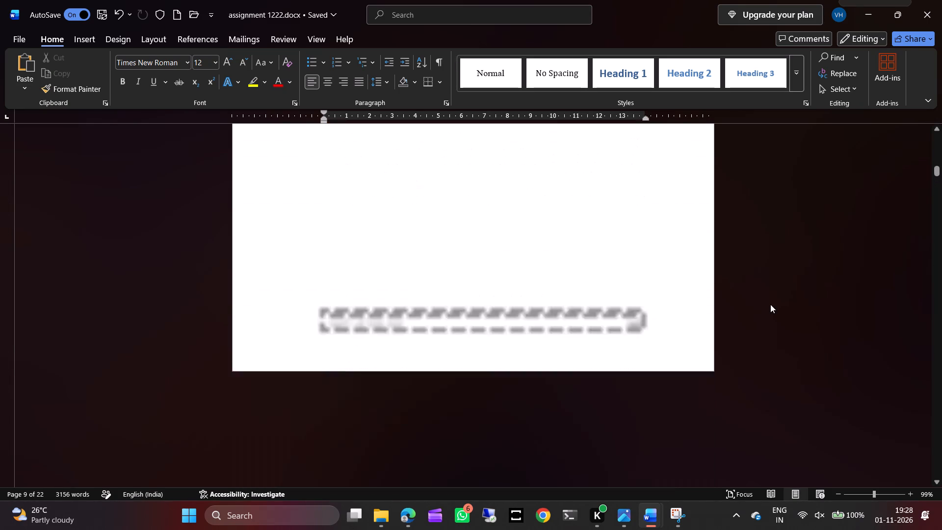
pyautogui.scroll(1, 770, 304)
pyautogui.scroll(1, 669, 238)
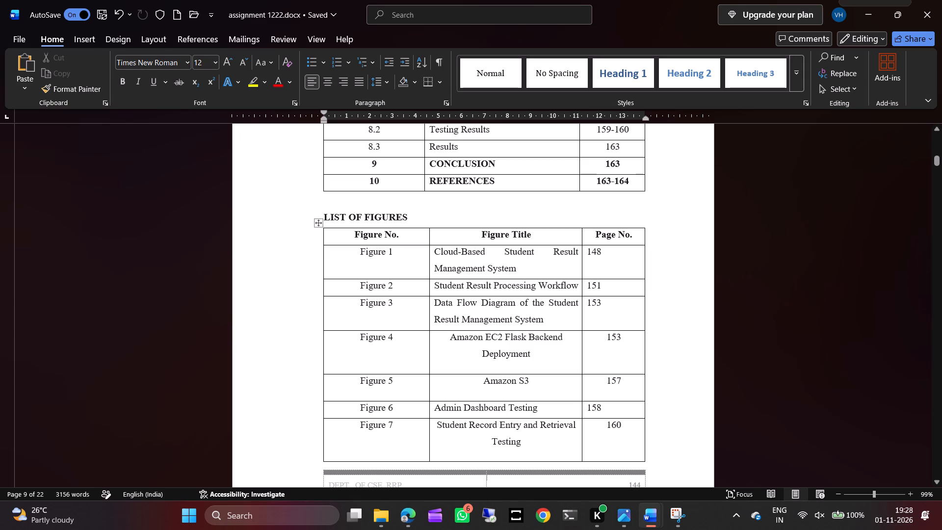
pyautogui.click(621, 267)
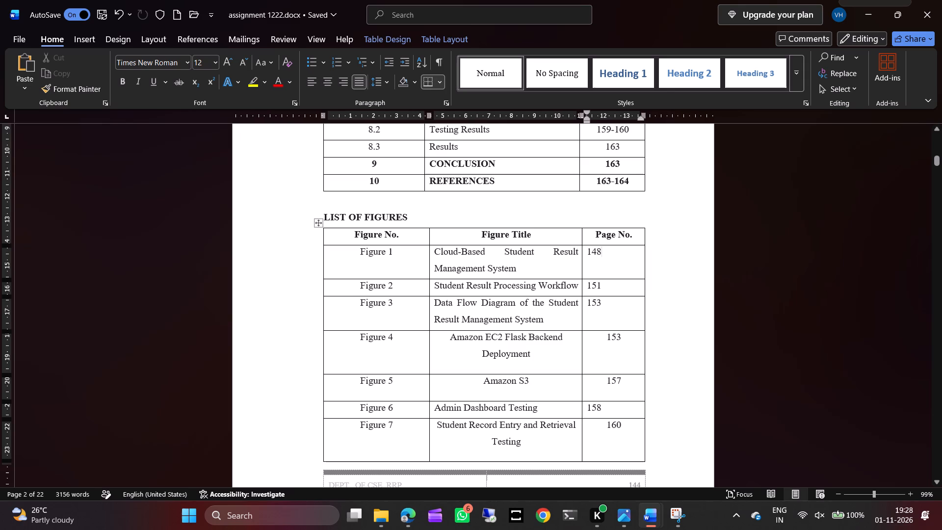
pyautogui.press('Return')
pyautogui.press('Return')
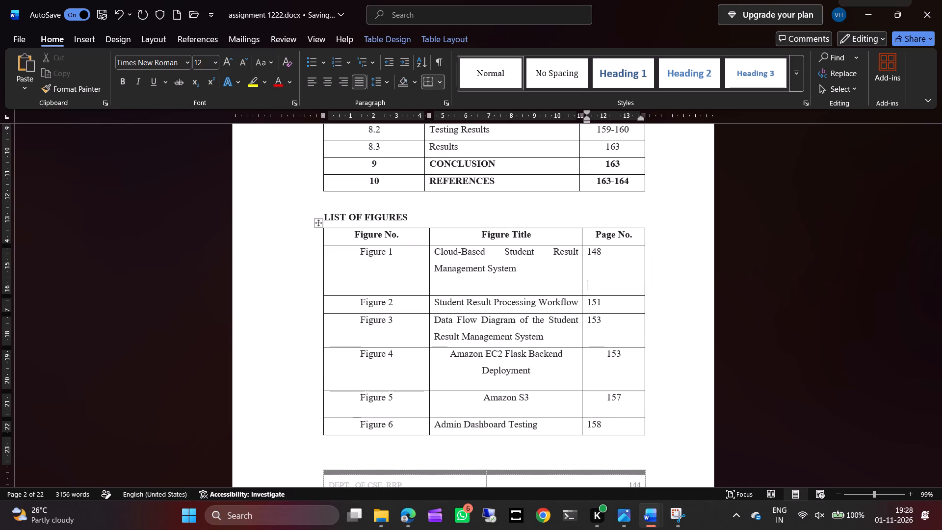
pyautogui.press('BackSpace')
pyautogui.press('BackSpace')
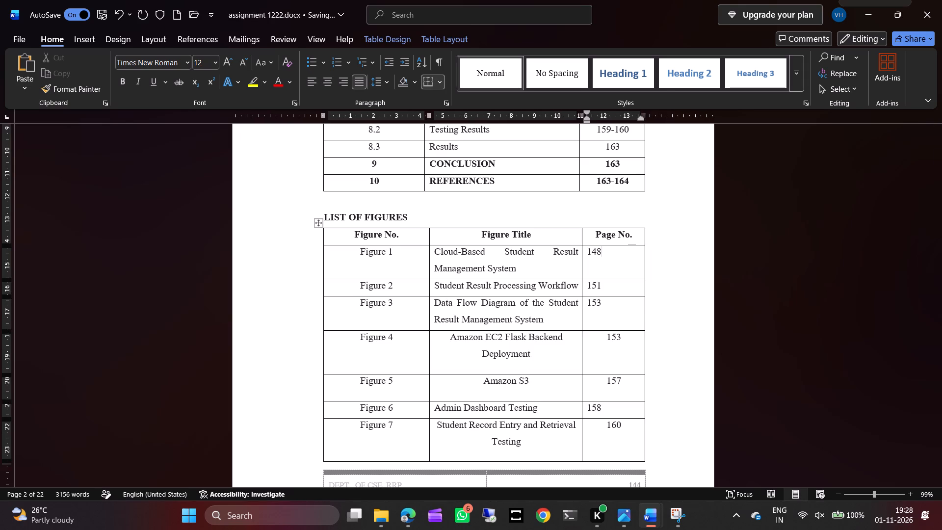
# Insert a new row below Figure 1 in the List of Figures and label it Figure 2.
pyautogui.press('Right')
pyautogui.press('Return')
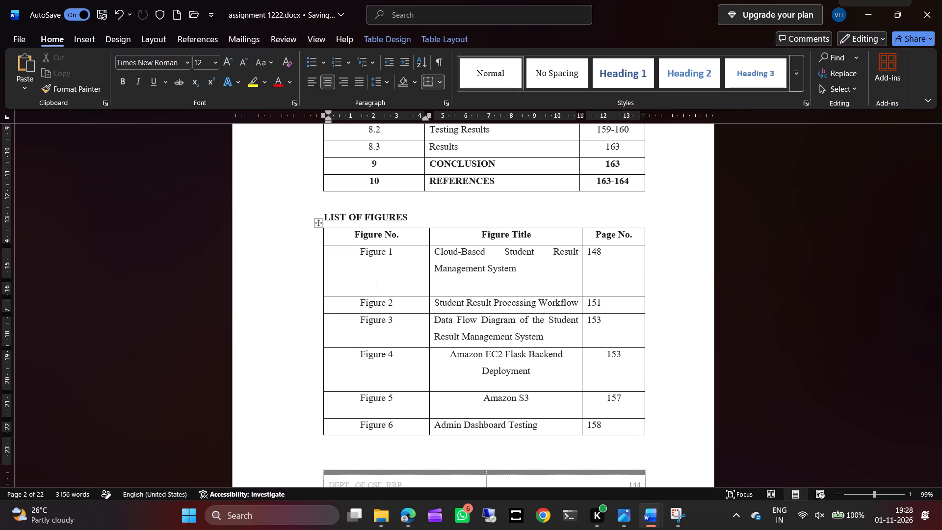
pyautogui.write('Fi')
pyautogui.write('gure 2')
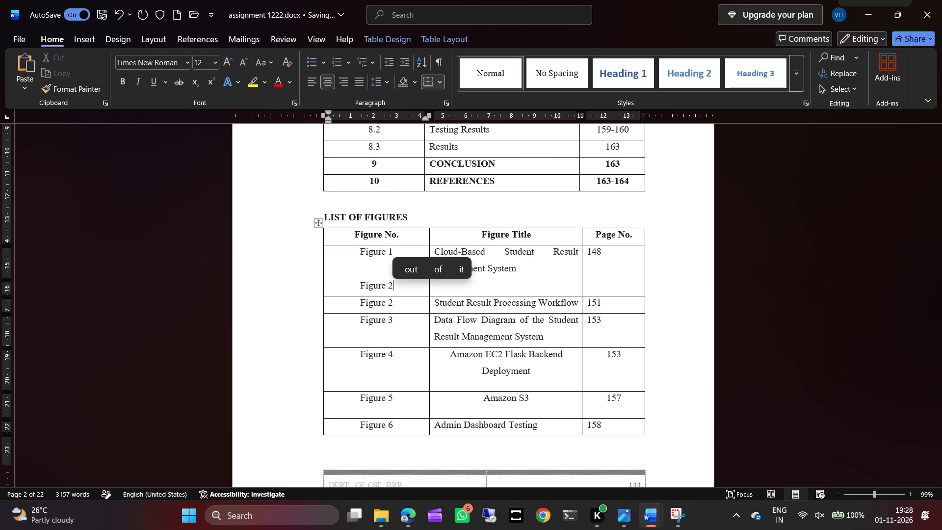
# Renumber the List of Figures rows from Student Result Processing Workflow through Admin Dashboard Testing as Figures 3 to 7.
pyautogui.press('Down')
pyautogui.press('BackSpace')
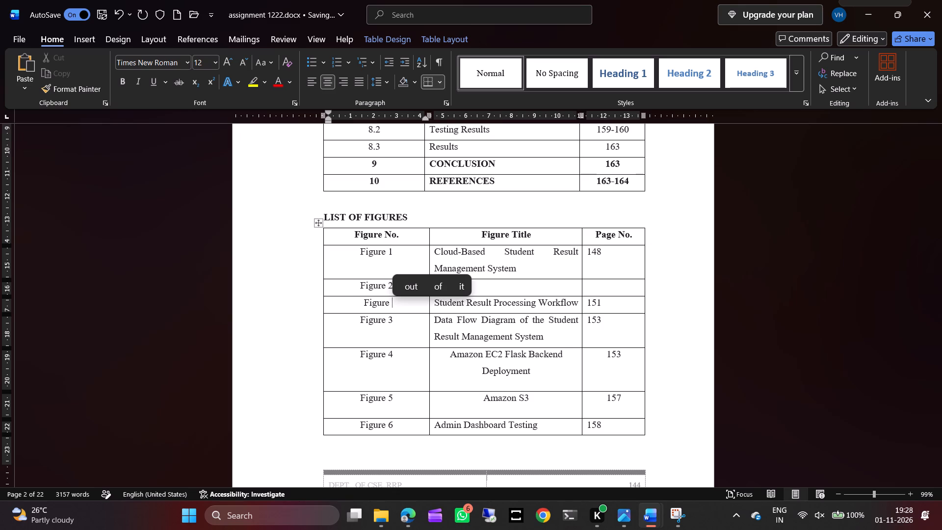
pyautogui.press('3')
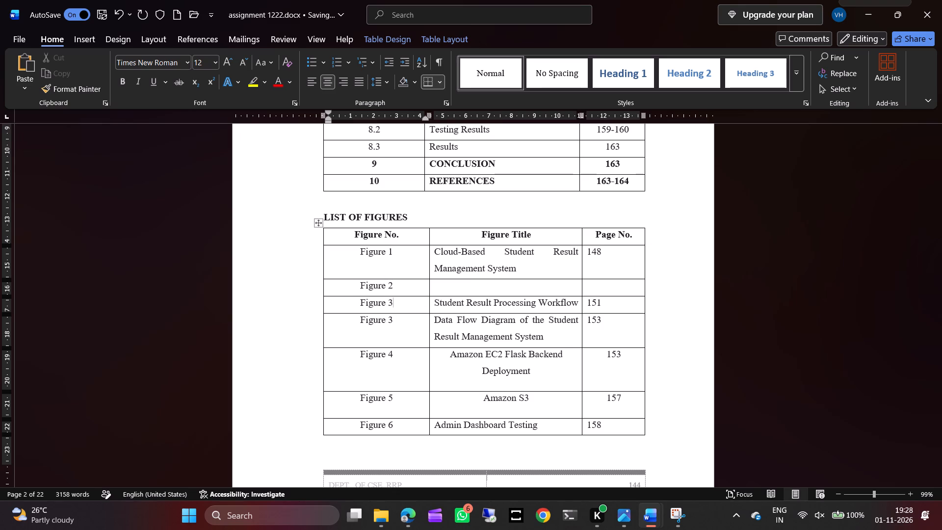
pyautogui.press('Down')
pyautogui.press('BackSpace')
pyautogui.press('4')
pyautogui.press('Down')
pyautogui.press('BackSpace')
pyautogui.press('5')
pyautogui.press('Down')
pyautogui.press('BackSpace')
pyautogui.press('6')
pyautogui.press('Down')
pyautogui.press('BackSpace')
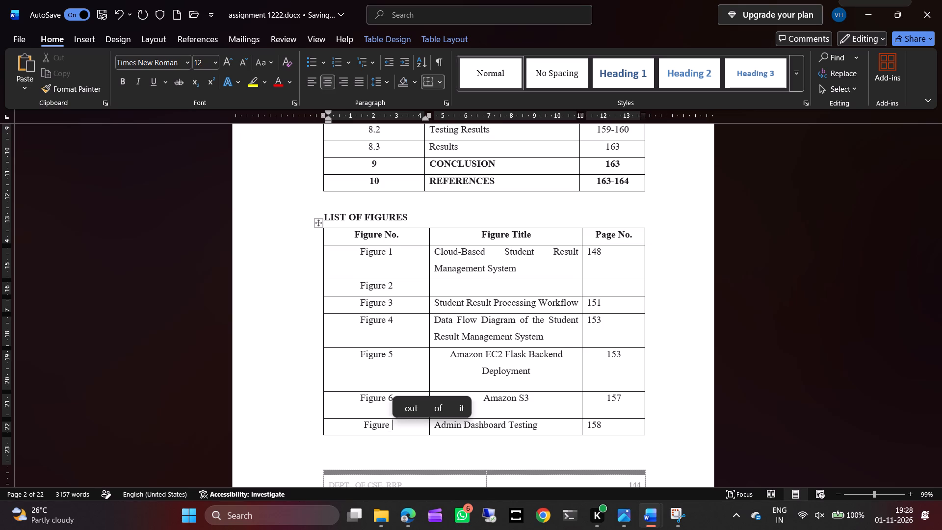
pyautogui.press('7')
# Renumber the remaining List of Figures rows, from Student Record Entry and Retrieval Testing to the Student Portal, as Figures 8 to 12.
pyautogui.press('Down')
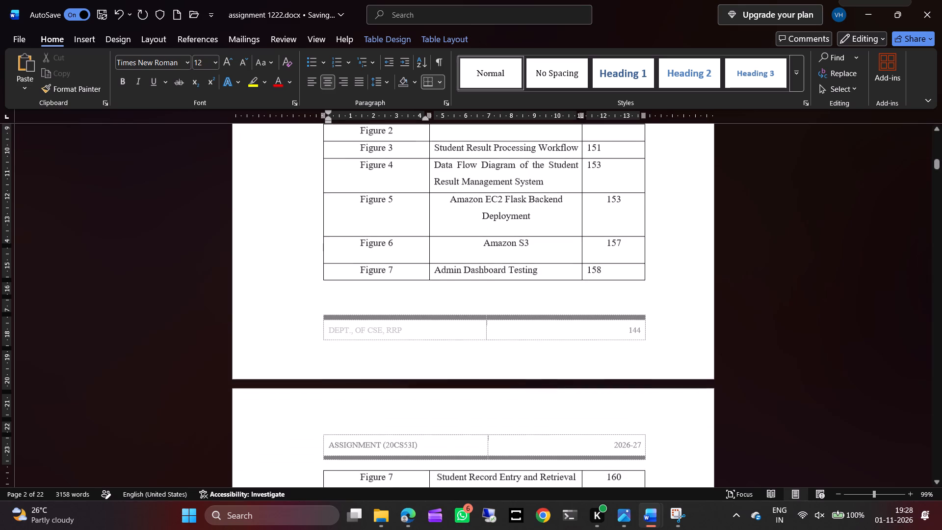
pyautogui.press('BackSpace')
pyautogui.press('8')
pyautogui.press('Down')
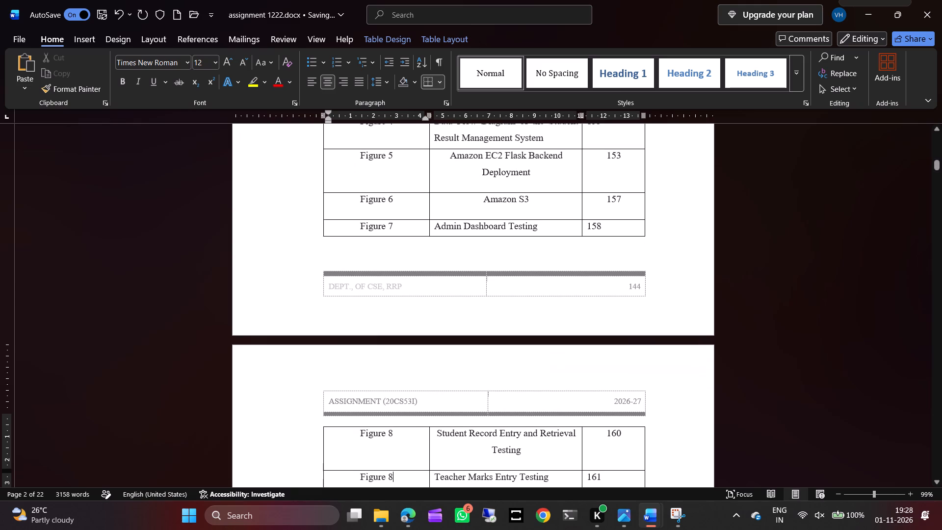
pyautogui.press('BackSpace')
pyautogui.press('9')
pyautogui.press('Down')
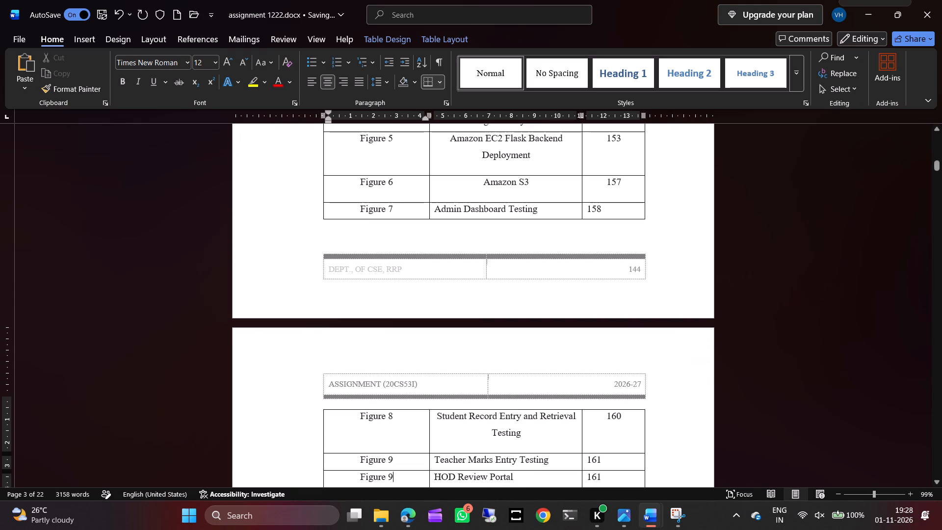
pyautogui.press('BackSpace')
pyautogui.write('10')
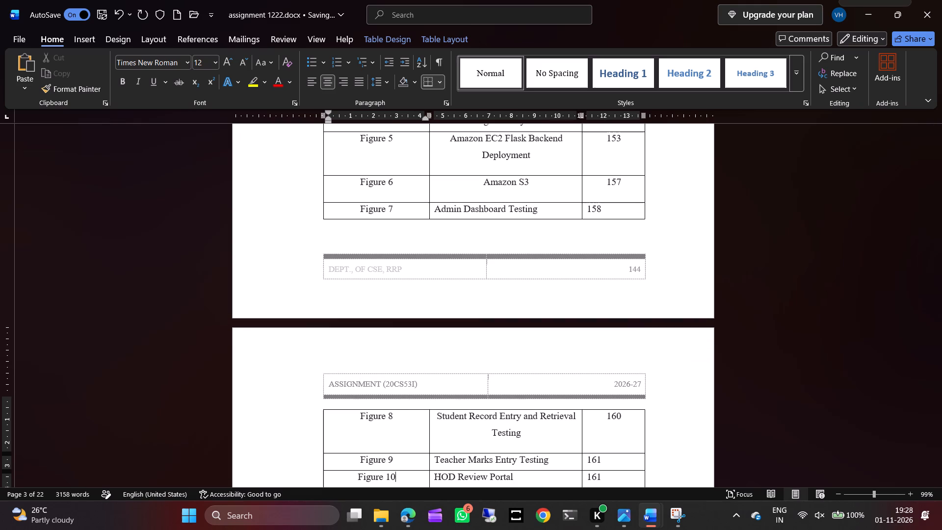
pyautogui.press('Down')
pyautogui.press('BackSpace')
pyautogui.press('1')
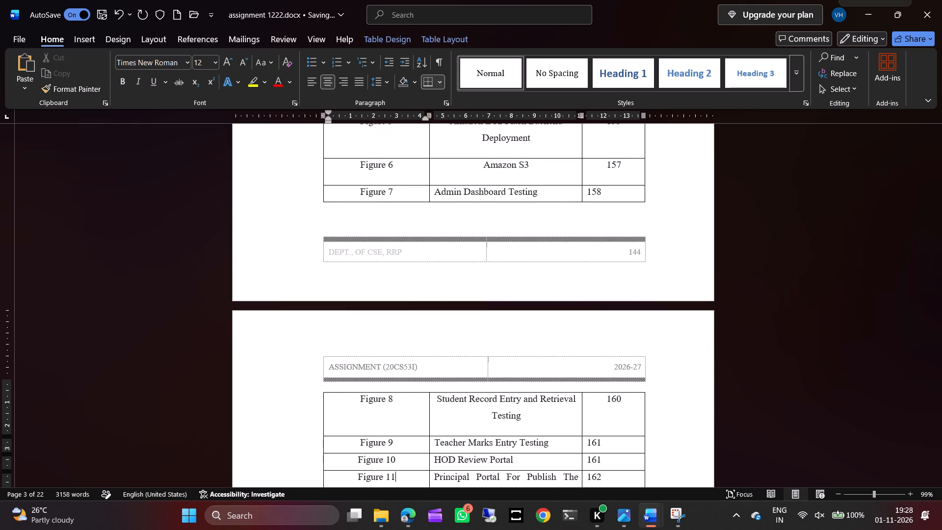
pyautogui.press('Down')
pyautogui.press('BackSpace')
pyautogui.press('2')
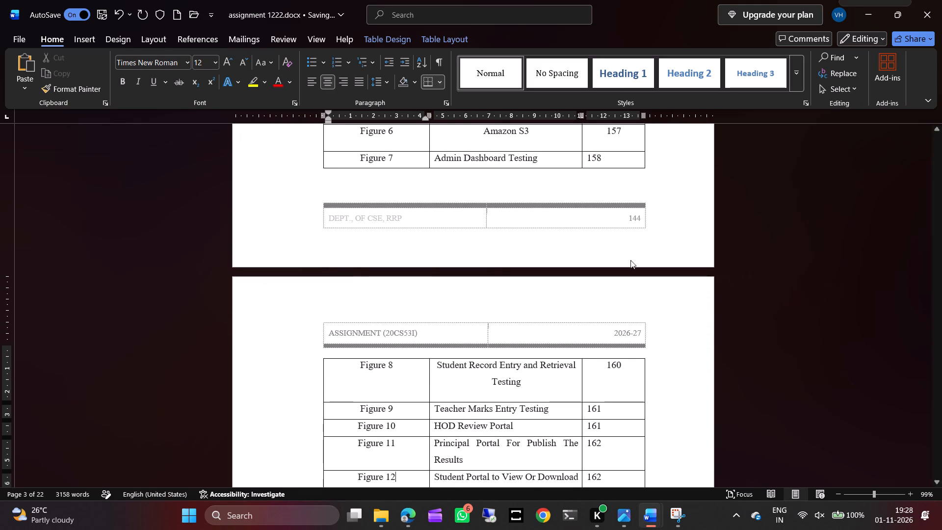
# Paste the copied title "Student Result Management System Architecture on AWS" into the Figure 2 row and remove its bold formatting.
pyautogui.scroll(1, 598, 363)
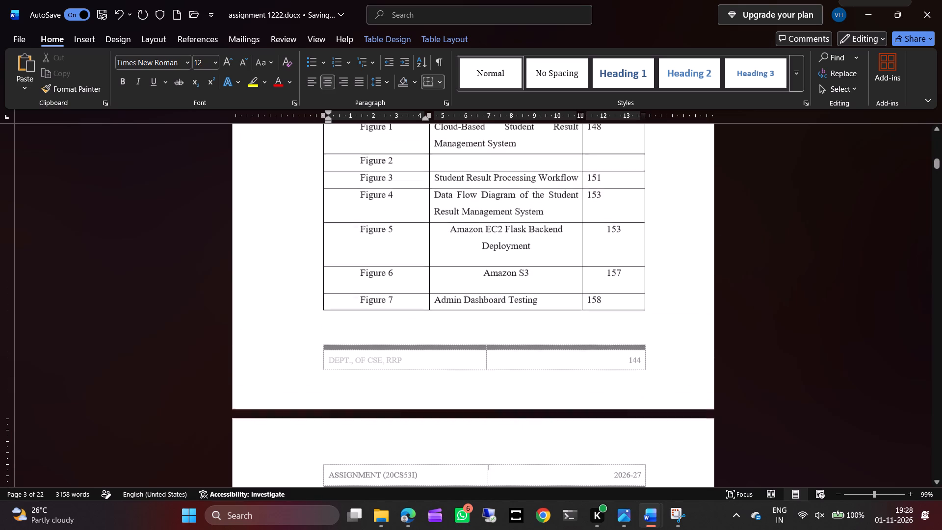
pyautogui.scroll(1, 620, 192)
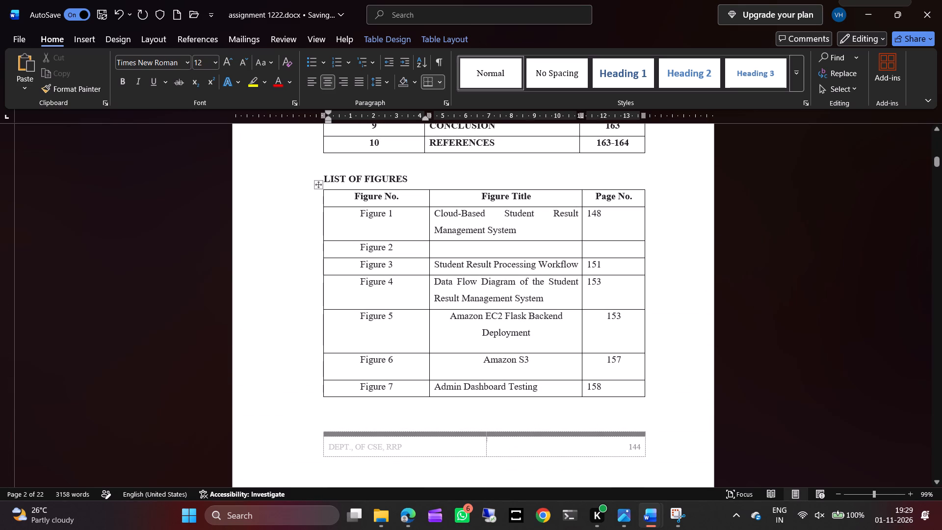
pyautogui.click(555, 252)
pyautogui.hotkey('ctrl', 'v')
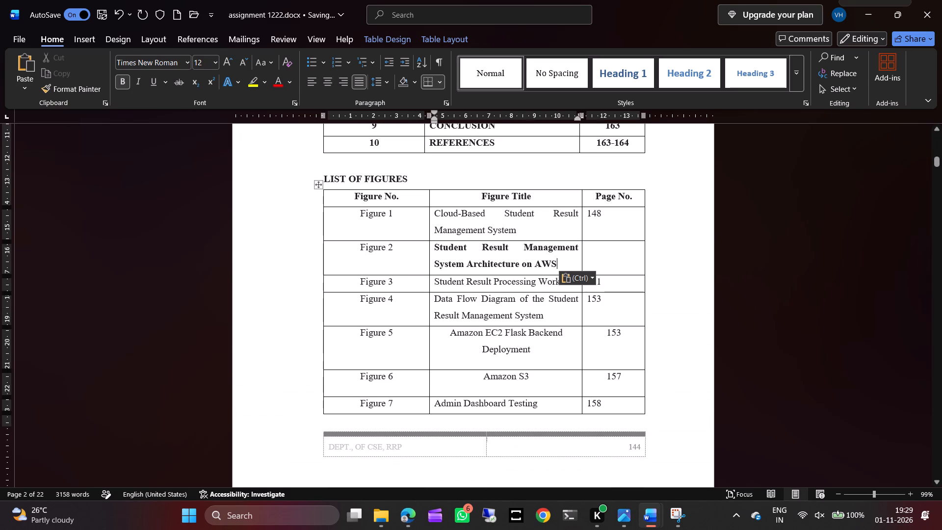
pyautogui.moveTo(557, 264); pyautogui.dragTo(455, 252)
pyautogui.hotkey('ctrl', 'b')
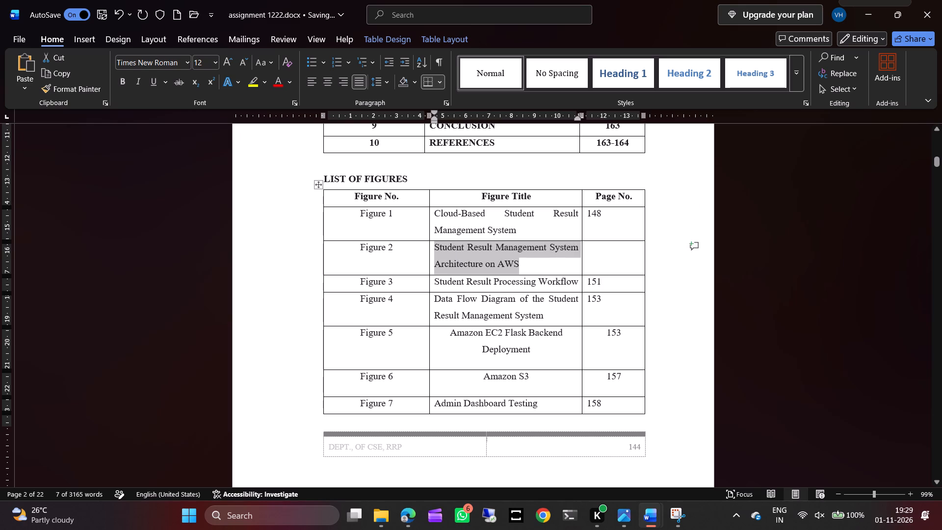
# Set the Page No. cells of Figures 2, 3 and 4 to 151, 153 and 153.
pyautogui.click(587, 263)
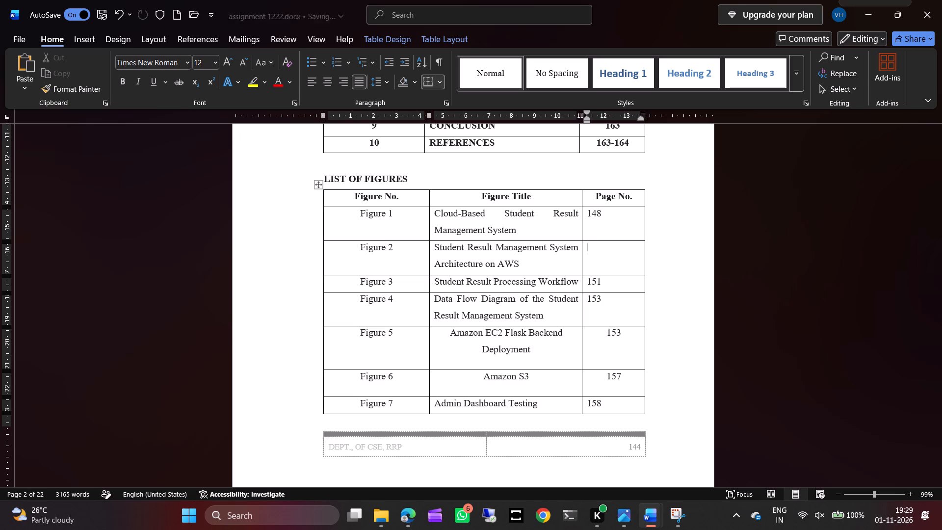
pyautogui.click(610, 246)
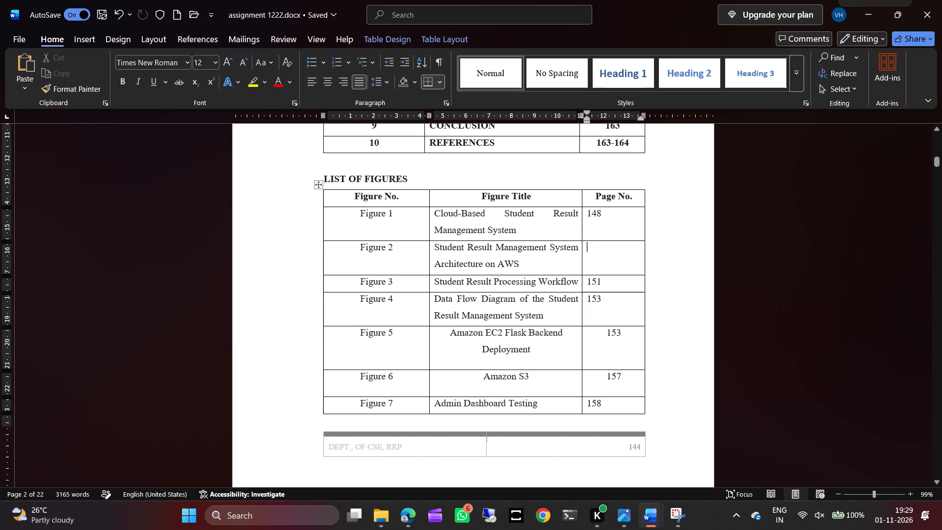
pyautogui.write('151')
pyautogui.press('Down')
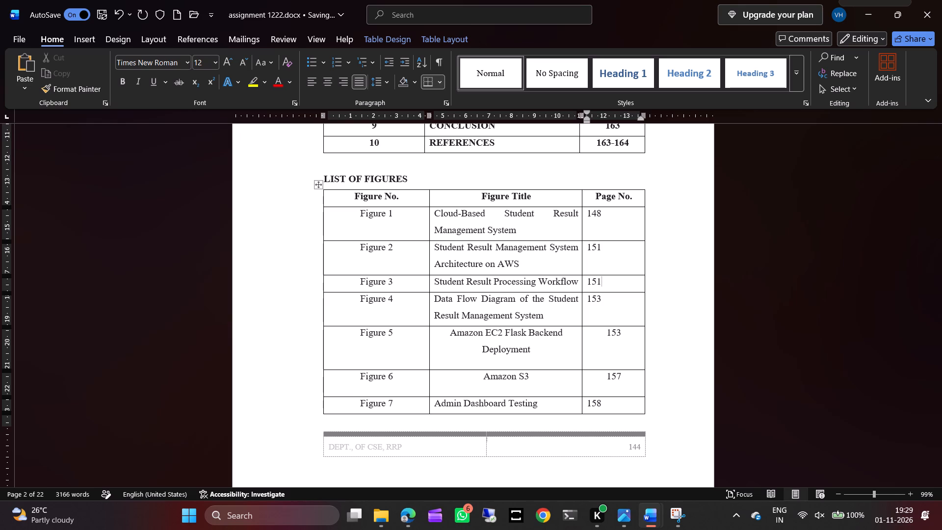
pyautogui.press('BackSpace')
pyautogui.press('BackSpace')
pyautogui.write('53')
pyautogui.press('Down')
pyautogui.press('BackSpace')
pyautogui.press('BackSpace')
pyautogui.press('BackSpace')
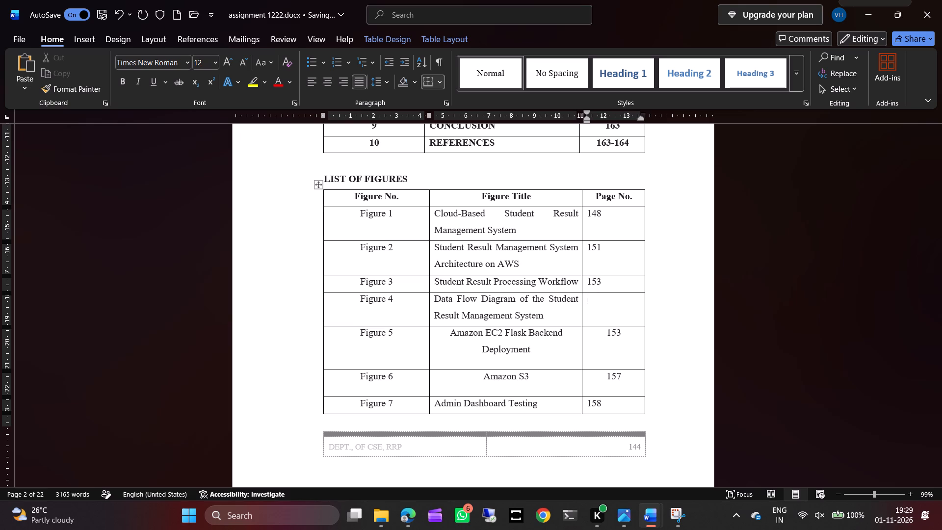
pyautogui.write('153')
# Replace the page number of Figure 5, Amazon EC2 Flask Backend Deployment, with a left-aligned 157.
pyautogui.press('Down')
pyautogui.press('Right')
pyautogui.press('Right')
pyautogui.press('Right')
pyautogui.press('BackSpace')
pyautogui.press('BackSpace')
pyautogui.press('BackSpace')
pyautogui.press('BackSpace')
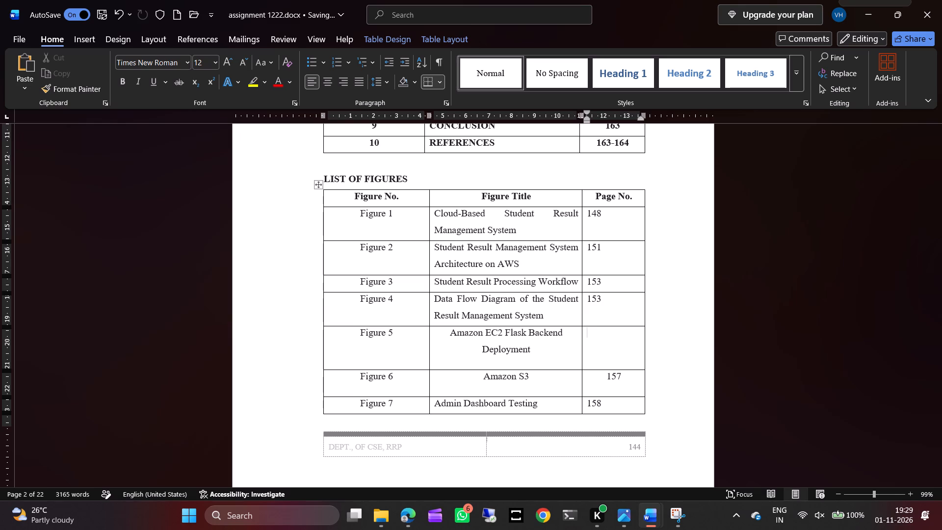
pyautogui.write('157')
# Replace the page number of Figure 6, Amazon S3, with a left-aligned 158.
pyautogui.press('Down')
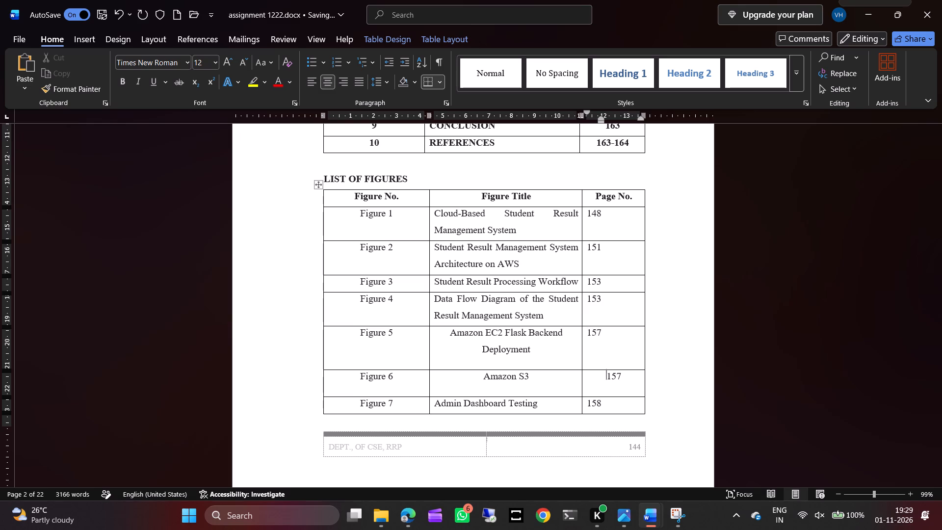
pyautogui.press('Right')
pyautogui.press('Right')
pyautogui.press('Right')
pyautogui.press('BackSpace')
pyautogui.press('BackSpace')
pyautogui.press('BackSpace')
pyautogui.press('BackSpace')
pyautogui.write('158')
# Set the page numbers of Figure 7, Admin Dashboard Testing, to 160 and Figure 8, Student Record Entry and Retrieval Testing, to 161.
pyautogui.press('Down')
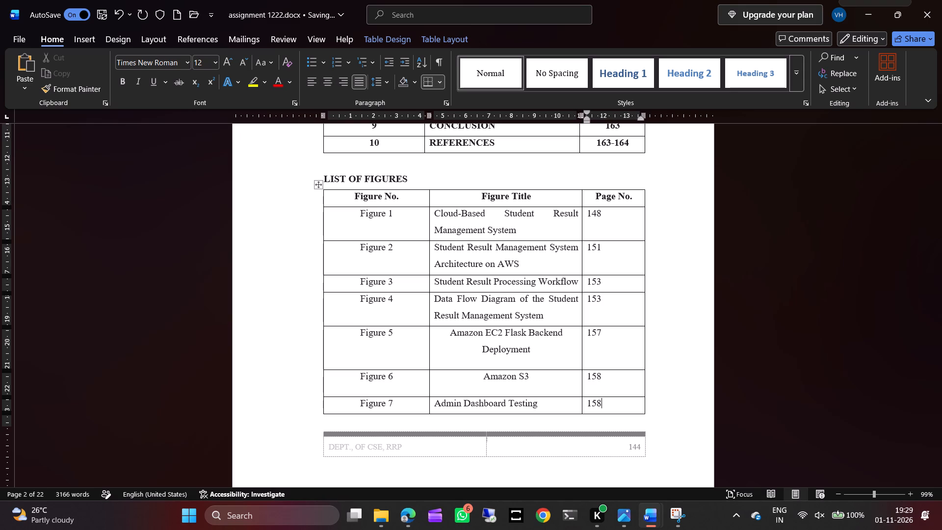
pyautogui.press('BackSpace')
pyautogui.press('BackSpace')
pyautogui.press('BackSpace')
pyautogui.write('160')
pyautogui.press('Down')
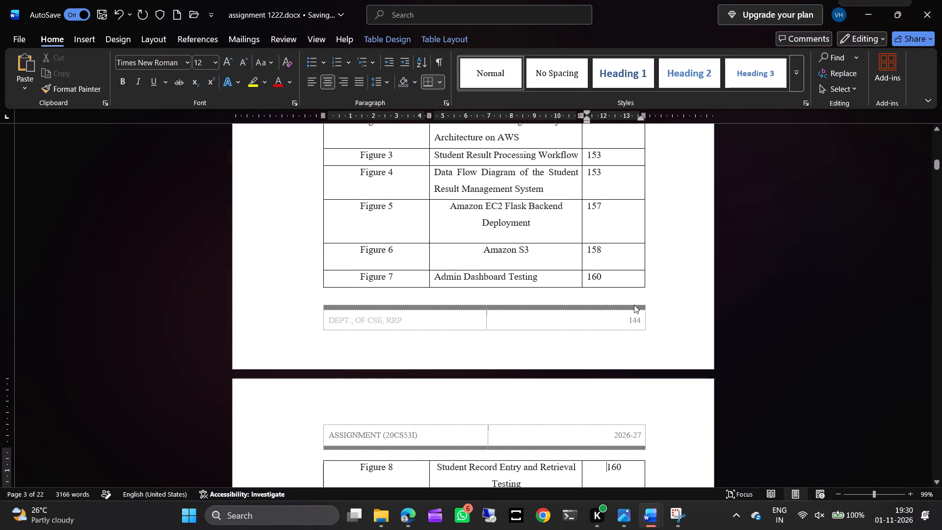
pyautogui.press('Right')
pyautogui.press('Right')
pyautogui.press('Right')
pyautogui.press('BackSpace')
pyautogui.press('BackSpace')
pyautogui.write('61')
# Set the page number of Figure 10, HOD Review Portal, to 162 in the List of Figures.
pyautogui.press('Down')
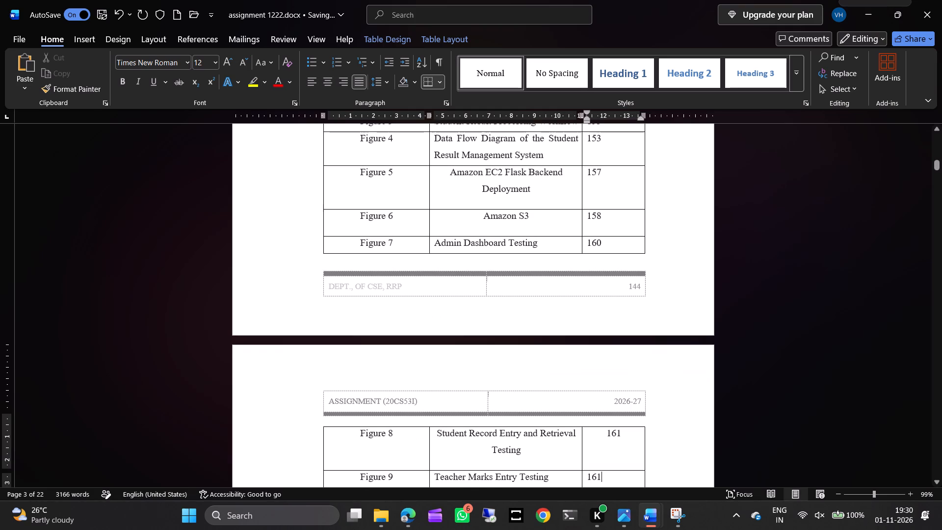
pyautogui.press('Down')
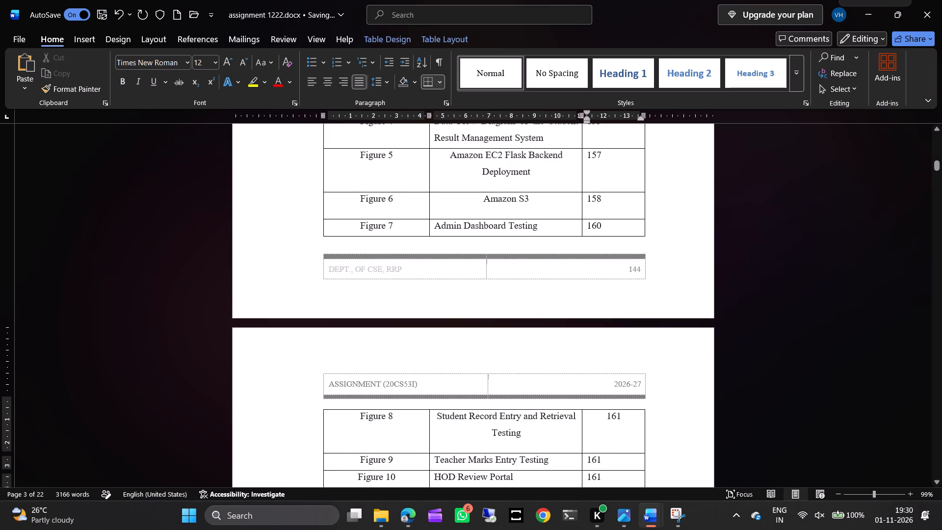
pyautogui.press('BackSpace')
pyautogui.scroll(-1, 634, 305)
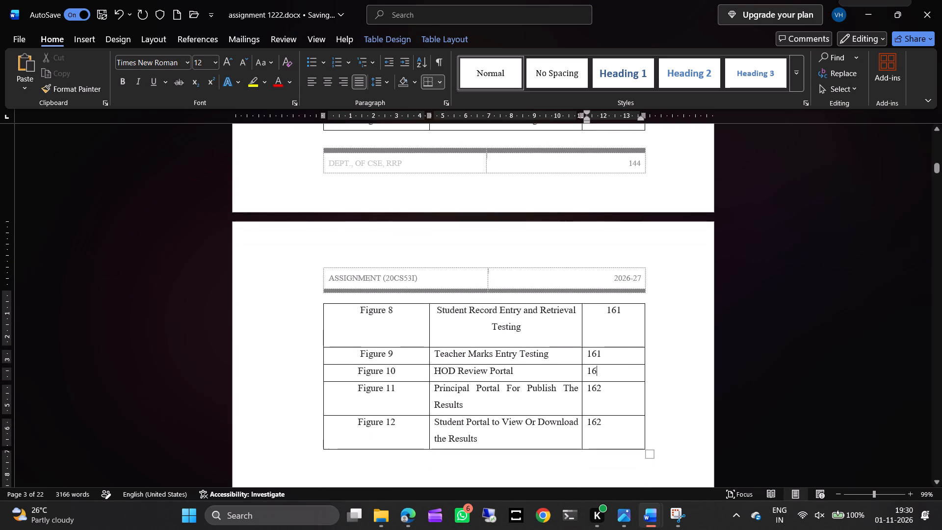
pyautogui.press('2')
# Centre-align the page numbers of Figures 1 to 7 and Figures 9 to 12 in the List of Figures.
pyautogui.scroll(2, 634, 305)
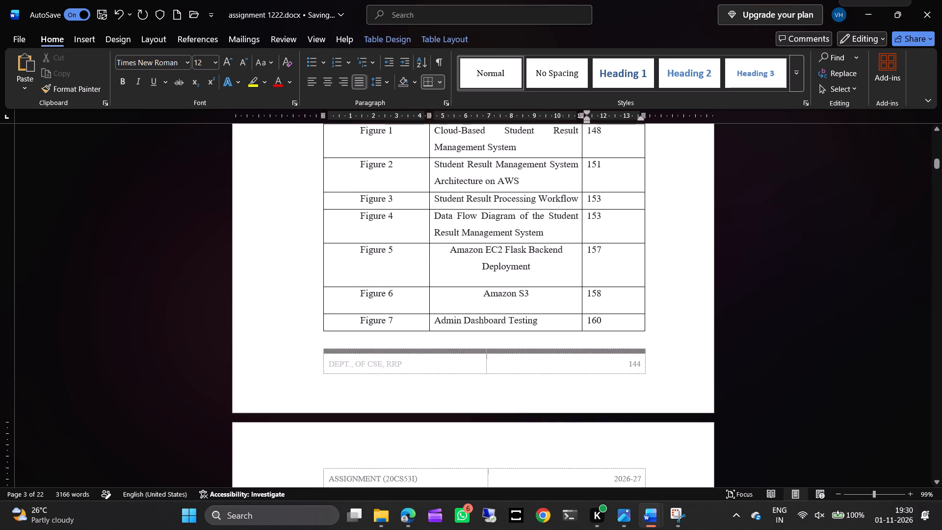
pyautogui.scroll(1, 608, 246)
pyautogui.moveTo(586, 217); pyautogui.dragTo(588, 227)
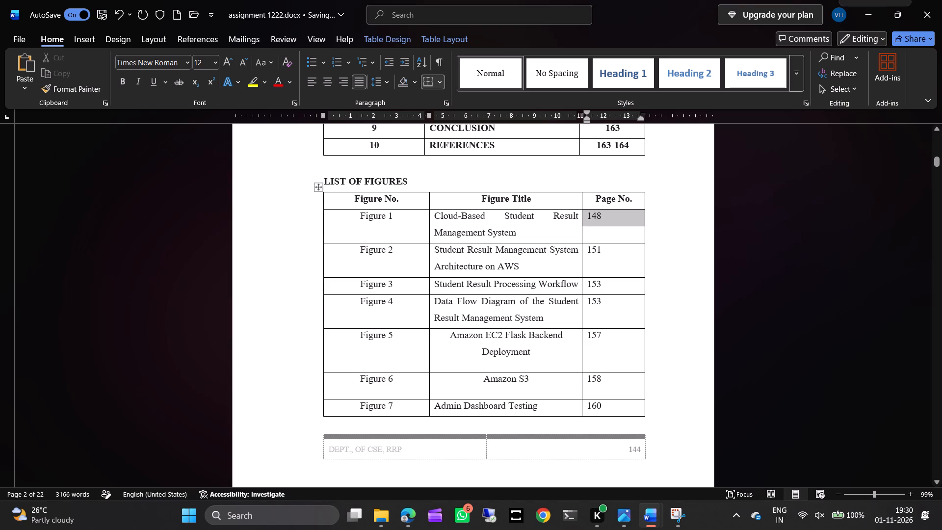
pyautogui.moveTo(588, 227); pyautogui.dragTo(603, 396)
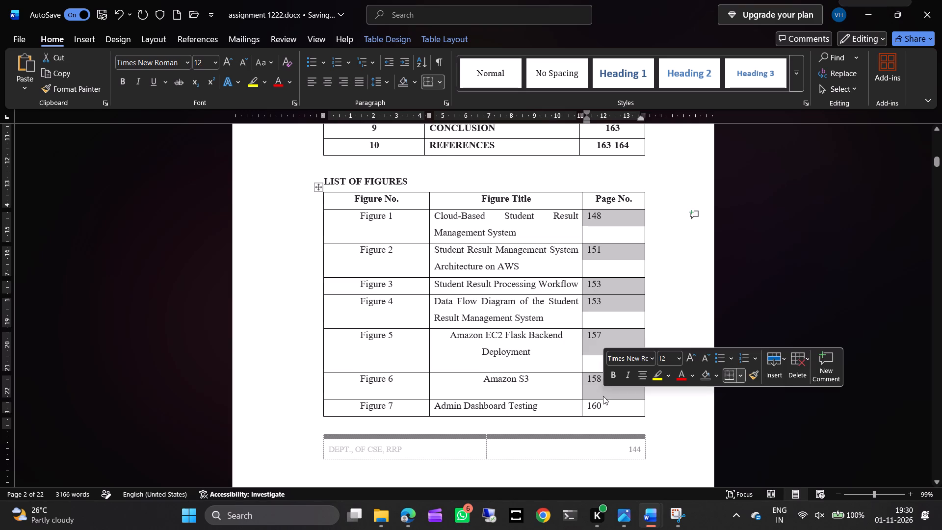
pyautogui.click(328, 84)
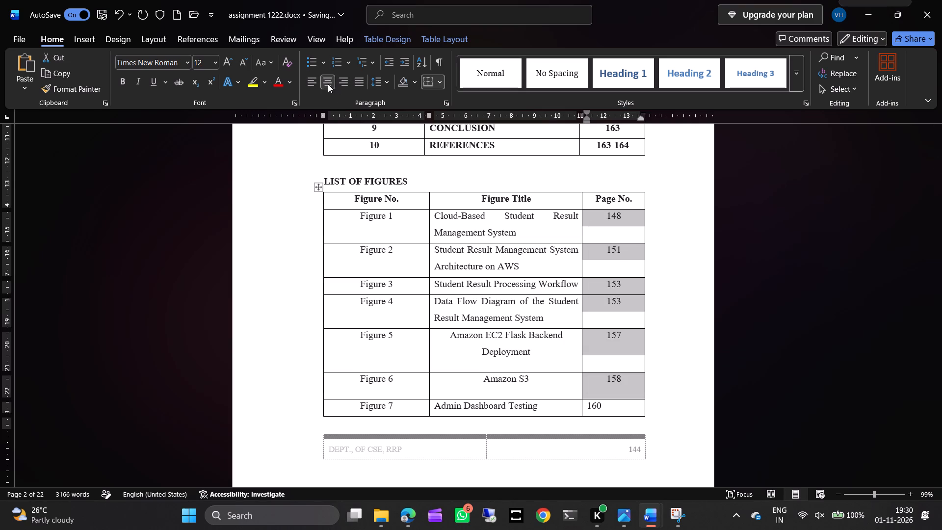
pyautogui.scroll(-1, 474, 273)
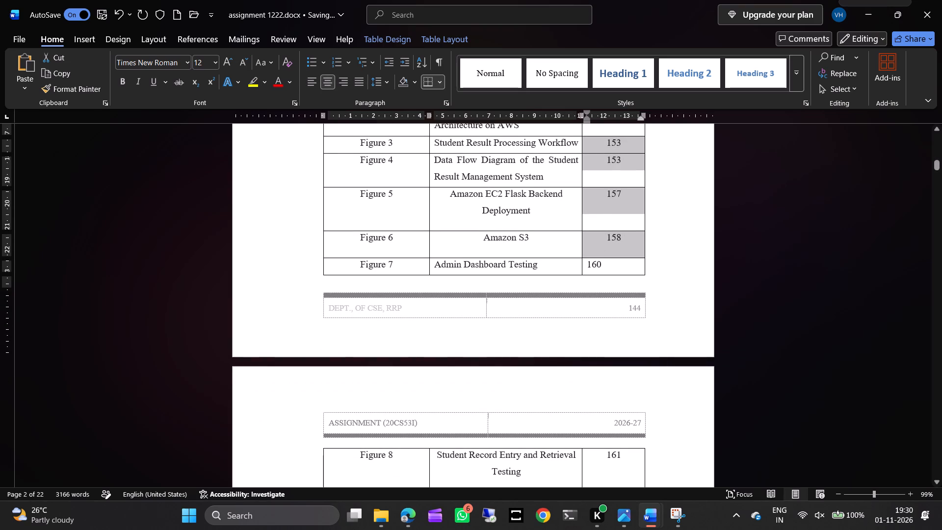
pyautogui.click(586, 267)
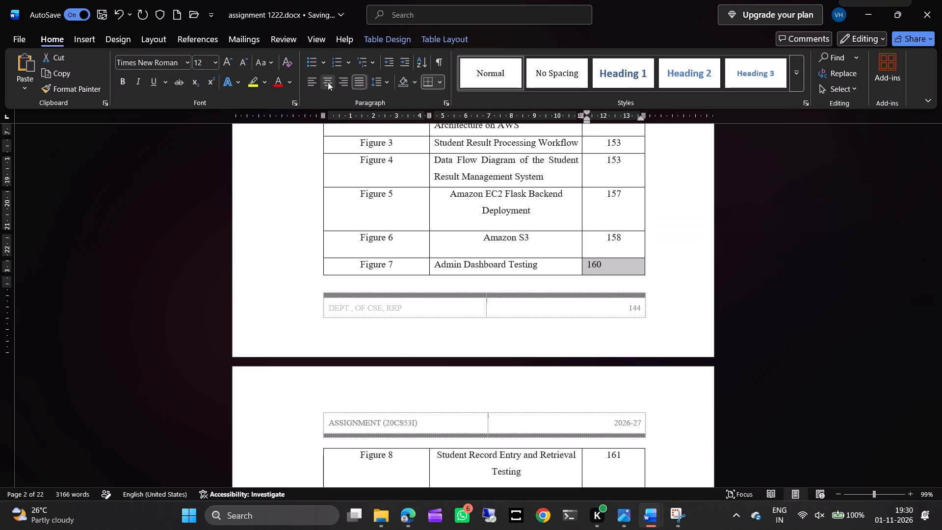
pyautogui.click(328, 82)
pyautogui.scroll(-2, 410, 244)
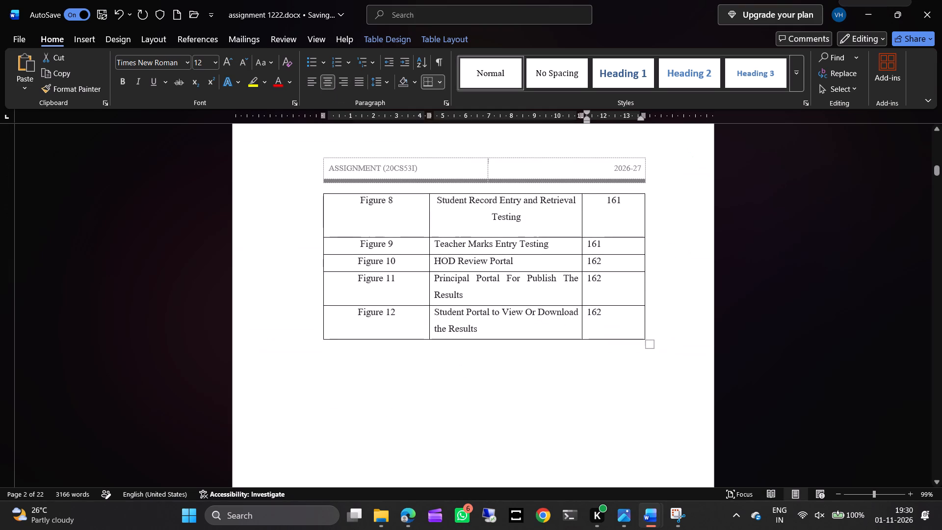
pyautogui.moveTo(592, 248); pyautogui.dragTo(608, 317)
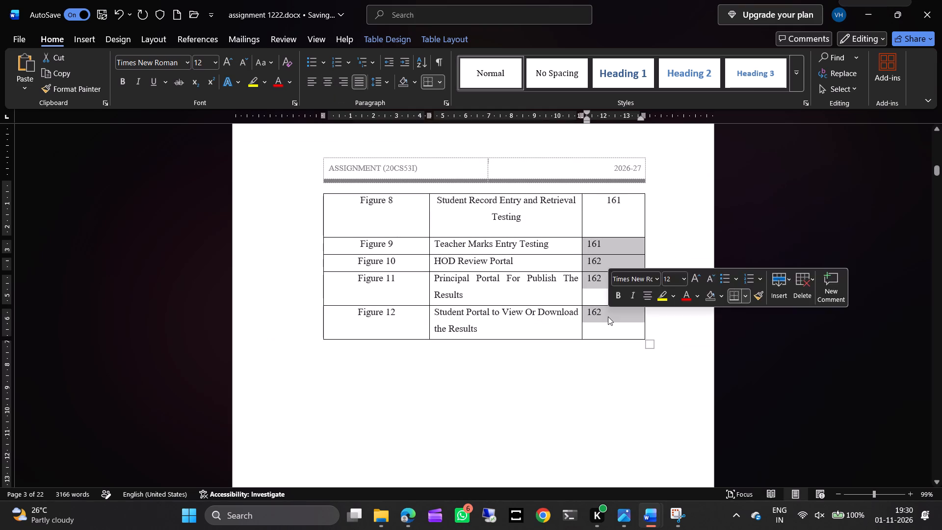
pyautogui.click(325, 81)
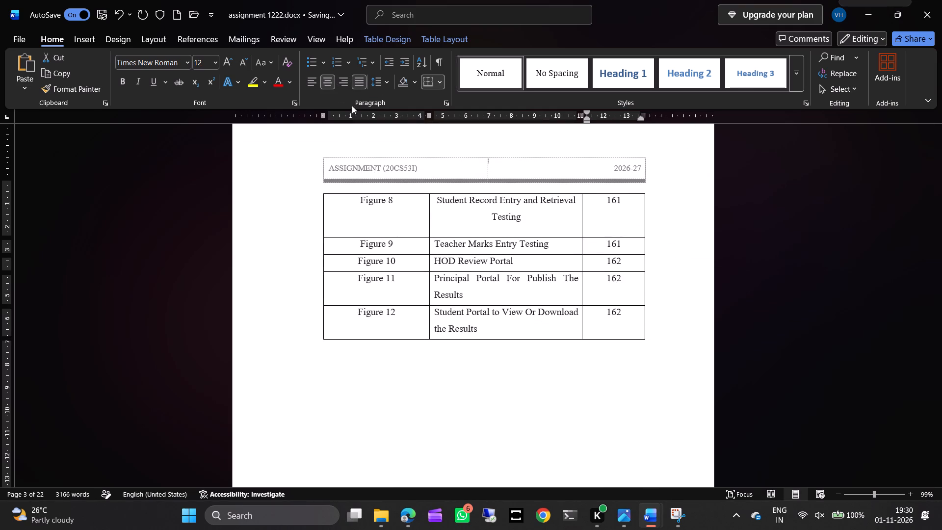
pyautogui.click(487, 348)
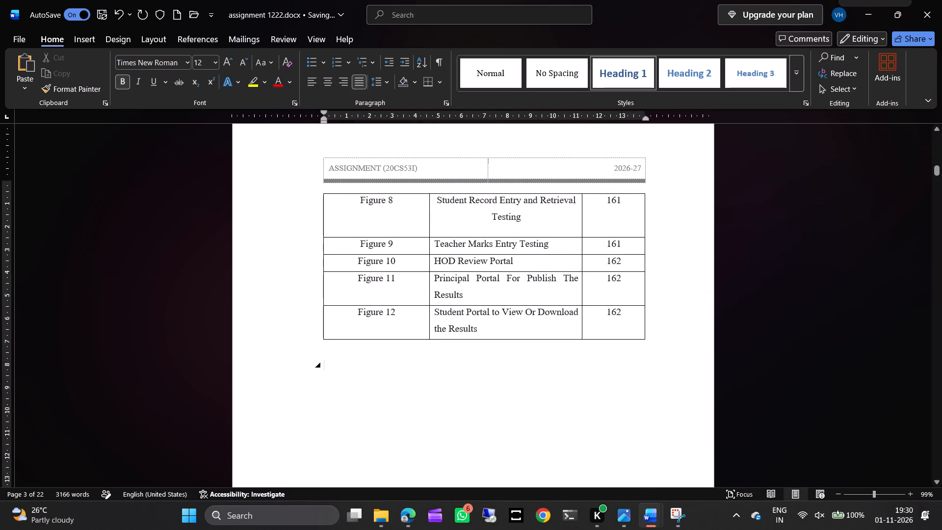
# Save a copy of the document in the AMRUTHA folder as "assignment offfffff 1222.docx".
pyautogui.scroll(6, 509, 340)
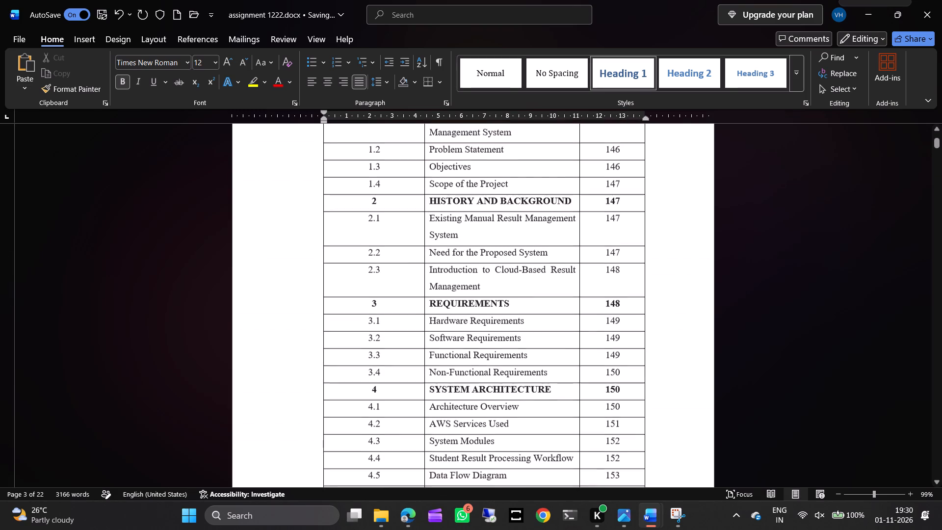
pyautogui.scroll(2, 509, 340)
pyautogui.scroll(-5, 509, 340)
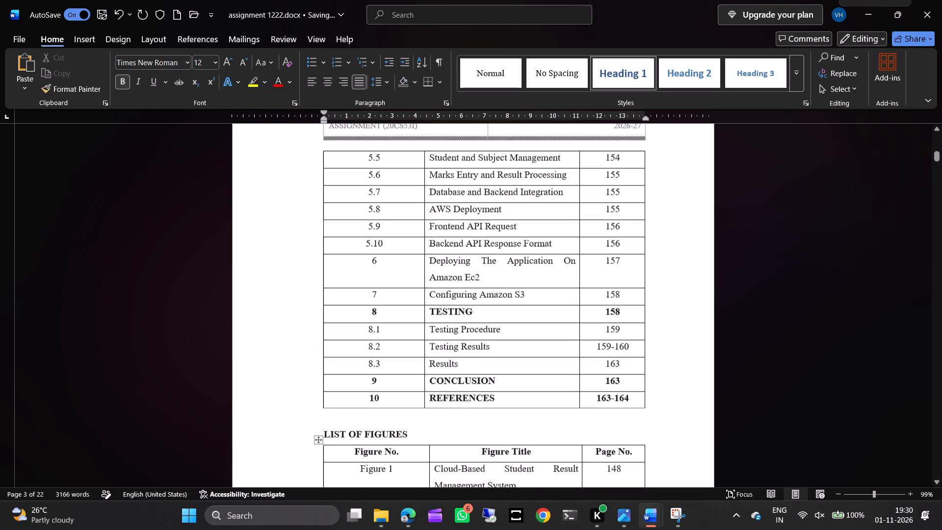
pyautogui.scroll(8, 509, 340)
pyautogui.click(21, 33)
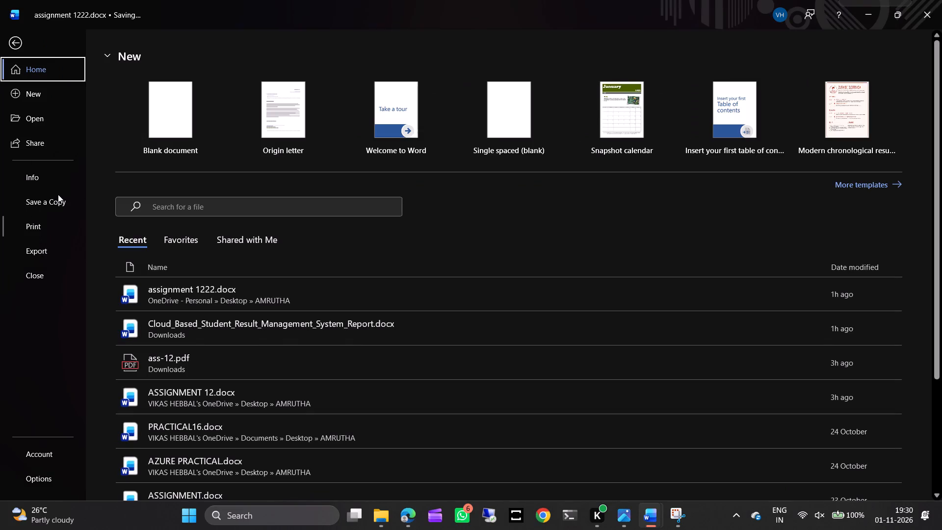
pyautogui.click(61, 207)
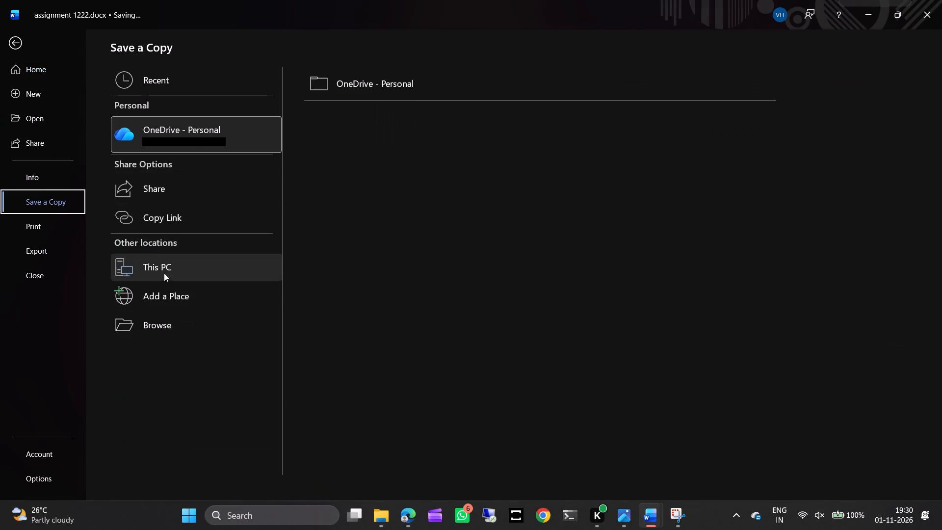
pyautogui.click(164, 273)
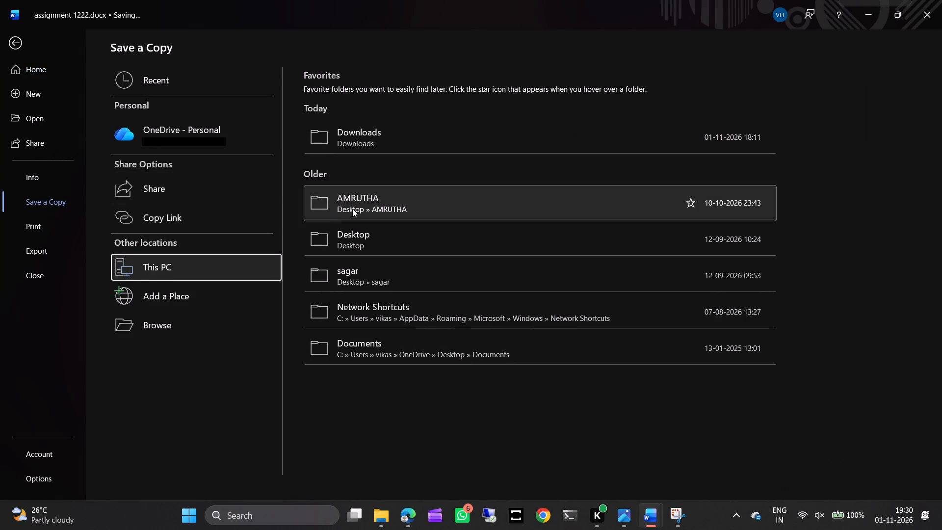
pyautogui.doubleClick(390, 206)
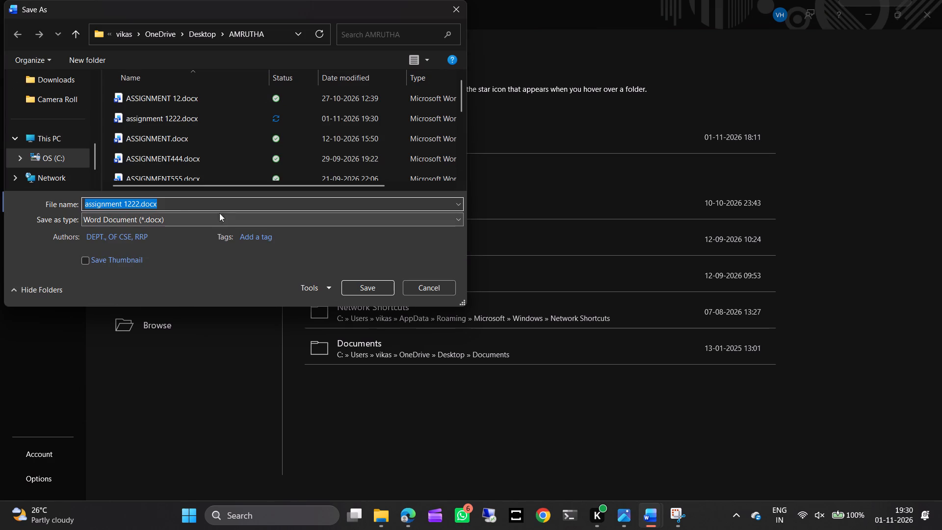
pyautogui.click(142, 205)
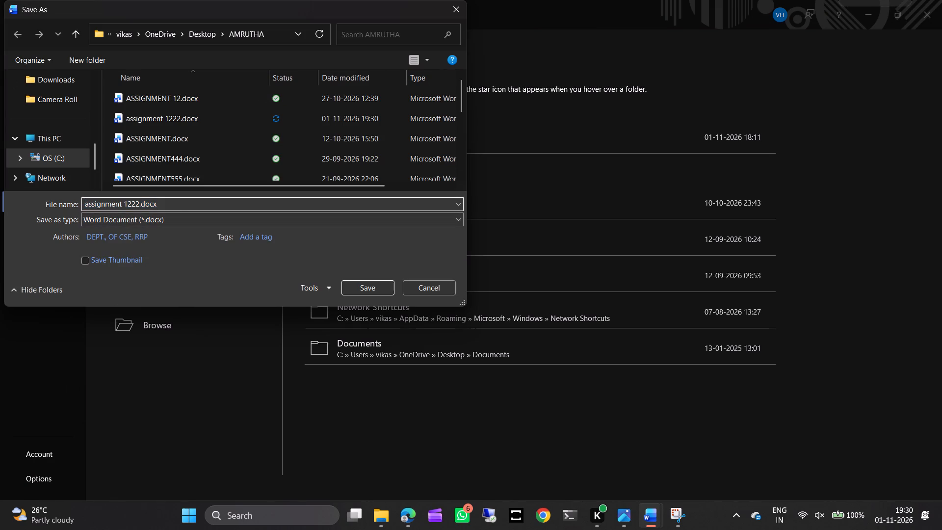
pyautogui.click(124, 204)
pyautogui.write('of')
pyautogui.press('space')
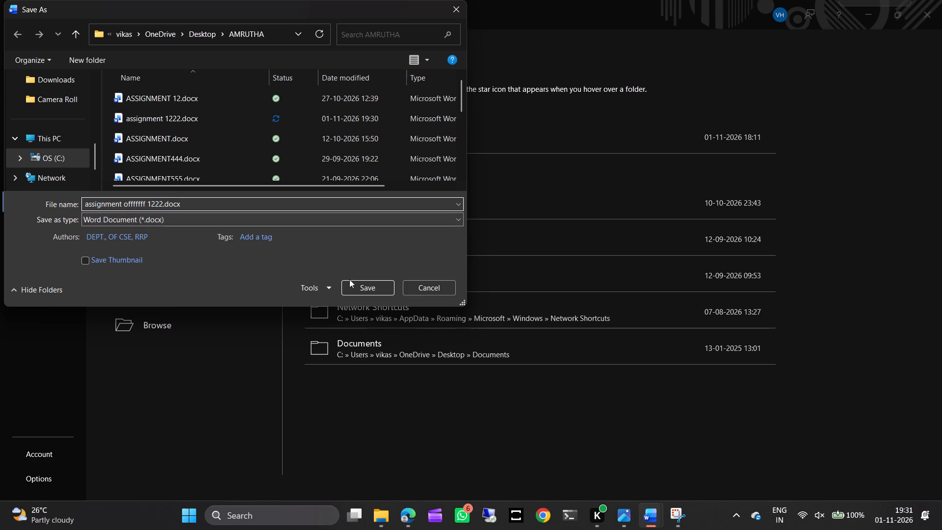
pyautogui.click(360, 285)
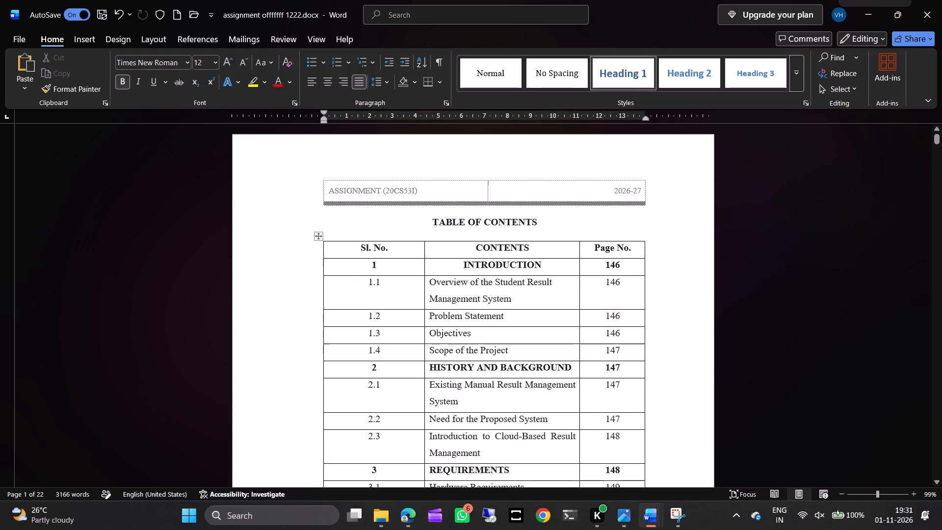
# Close the newly saved assignment copy and the browser window with the AWS databases page.
pyautogui.click(20, 38)
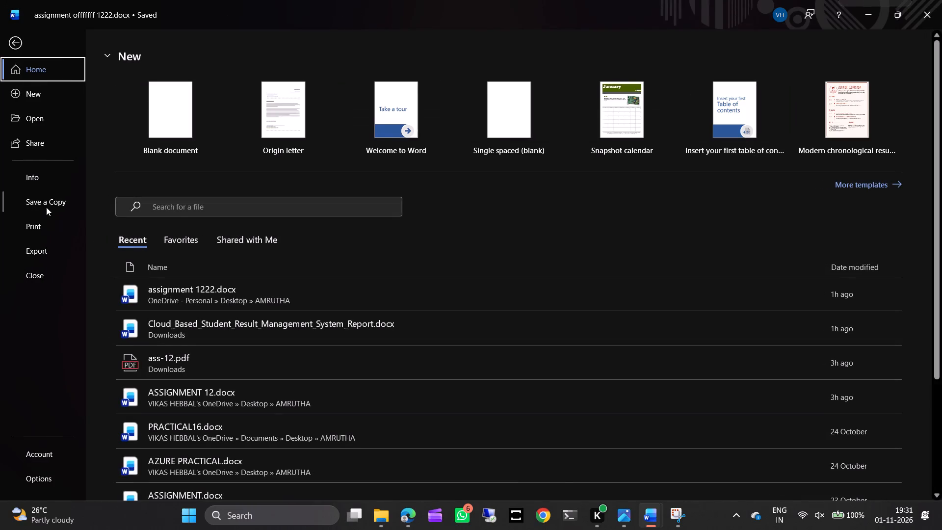
pyautogui.click(46, 207)
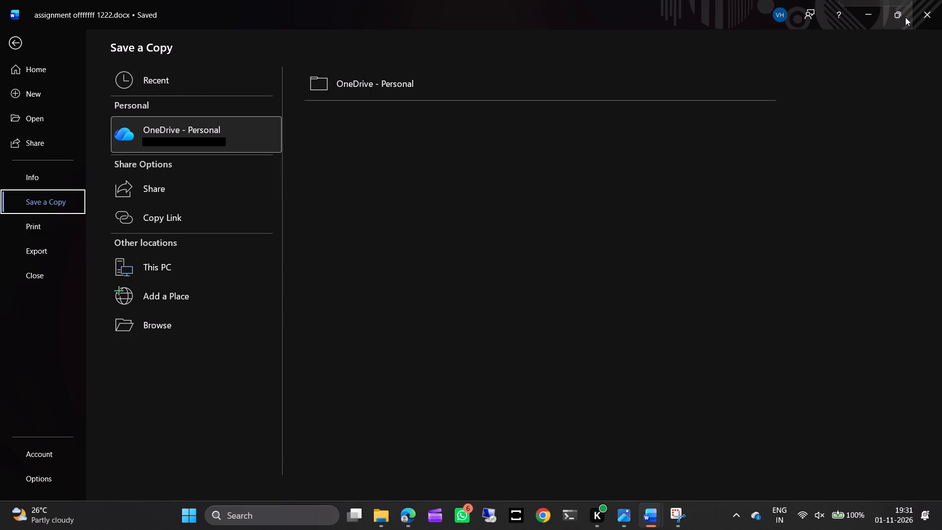
pyautogui.click(925, 17)
pyautogui.tripleClick(925, 17)
pyautogui.tripleClick(925, 17)
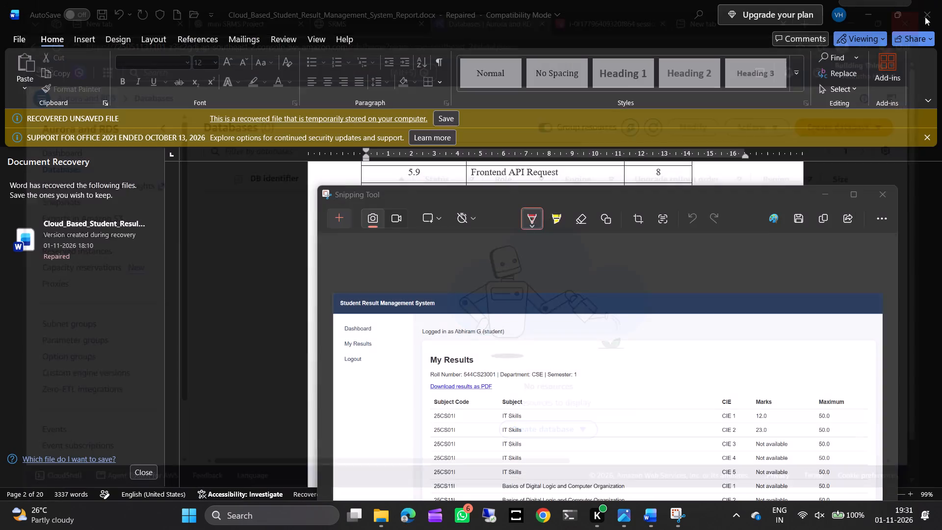
pyautogui.doubleClick(925, 17)
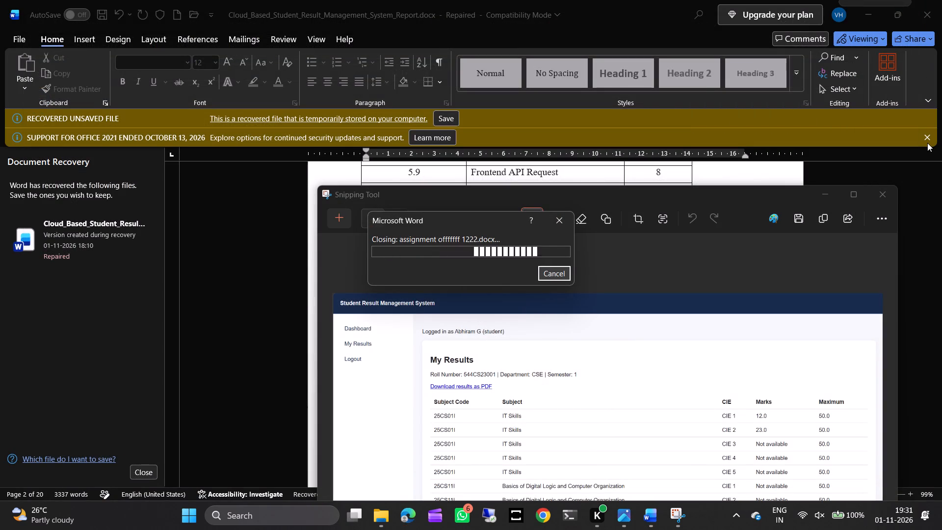
# Dismiss the Office 2021 support notice and close the recovered Cloud_Based_Student_Result_Management_System_Report document without saving it.
pyautogui.click(927, 143)
pyautogui.tripleClick(927, 137)
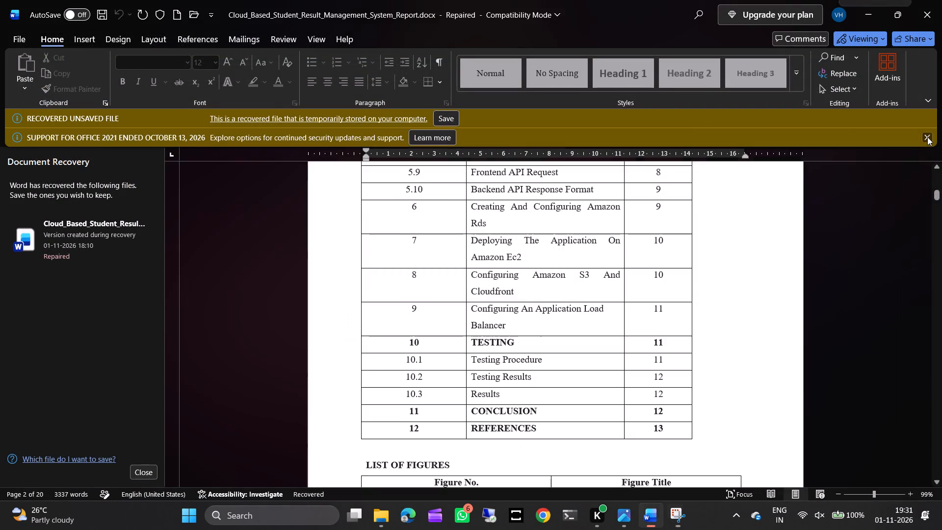
pyautogui.tripleClick(927, 137)
pyautogui.tripleClick(927, 14)
pyautogui.doubleClick(927, 14)
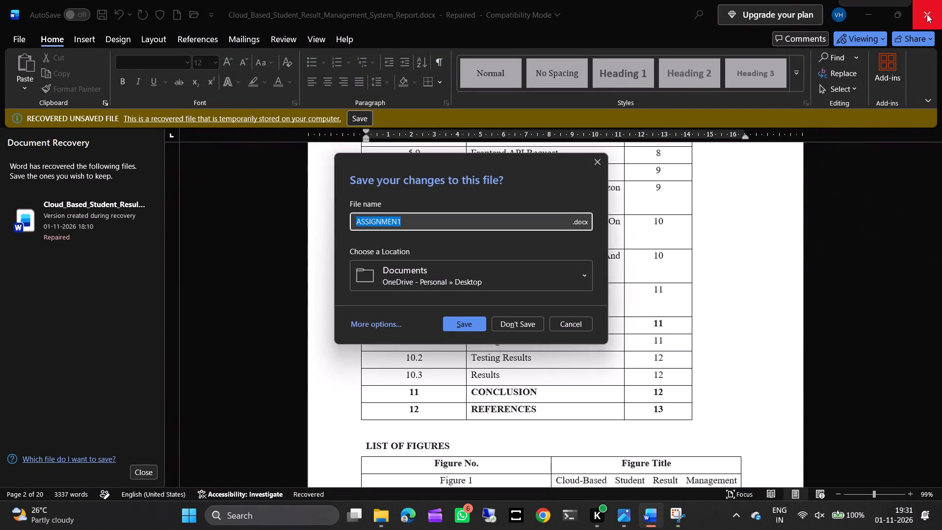
pyautogui.moveTo(927, 14); pyautogui.dragTo(524, 333)
pyautogui.click(529, 321)
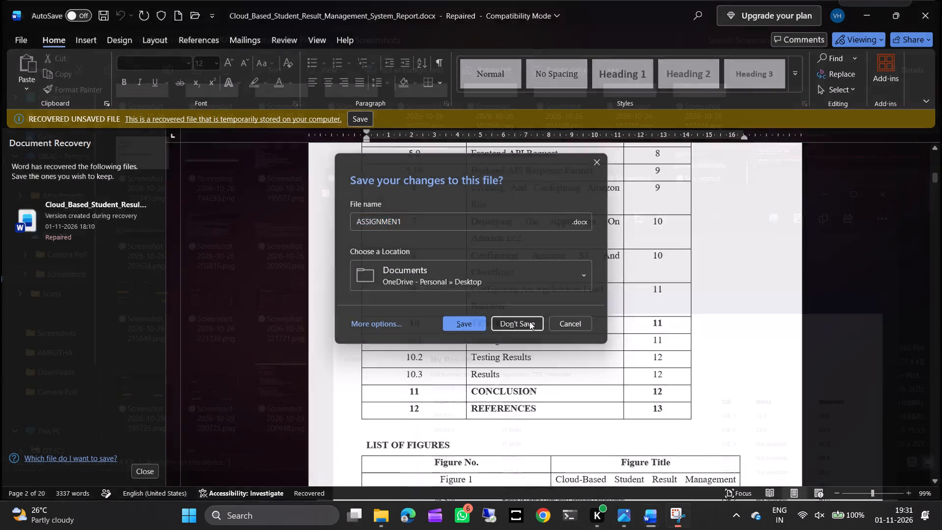
# Close the Snipping Tool and the Screenshots folder window.
pyautogui.click(873, 185)
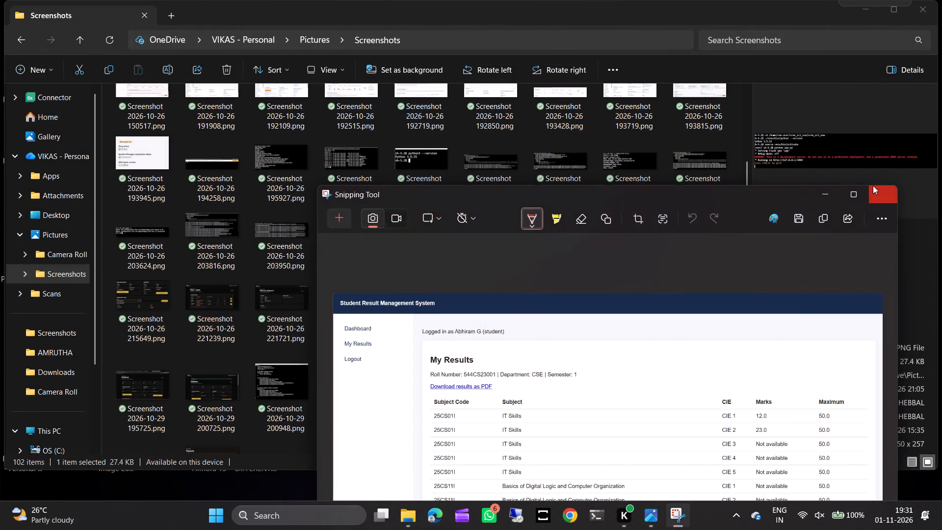
pyautogui.click(922, 8)
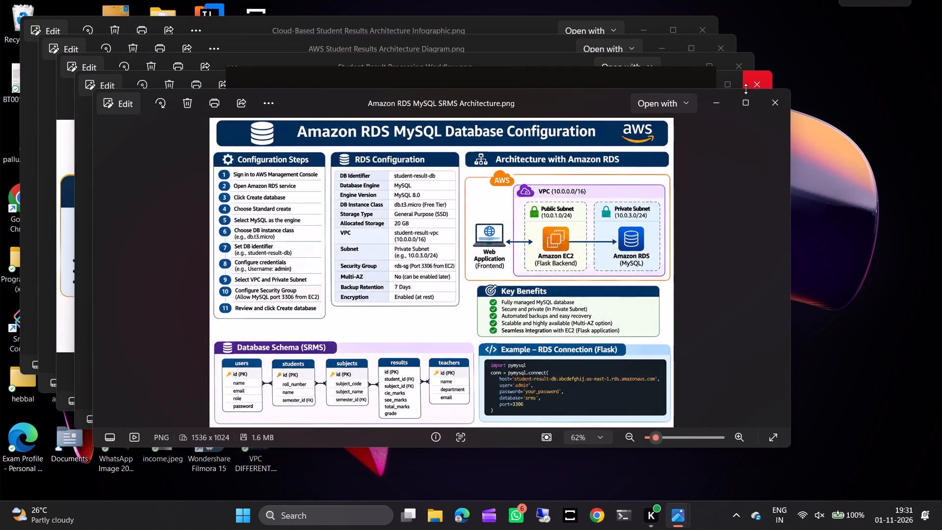